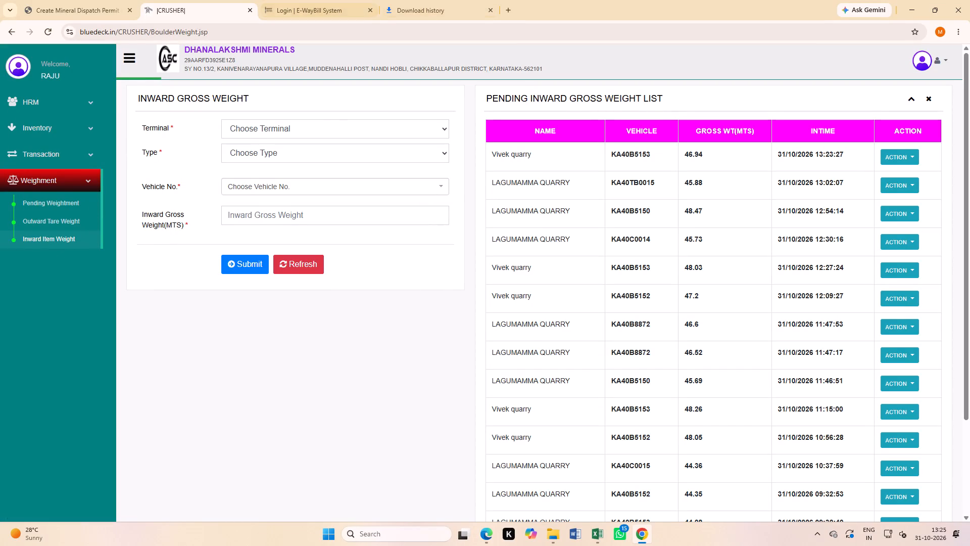
Switch to the Excel cash report and enter Plant as the remark for the 28-Oct-26 expenses in rows 276 to 278.
left_click(597, 481)
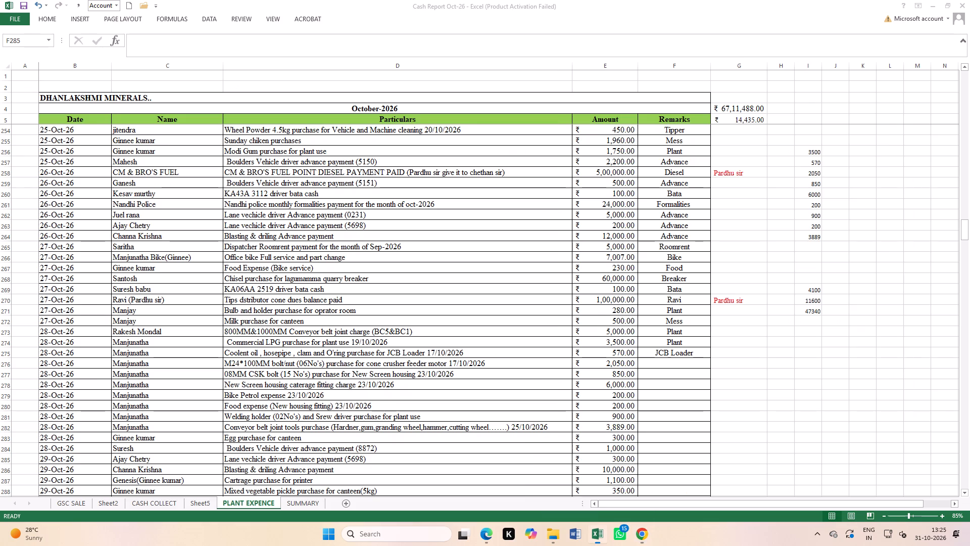
scroll(675, 316, "down", 3)
left_click(676, 268)
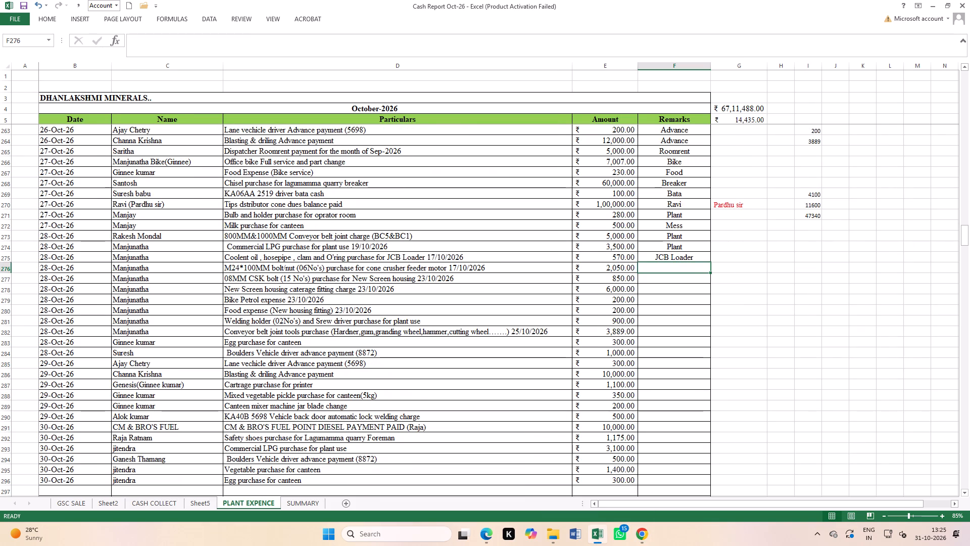
type("pl")
key("Return")
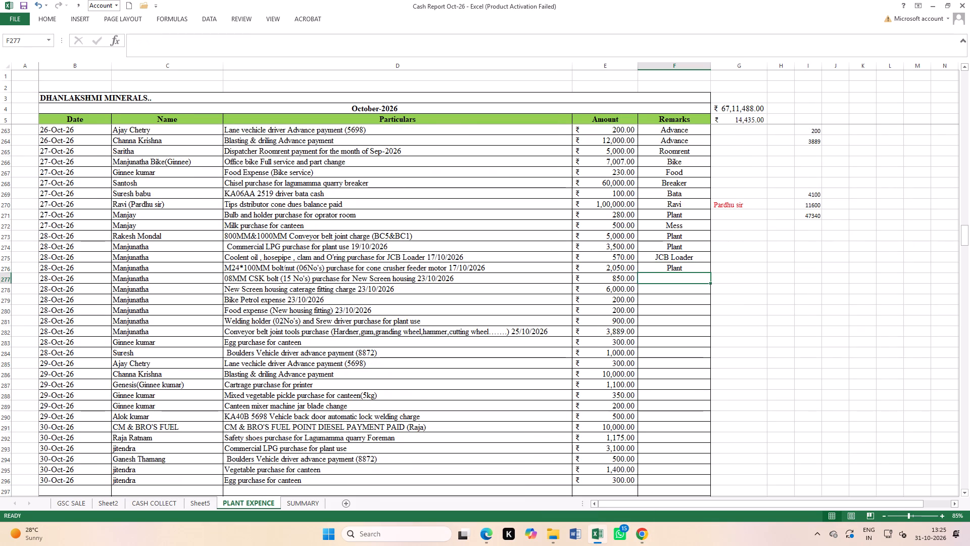
type("pl")
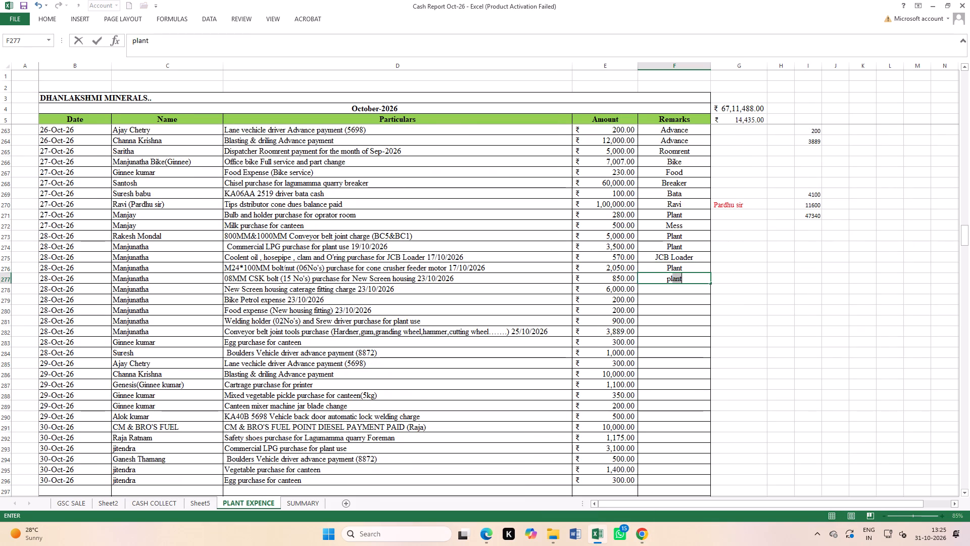
key("Return")
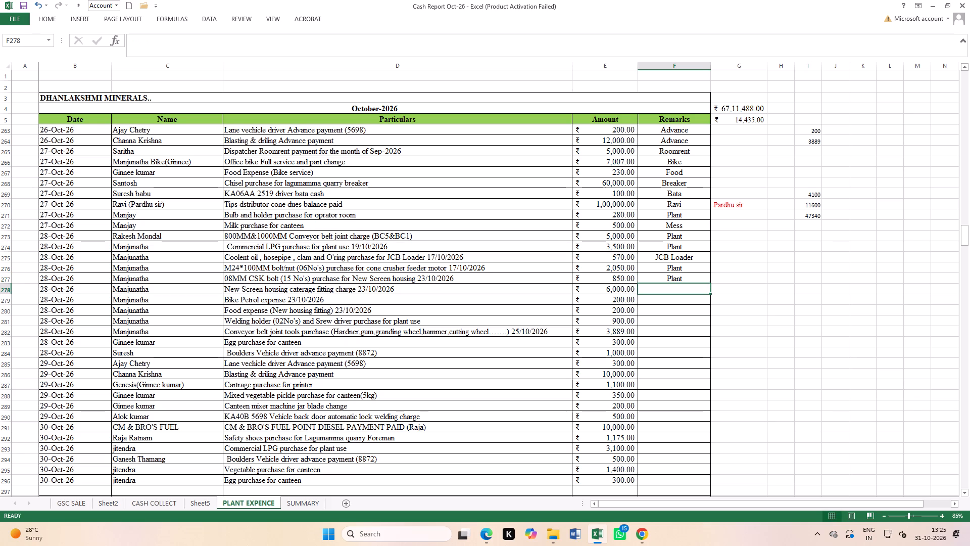
type("pl")
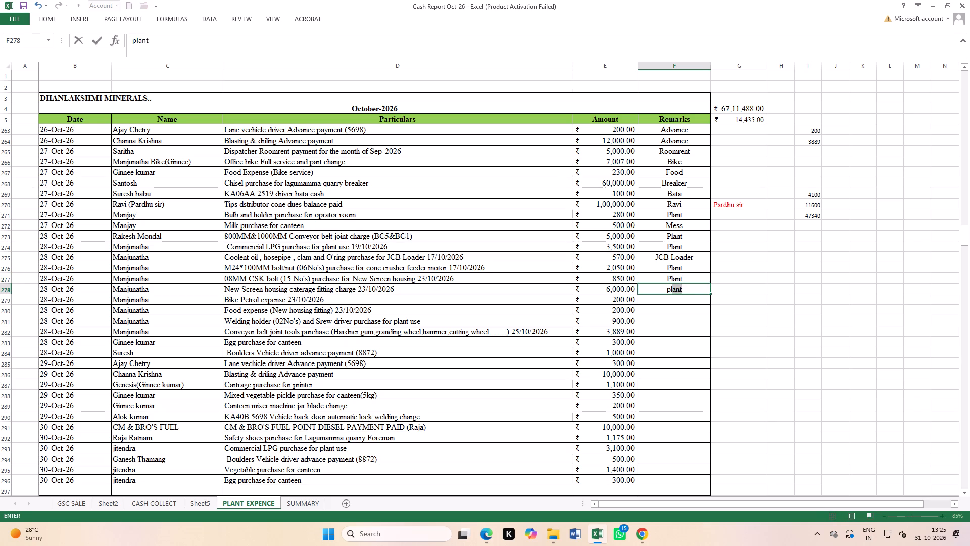
key("Return")
Enter Petrol as the remark for the bike petrol expense and Food for the new housing fitting food expense.
type("pe")
key("Return")
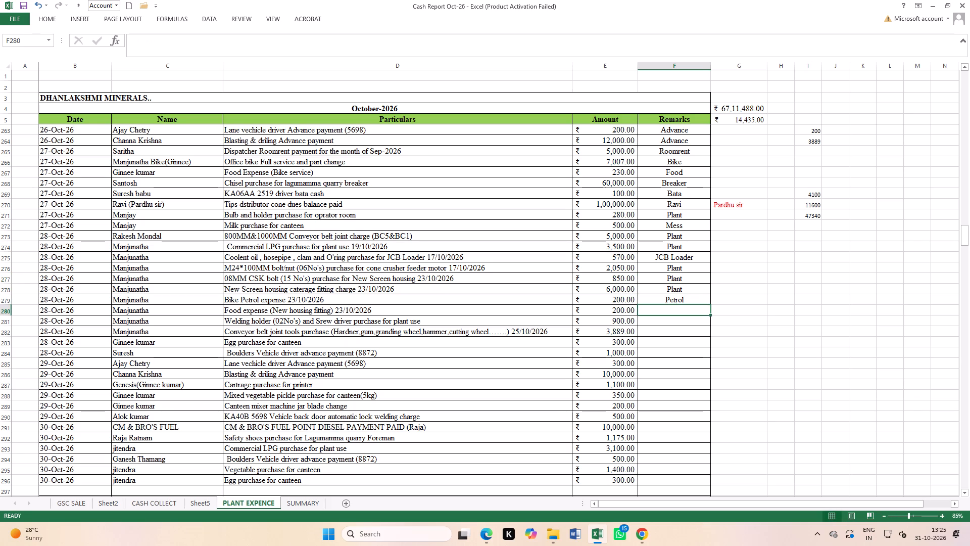
type("foo")
key("Return")
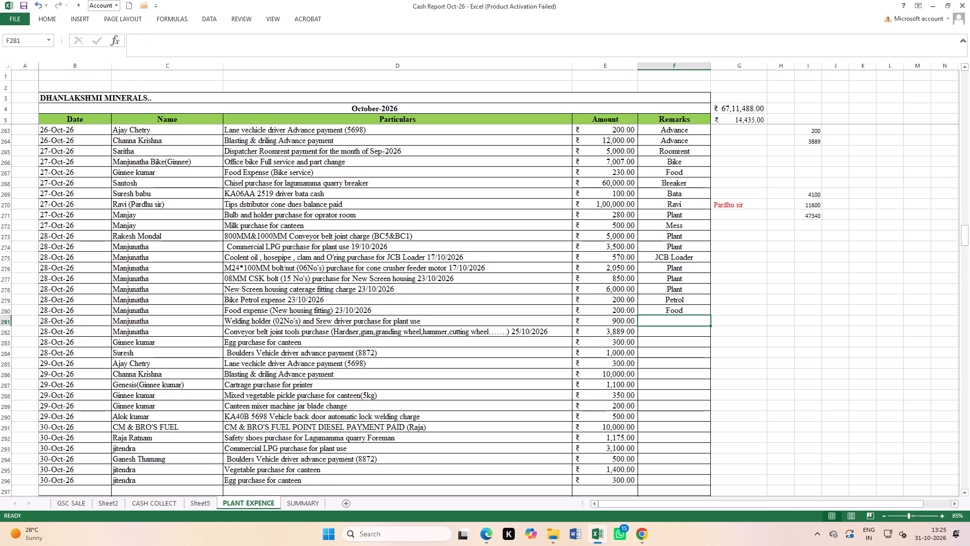
Correct the spelling to "Screw driver" in the particulars of the welding holder purchase in row 281.
double_click(324, 322)
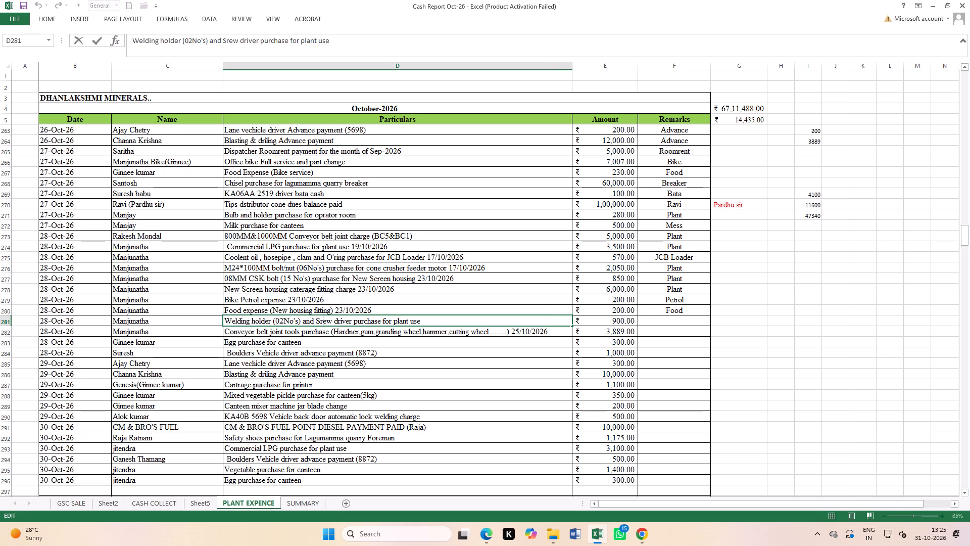
left_click(320, 323)
key("c")
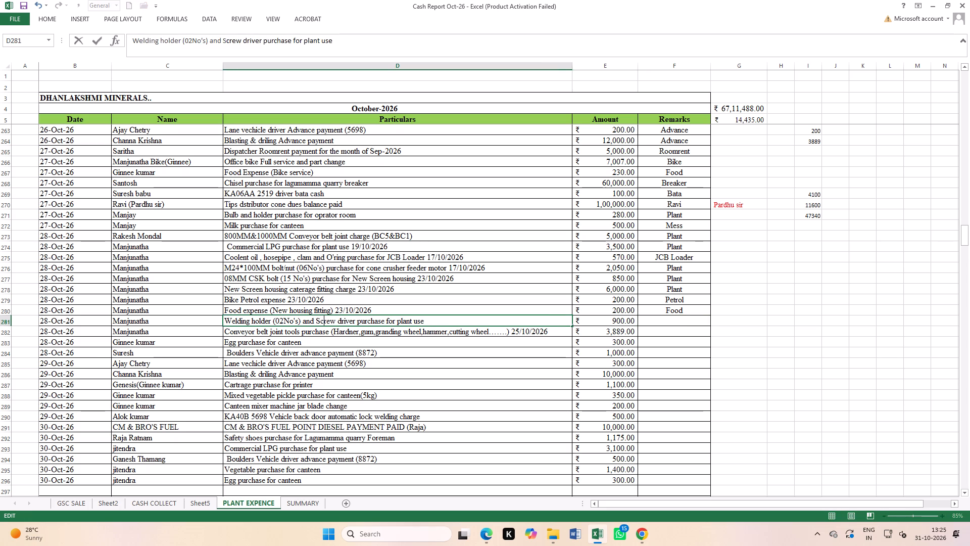
left_click(441, 360)
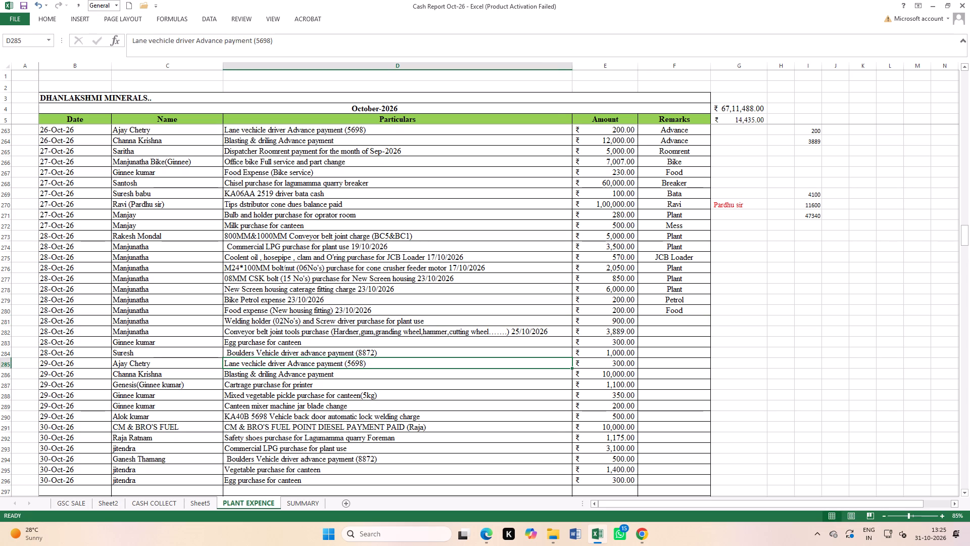
Enter Plant as the remark for the welding holder and conveyor belt joint tools purchases in rows 281 and 282.
left_click(664, 321)
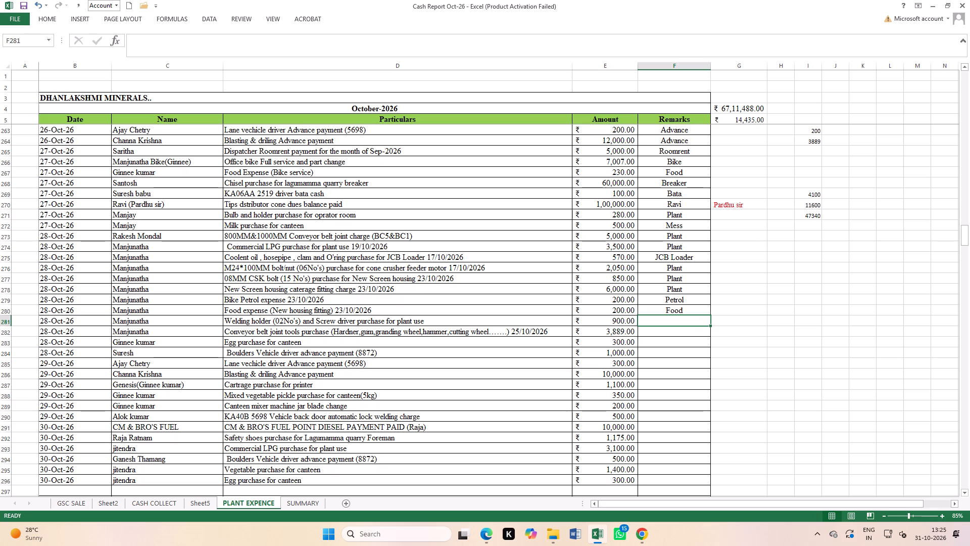
type("pl")
key("Return")
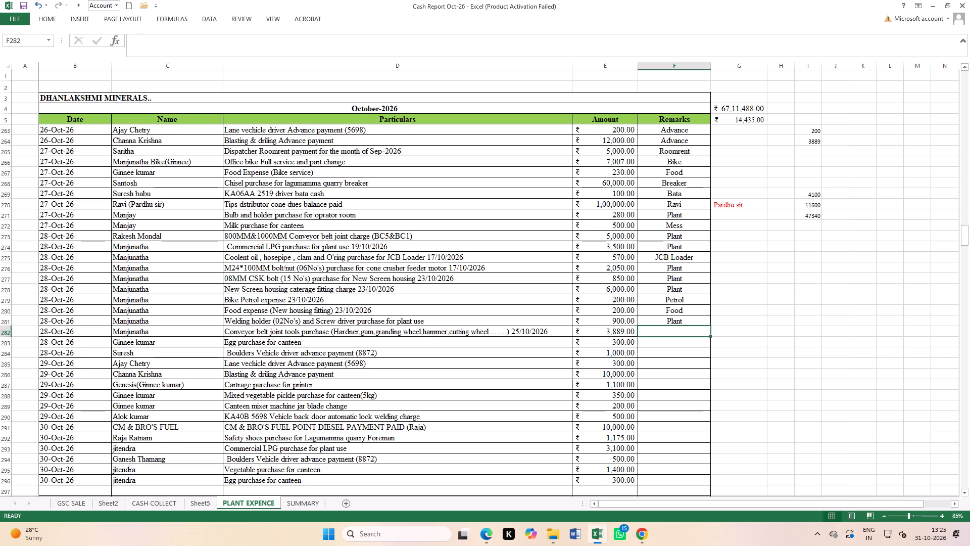
type("pl")
key("Return")
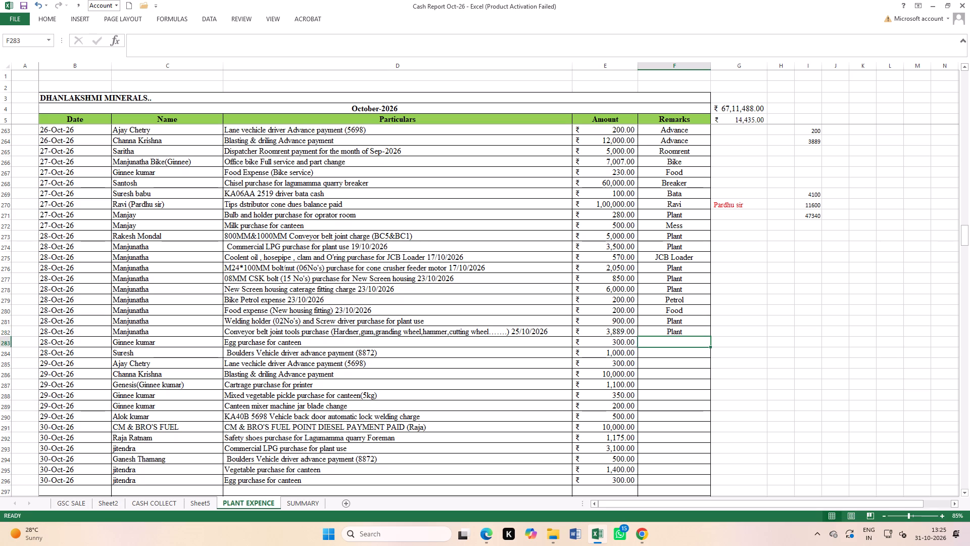
Enter Mess as the remark for the egg purchase in row 283 and Advance for the three advance payments in rows 284 to 286.
key("m")
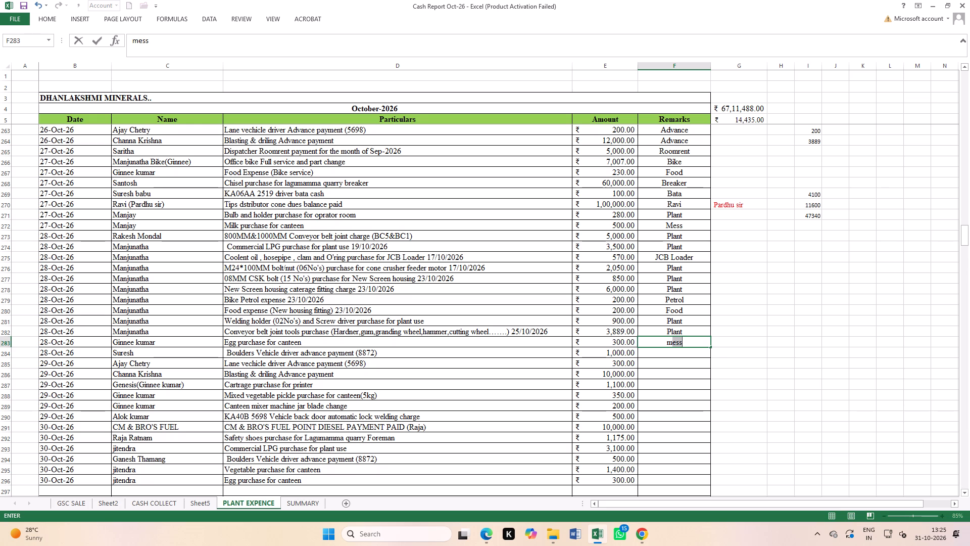
key("Return")
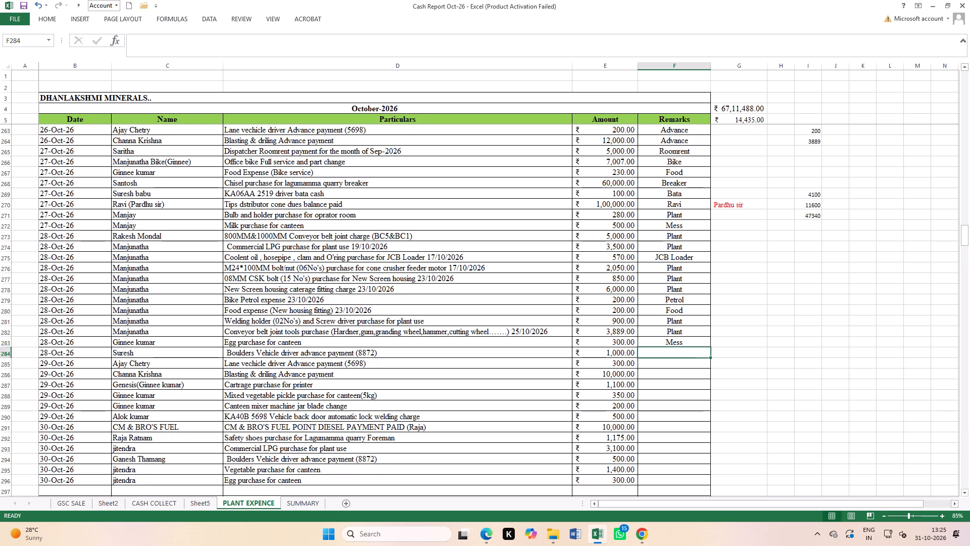
key("a")
key("Return")
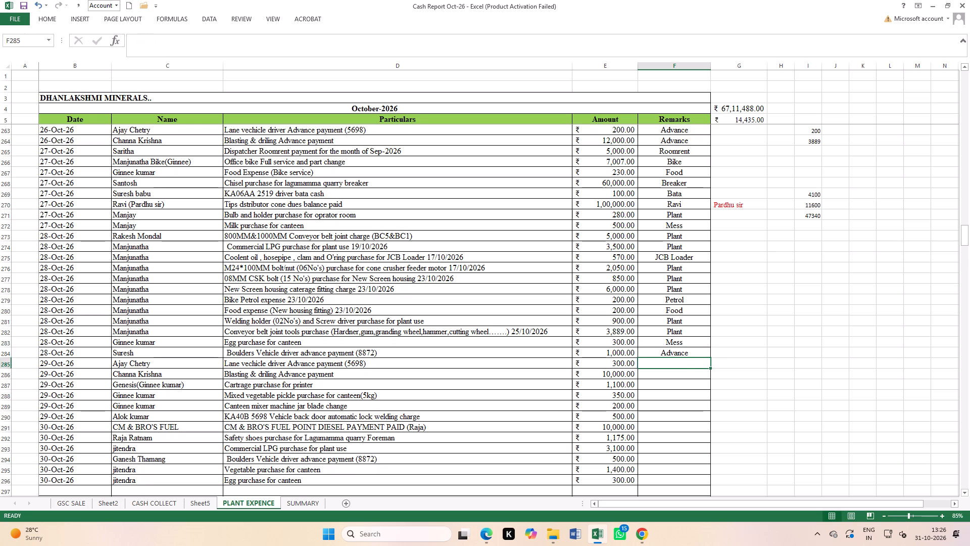
key("a")
key("Return")
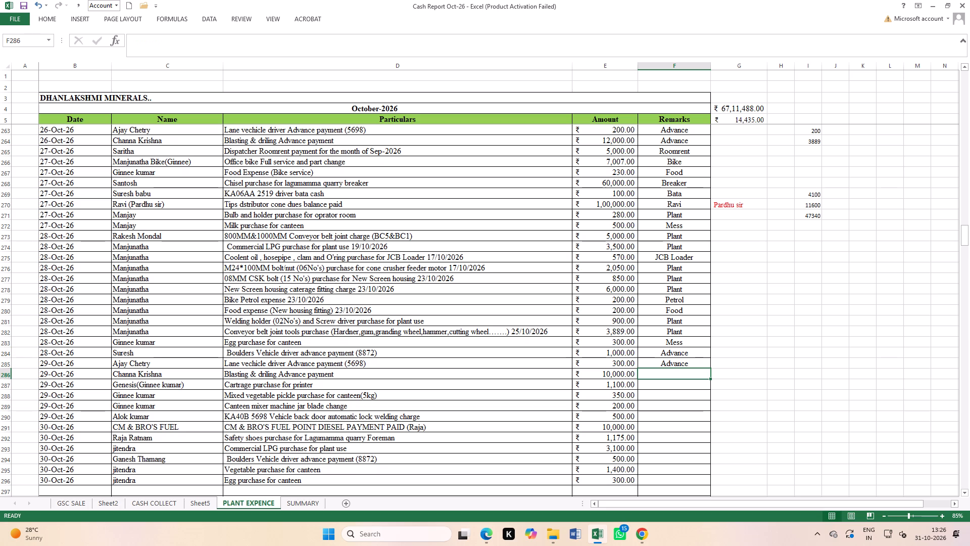
key("a")
key("Return")
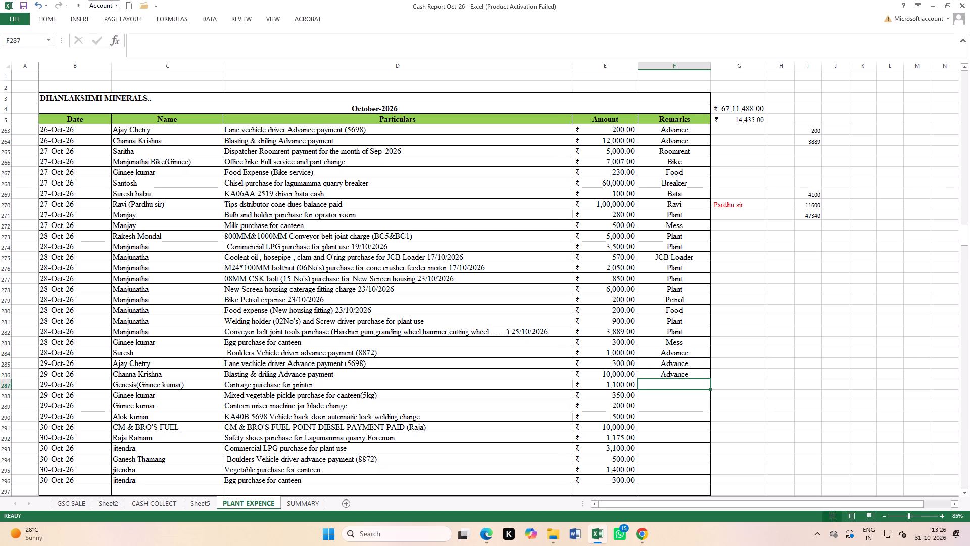
Fill the remarks for rows 287 to 290 with Stationary, Mess, Mess and Tipper.
type("st")
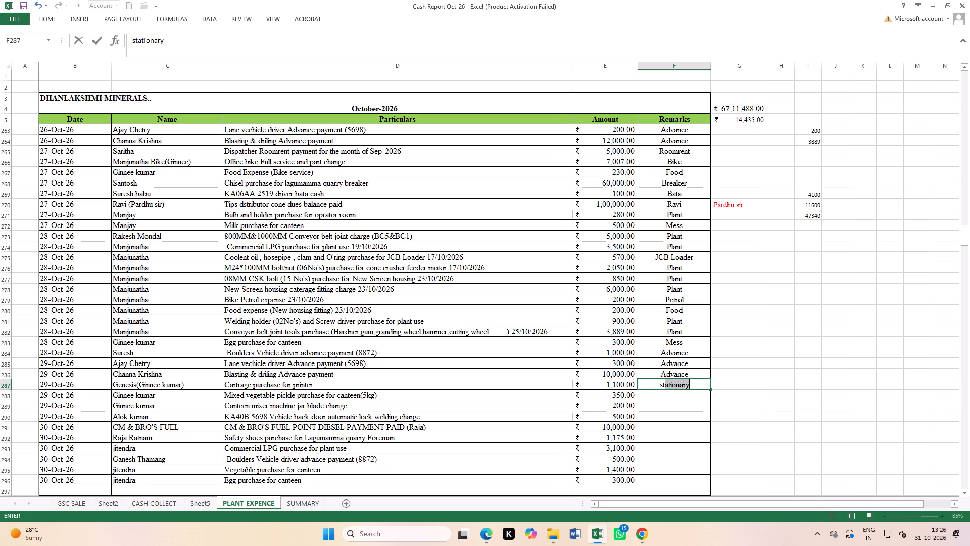
key("Return")
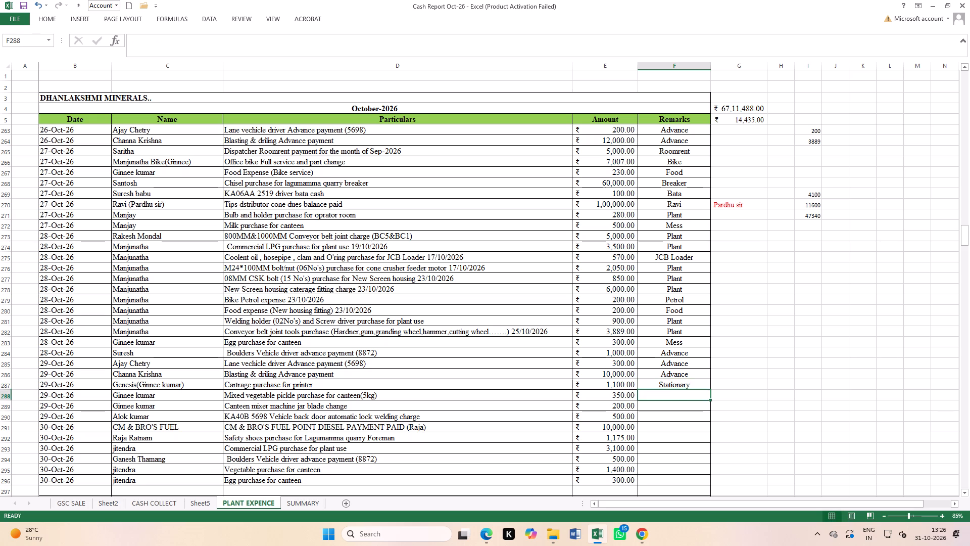
key("m")
key("Return")
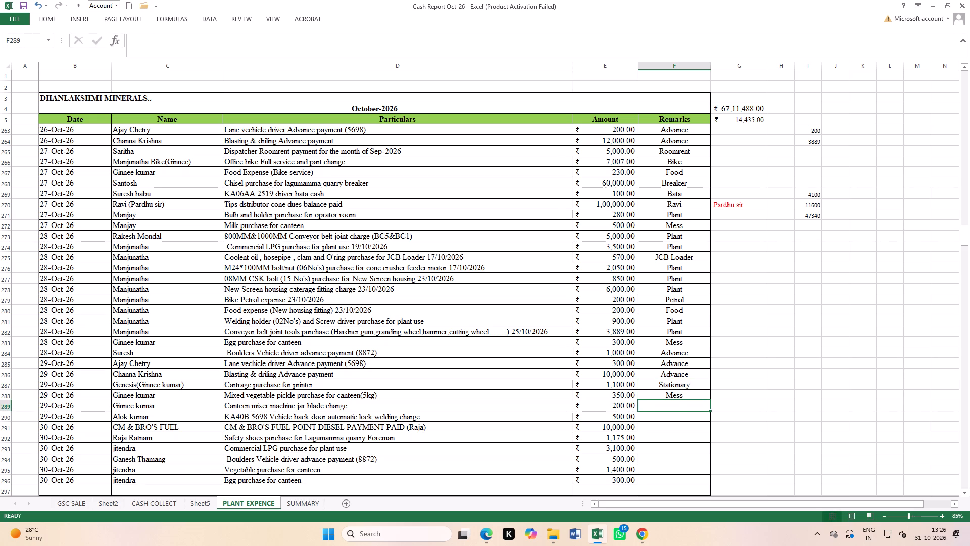
key("m")
key("Return")
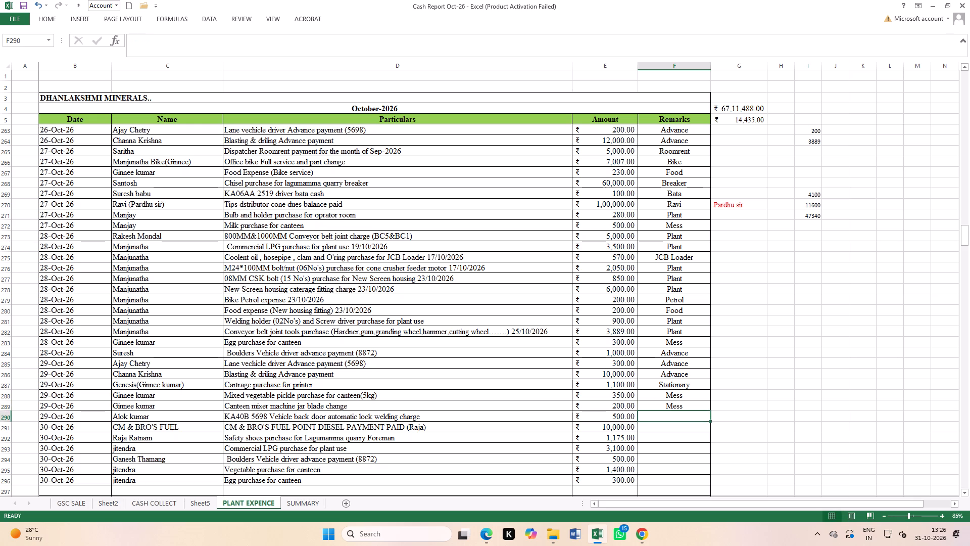
type("ti")
key("Return")
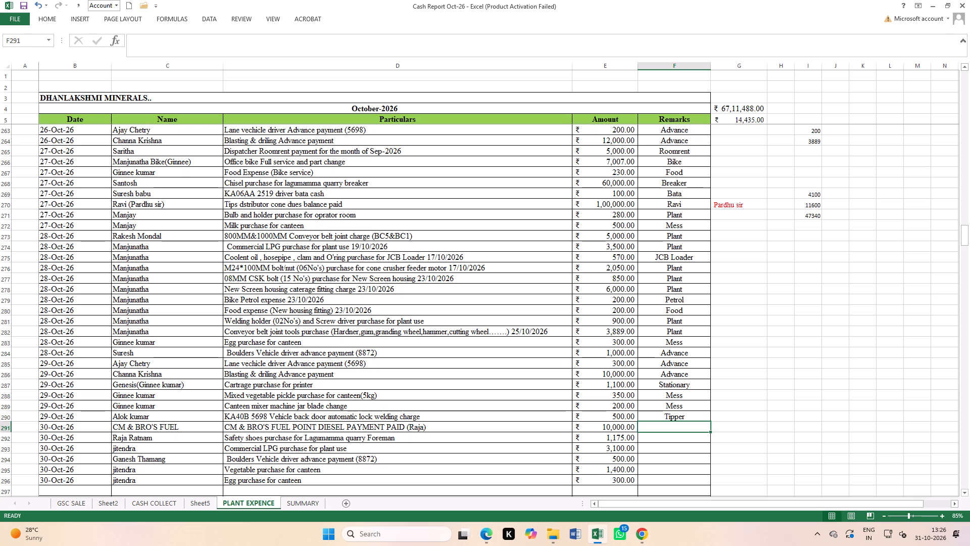
Enter Diesel as the remark for the CM & BRO'S fuel payment and Safety Kit for the safety shoes purchase.
key("d")
key("Return")
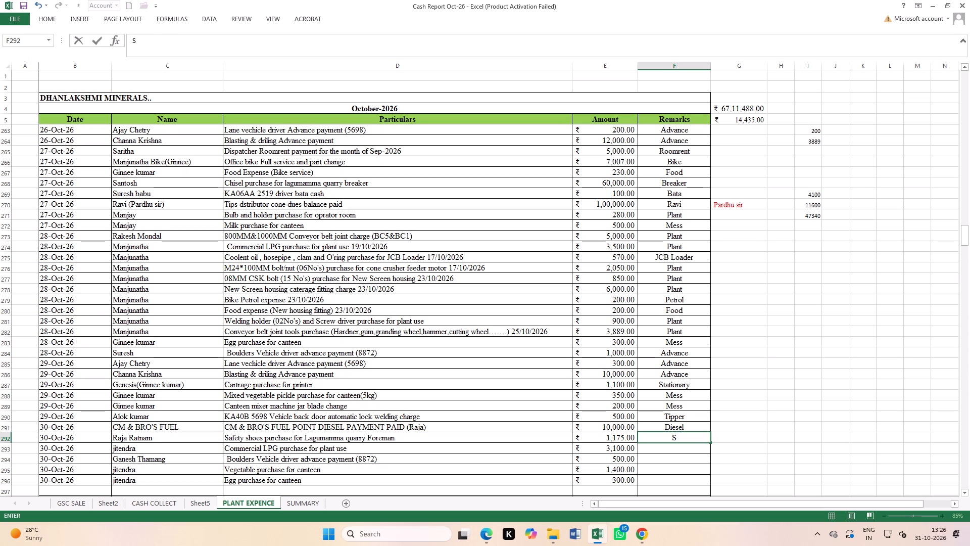
type("aft")
key("BackSpace")
key("BackSpace")
type("fe")
key("Return")
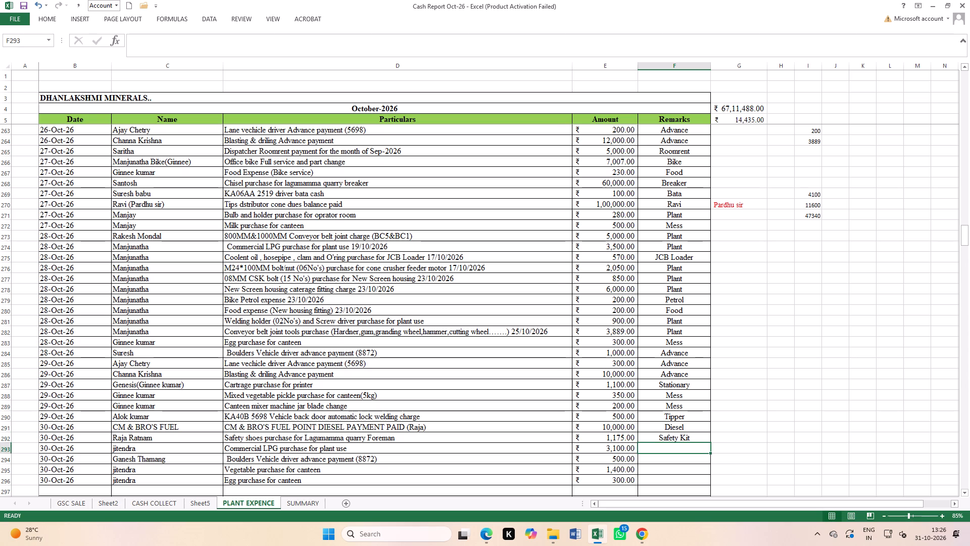
Fill the remarks for the last four 30-Oct-26 expenses, rows 293 to 296, with Plant, Advance, Mess and Mess.
type("pl")
key("Return")
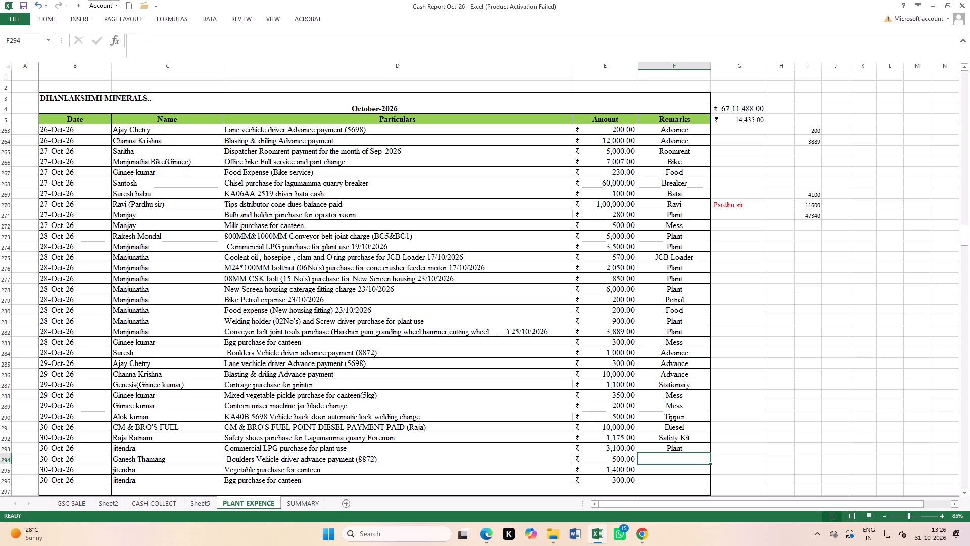
key("a")
key("Return")
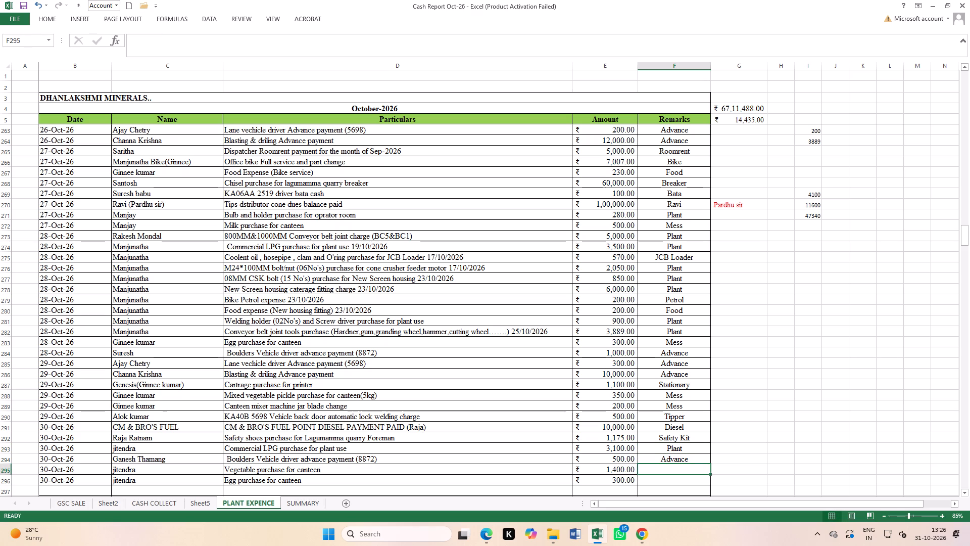
key("m")
key("Return")
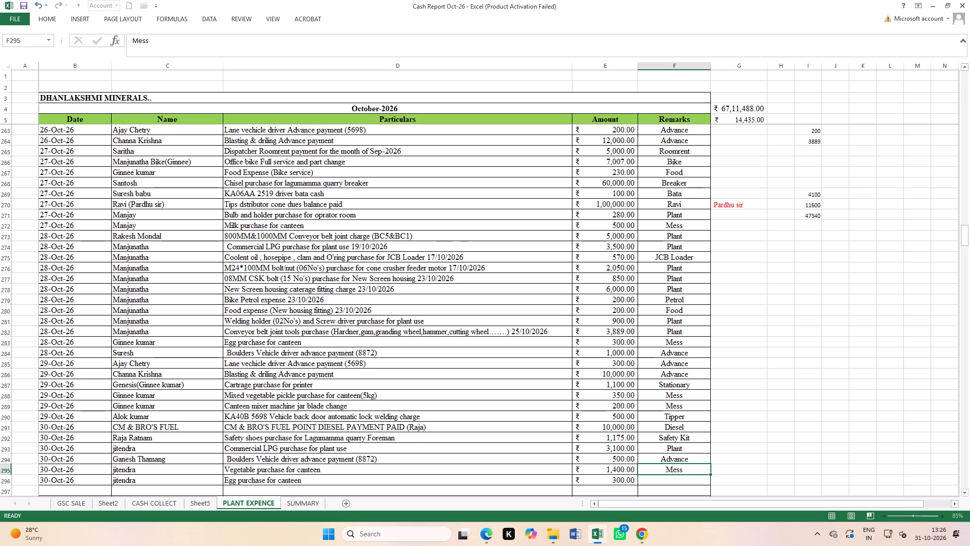
key("m")
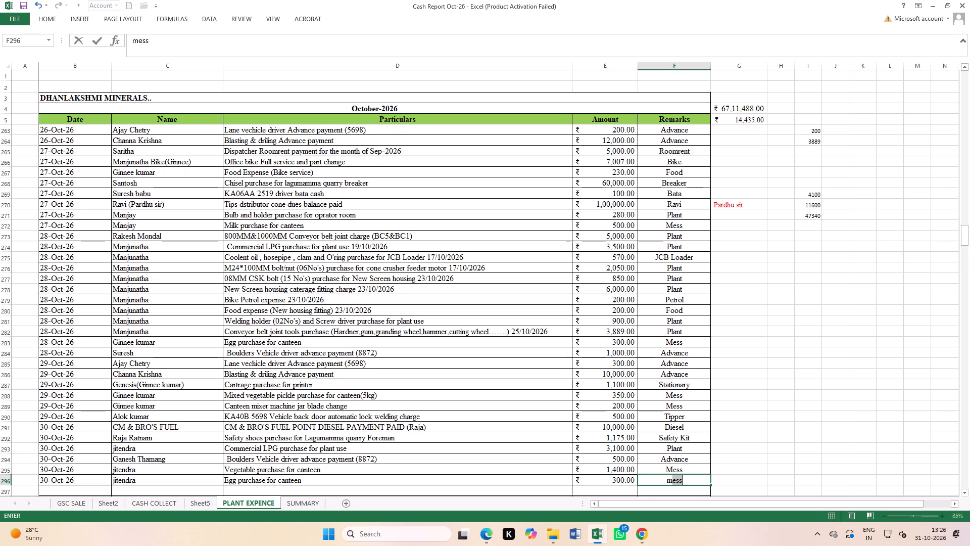
key("Return")
Capitalise the name as Jitendra in row 293, the commercial LPG purchase.
scroll(734, 317, "down", 1)
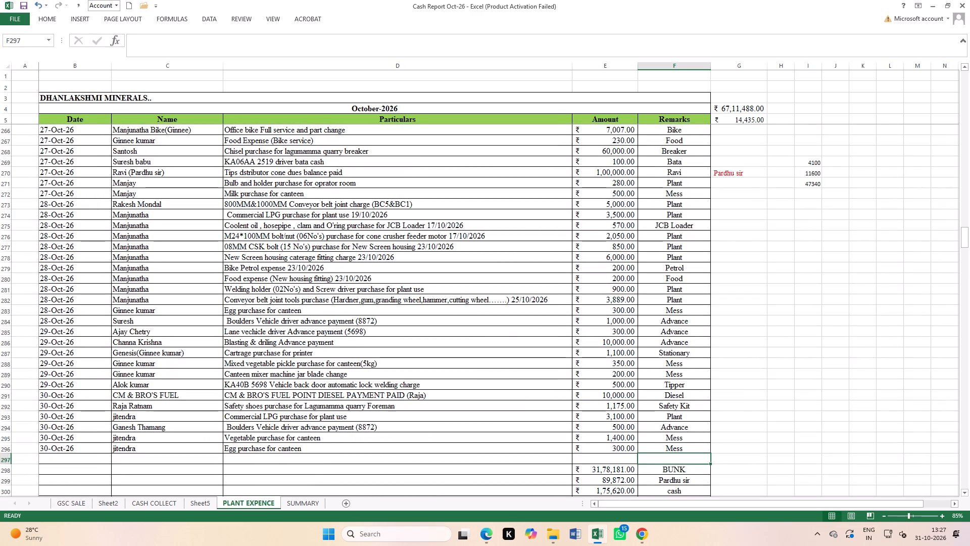
left_click(138, 416)
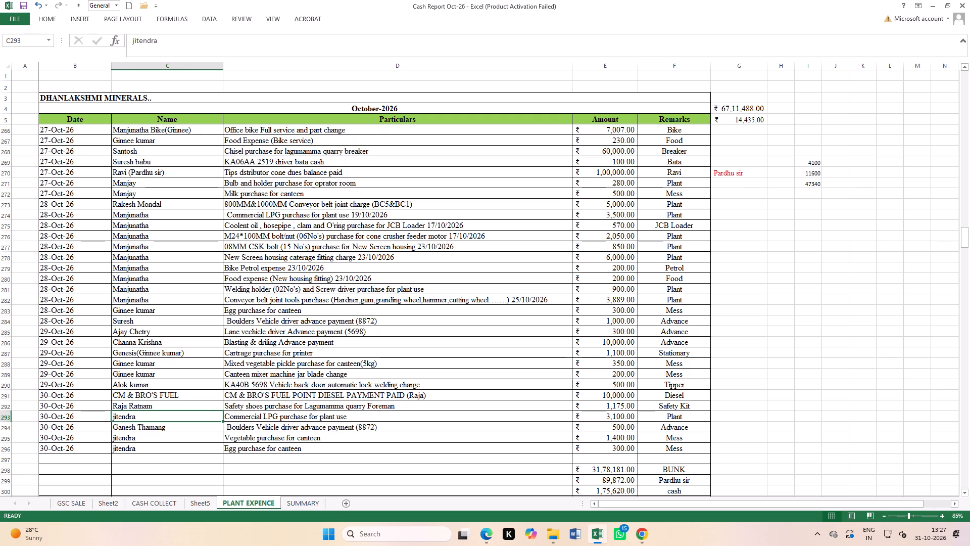
key("j")
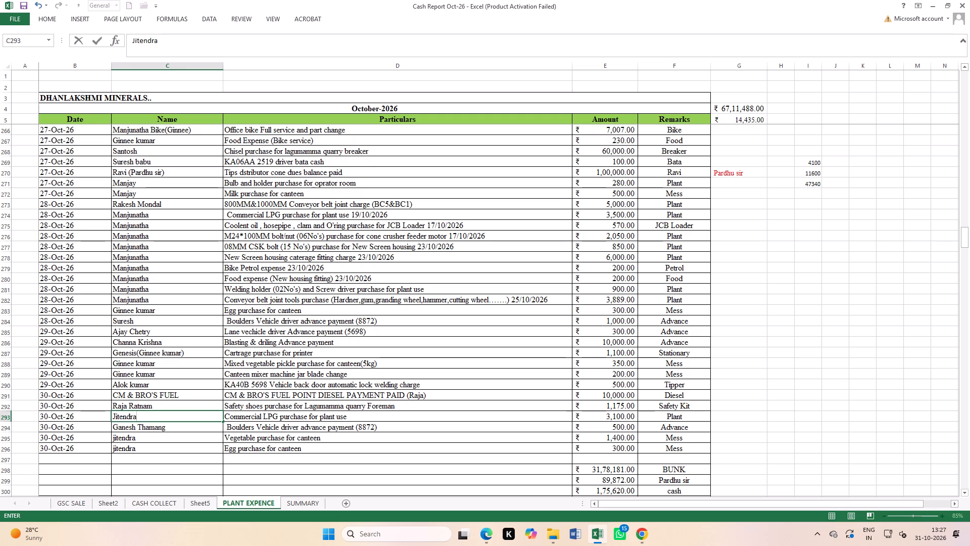
left_click(201, 452)
left_click(141, 418)
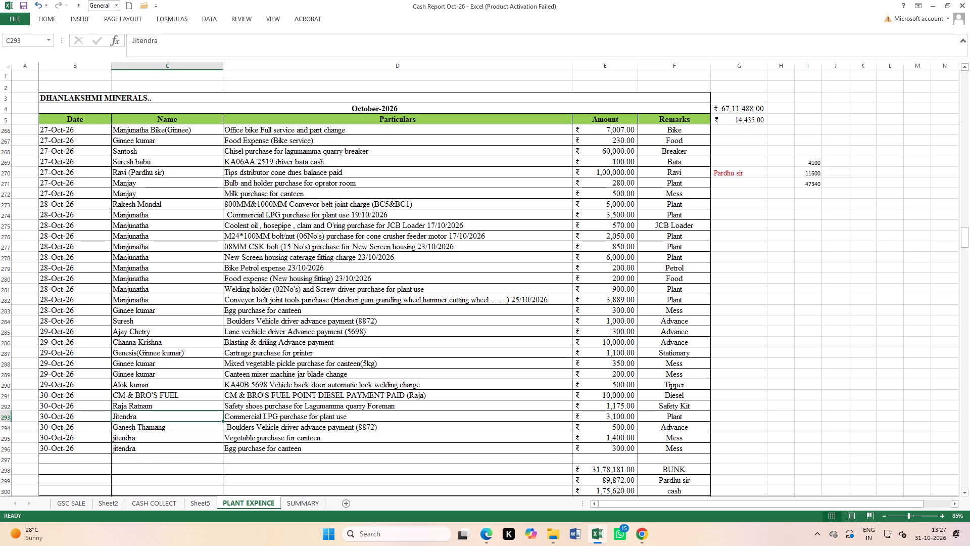
Copy the capitalised name Jitendra from row 293 into the two 30-Oct-26 canteen purchases, rows 295 and 296.
key("ctrl+c")
left_click_drag(144, 439, 146, 446)
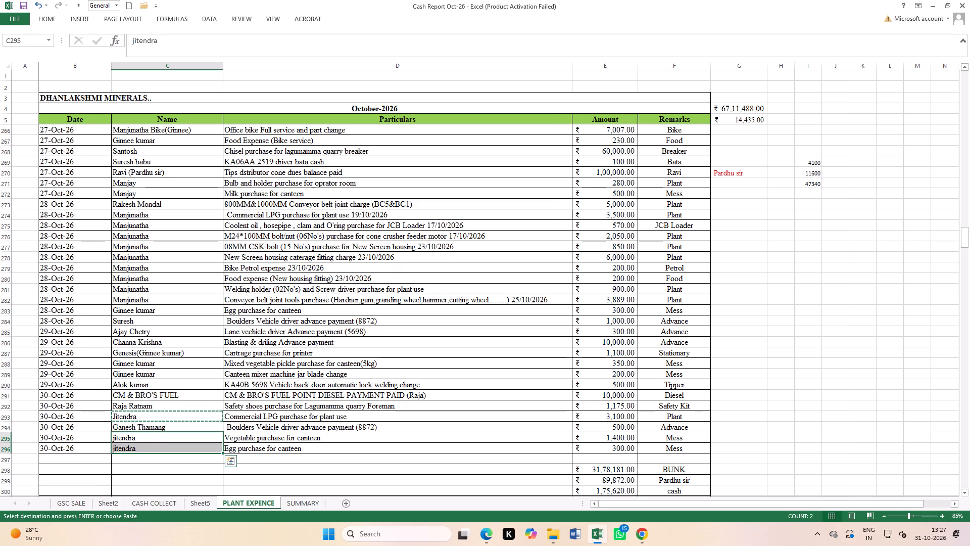
key("ctrl+v")
left_click(387, 454)
left_click(551, 341)
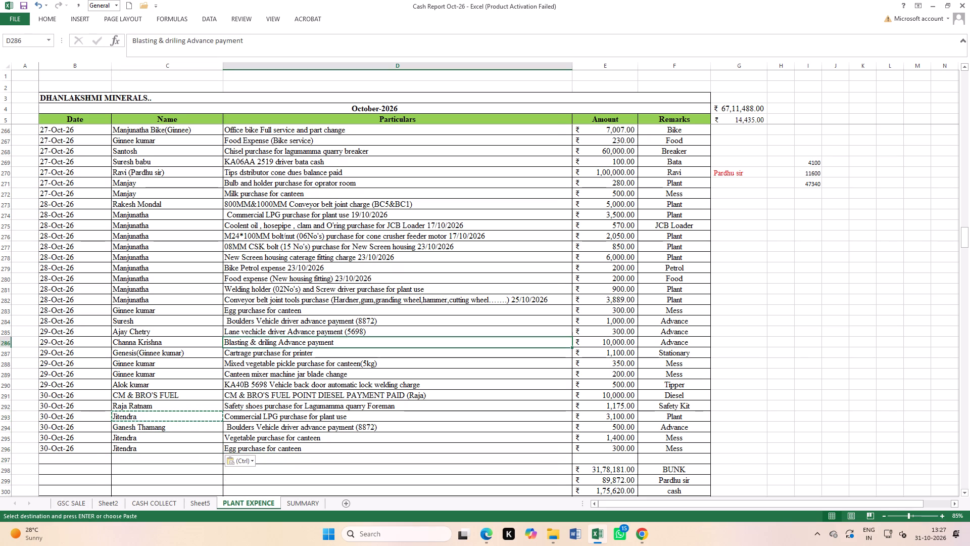
Save the cash report workbook.
left_click(23, 4)
double_click(23, 4)
Add filters to the expense table's header row, from Date to Remarks.
scroll(969, 258, "up", 5)
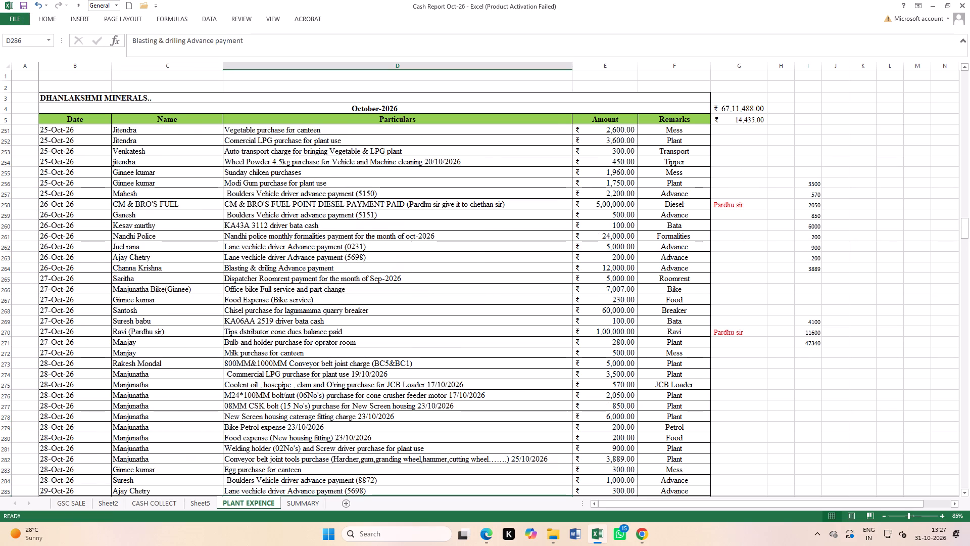
left_click_drag(75, 119, 664, 119)
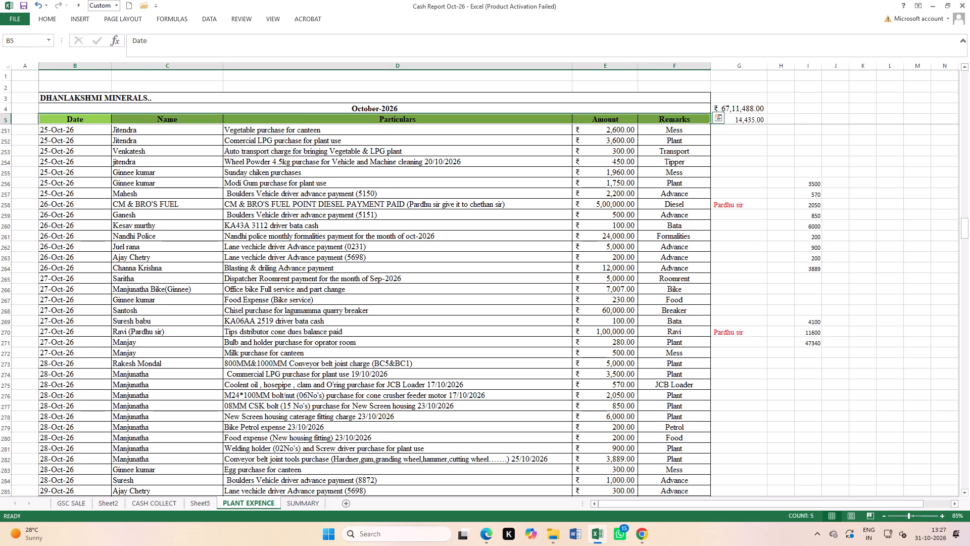
left_click(208, 20)
left_click(263, 36)
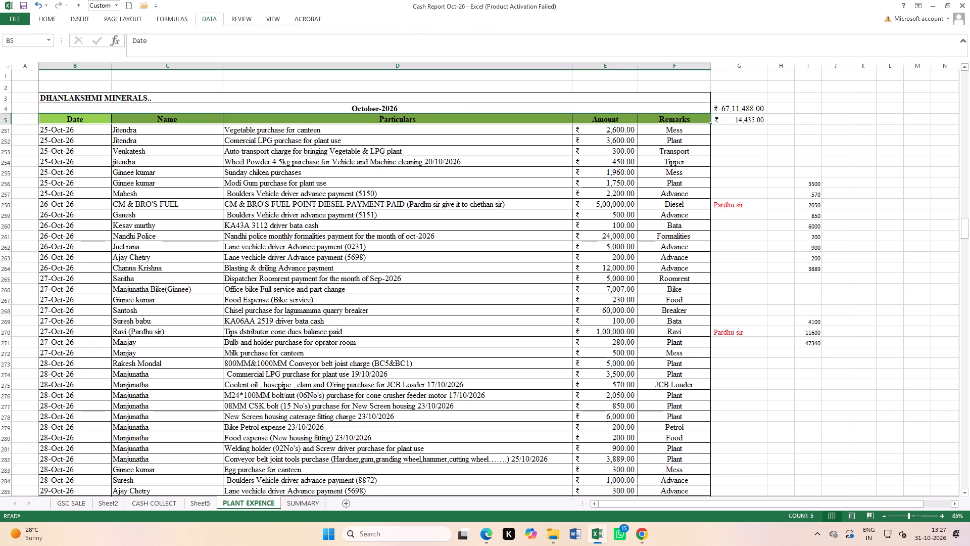
left_click(509, 269)
Filter the Remarks column to show only the Mess expenses, leaving out Melekote.
left_click(710, 122)
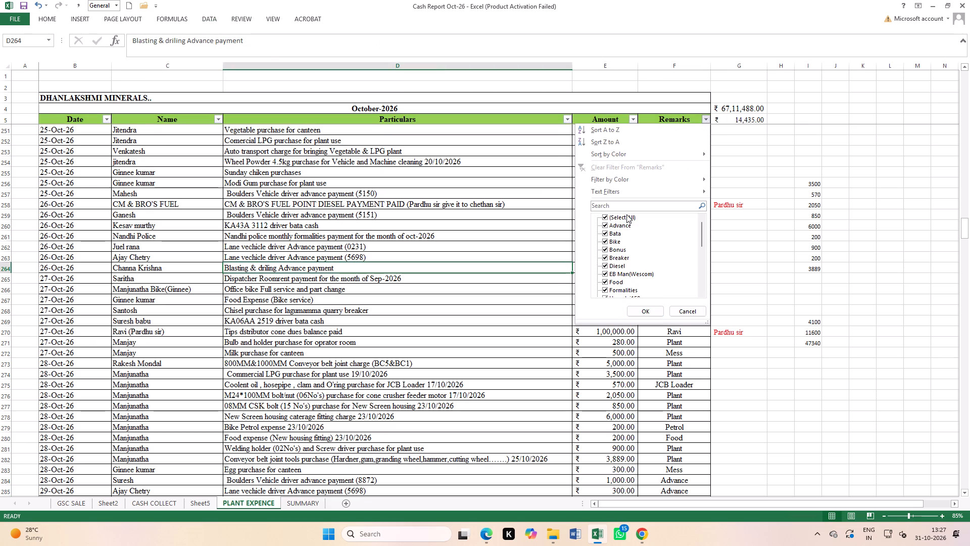
left_click(626, 216)
left_click(632, 208)
type("me")
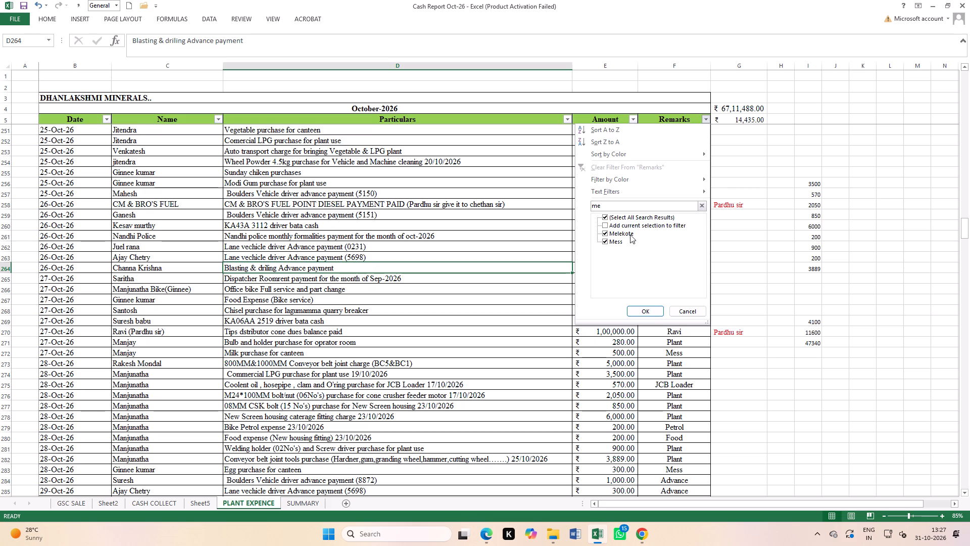
left_click(630, 233)
left_click(641, 302)
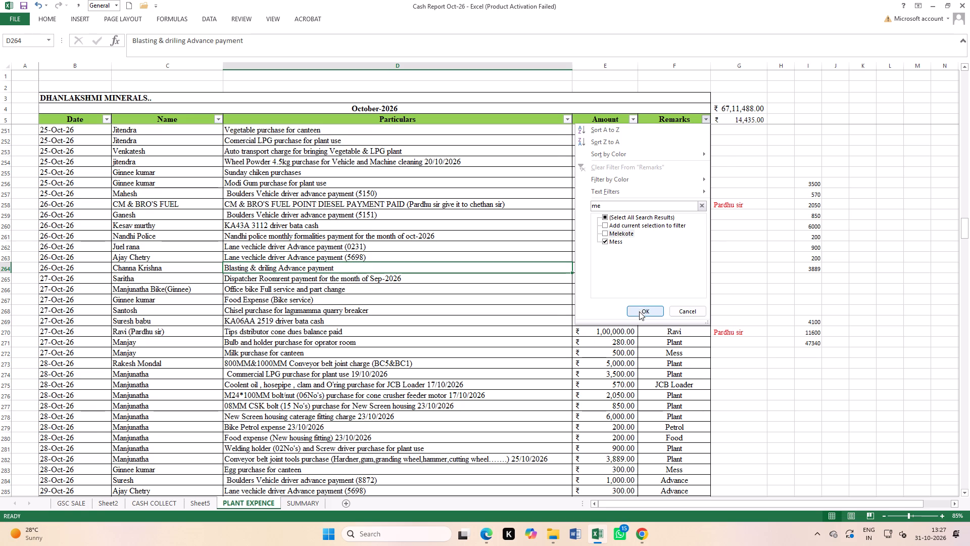
left_click(639, 311)
Check the sum of all the filtered Mess amounts, from row 12 to row 296.
scroll(630, 308, "up", 4)
scroll(642, 194, "up", 5)
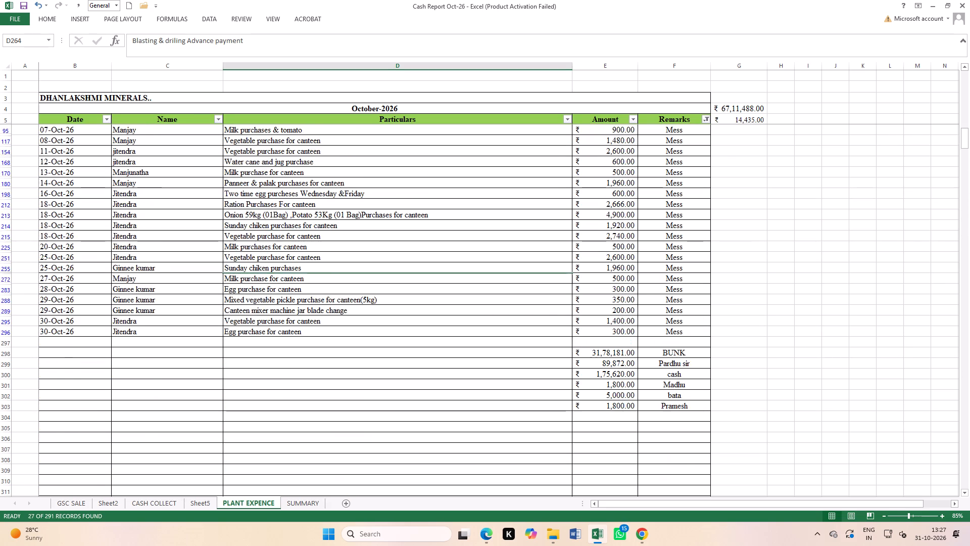
scroll(642, 194, "up", 12)
left_click_drag(622, 131, 635, 406)
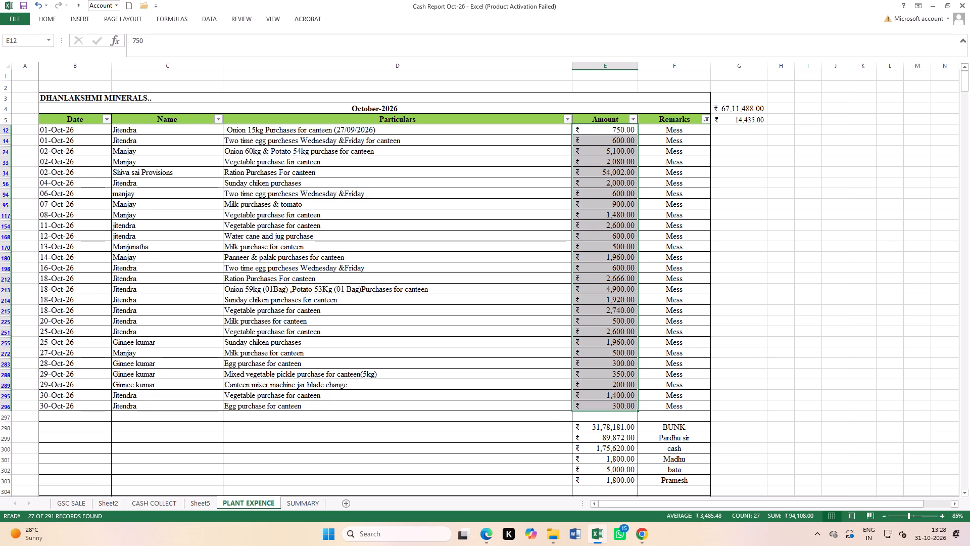
Copy the capitalised name Manjay from row 95 over the names in the filtered rows 94 to 117.
left_click(130, 205)
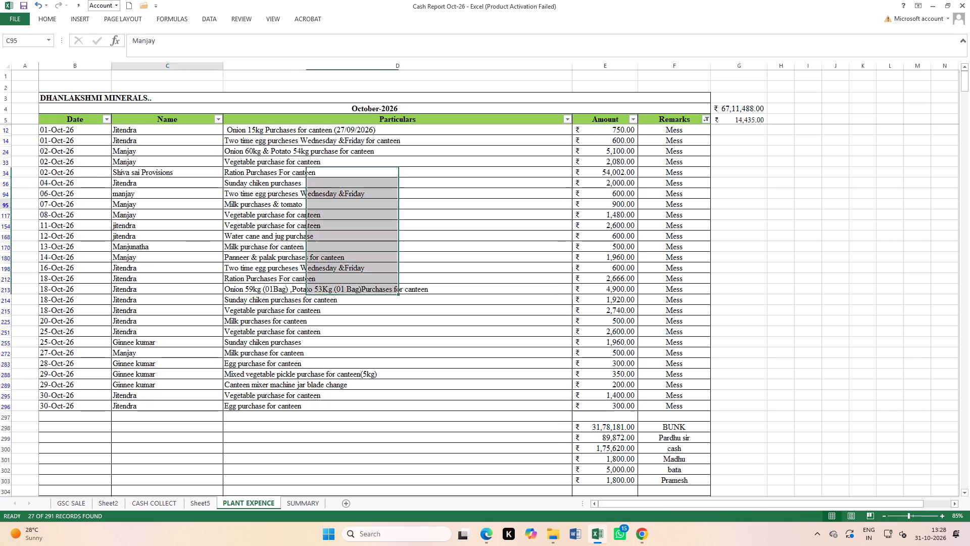
key("ctrl+c")
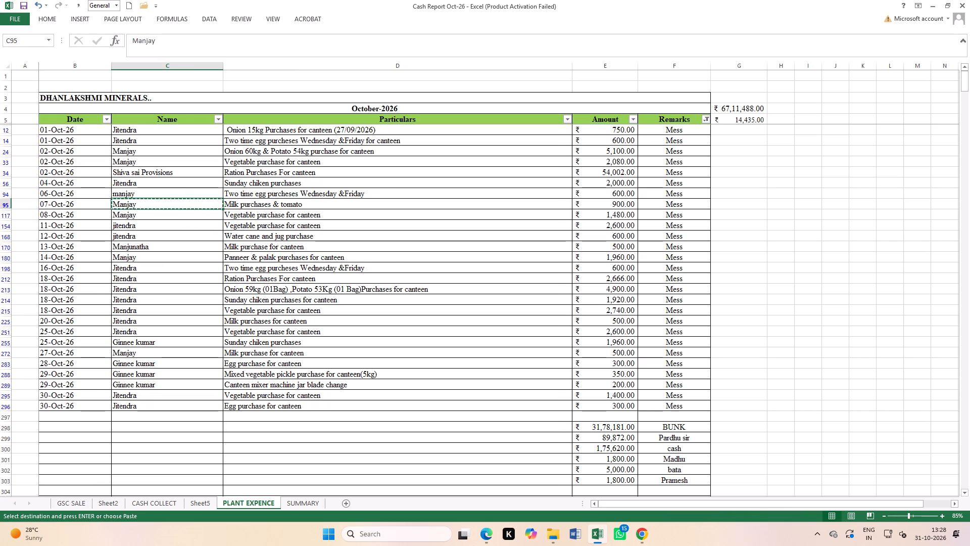
left_click_drag(139, 193, 143, 217)
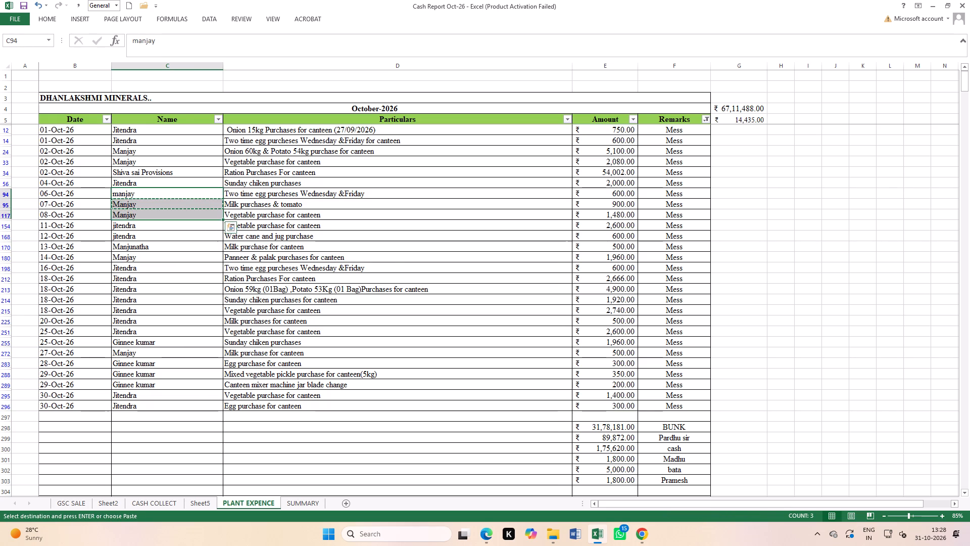
key("ctrl+v")
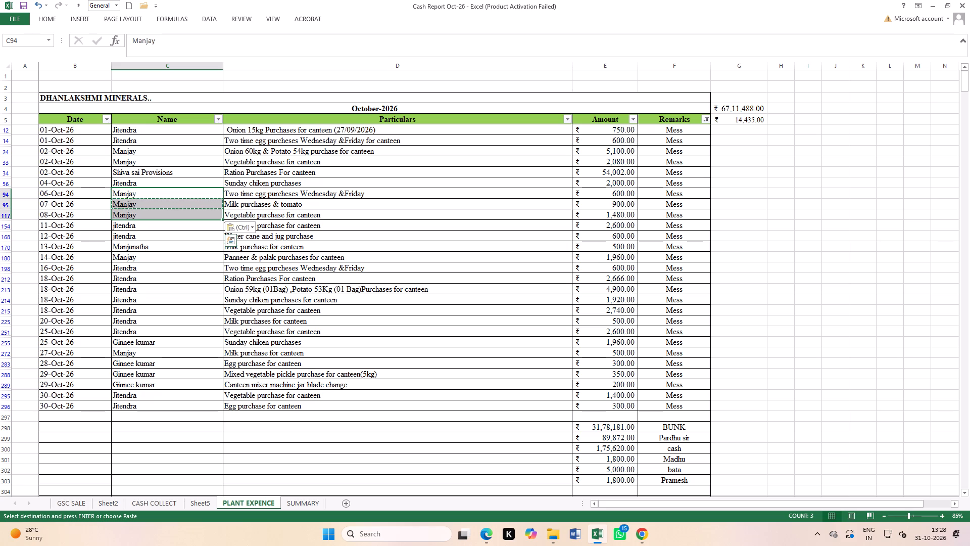
Copy the capitalised name Jitendra from row 14 into the 11-Oct-26 and 12-Oct-26 Mess entries, rows 154 and 168.
left_click(144, 142)
key("ctrl+c")
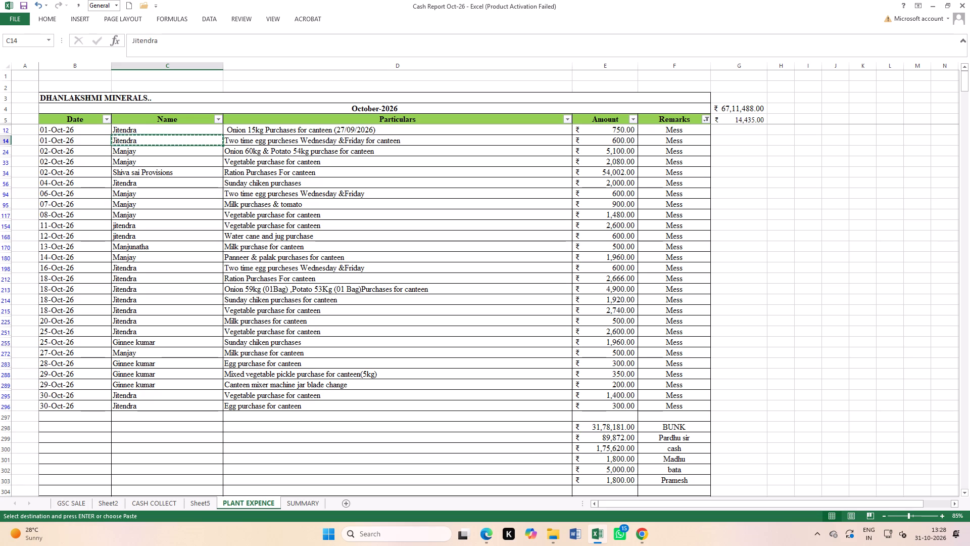
left_click_drag(135, 229, 135, 234)
key("ctrl+v")
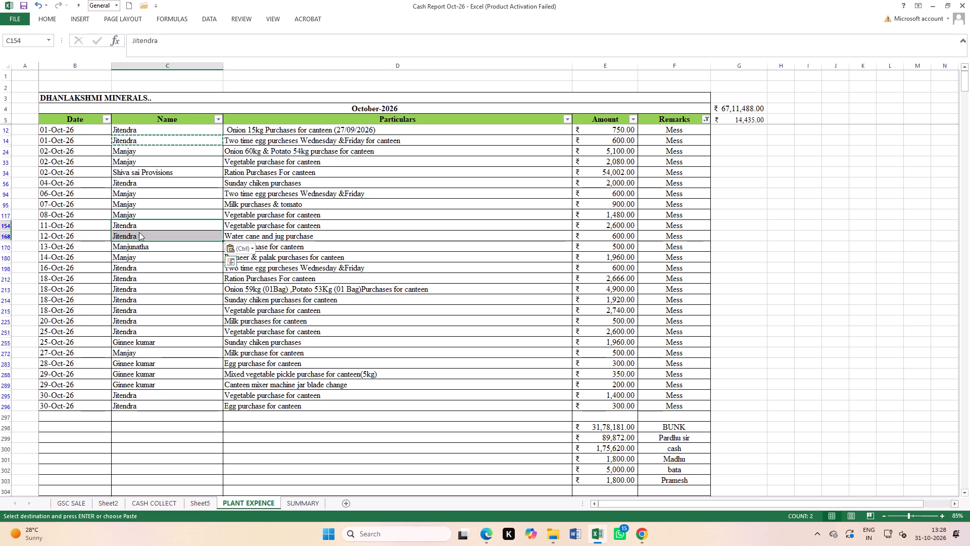
left_click(154, 265)
left_click(155, 264)
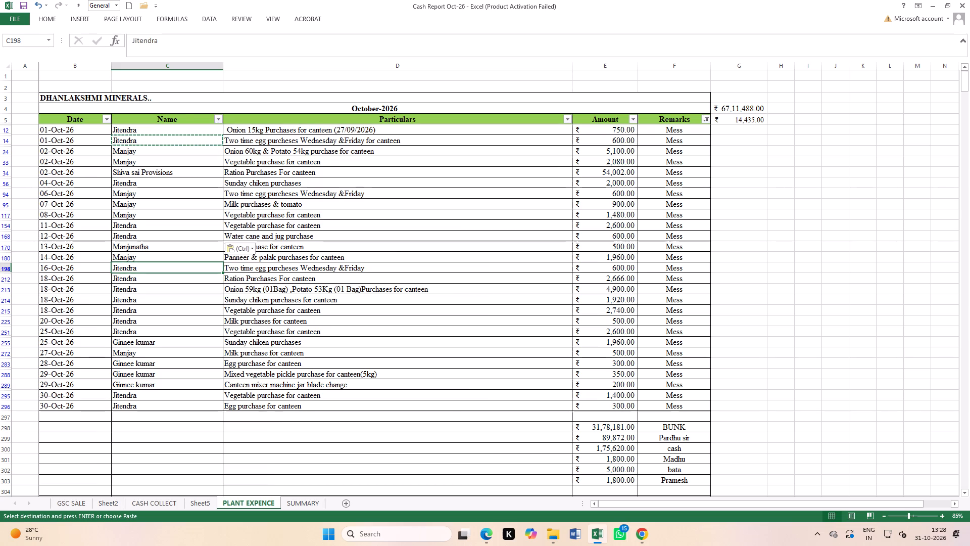
left_click(171, 203)
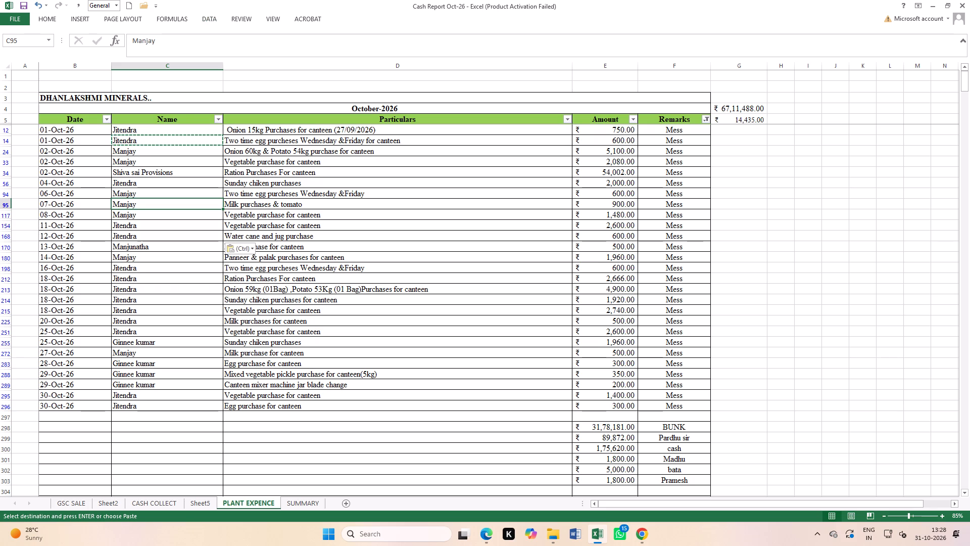
Change the Remarks filter from Mess to show only the Advance expenses.
left_click(704, 119)
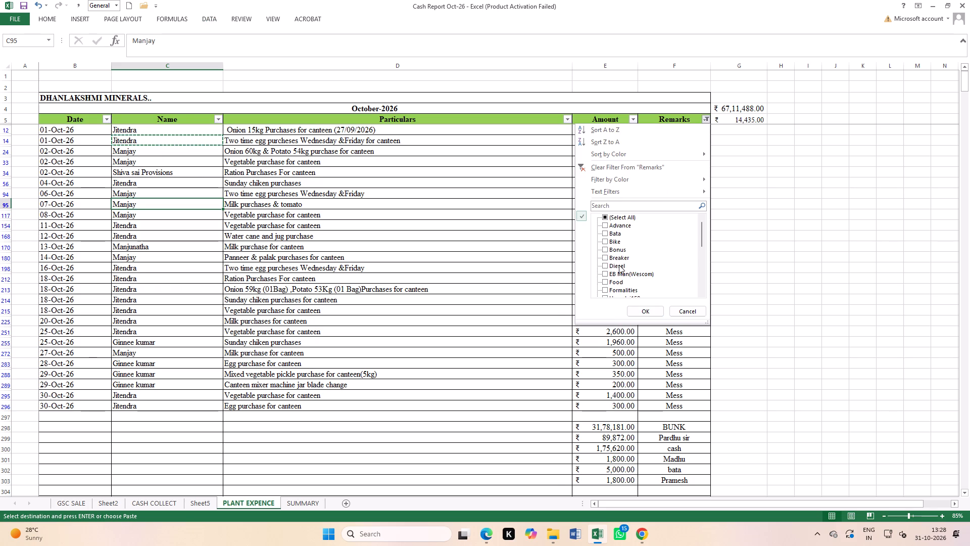
scroll(618, 266, "down", 2)
left_click(615, 284)
scroll(621, 272, "up", 8)
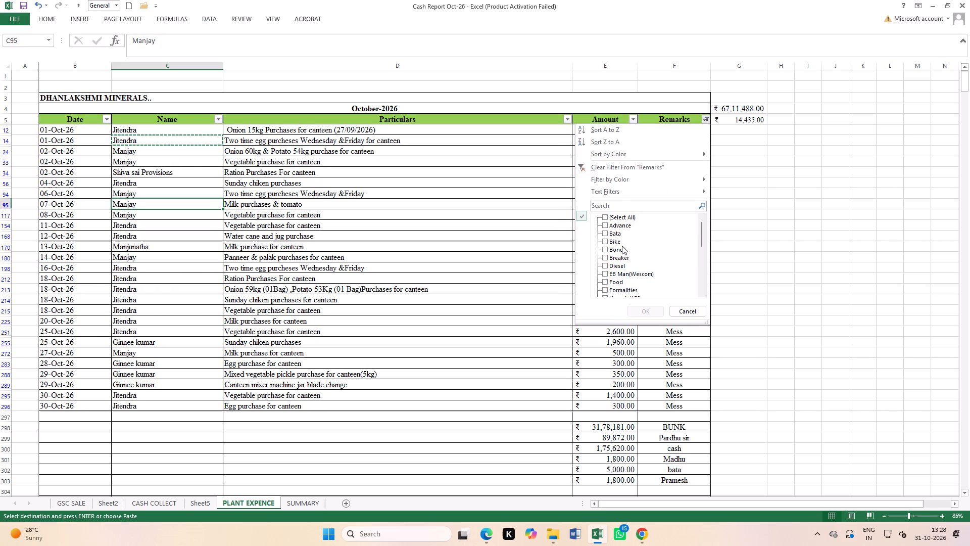
scroll(619, 239, "up", 2)
left_click(620, 223)
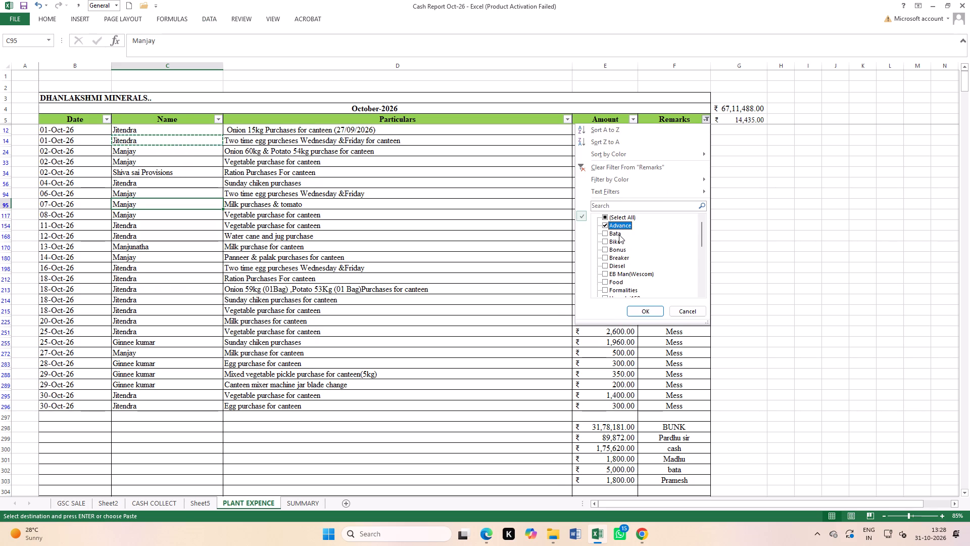
left_click(636, 310)
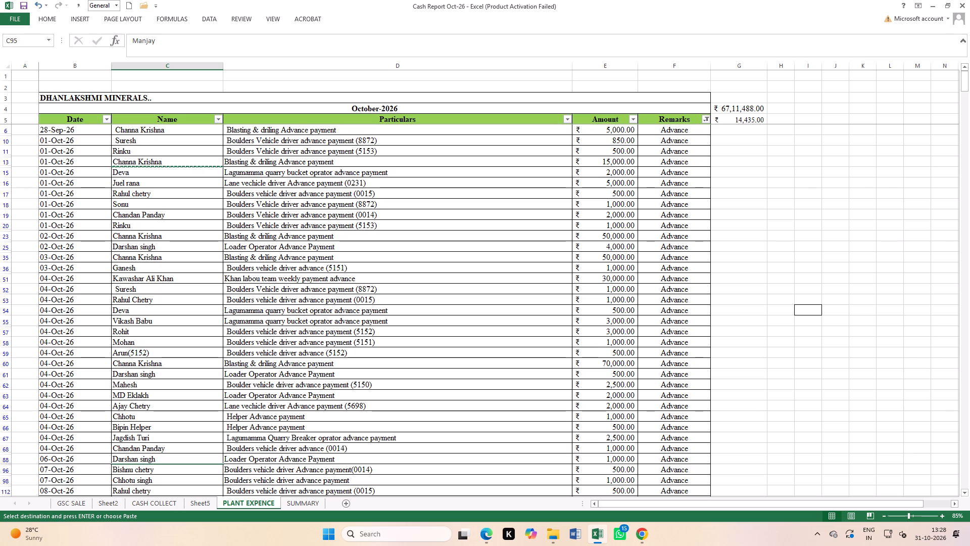
double_click(174, 170)
left_click(418, 256)
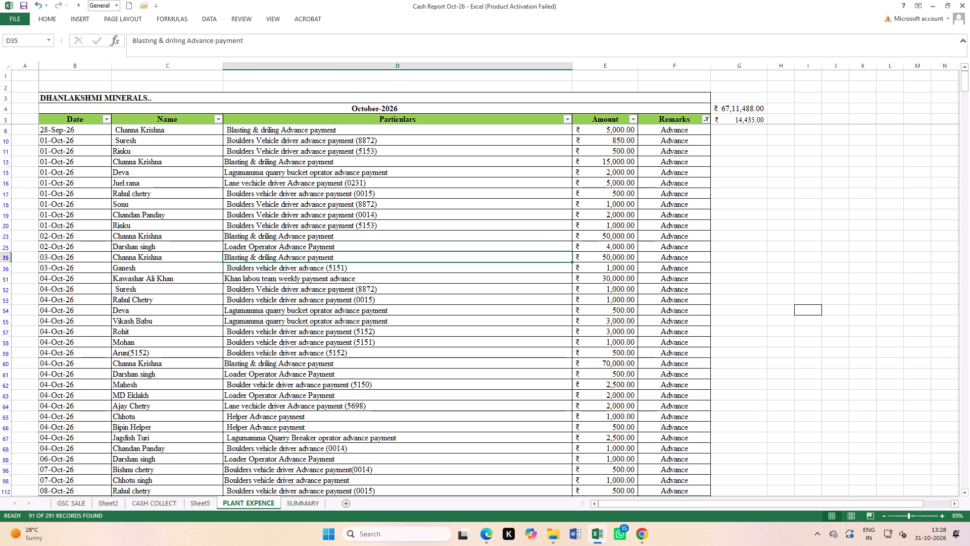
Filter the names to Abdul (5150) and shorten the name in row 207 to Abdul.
left_click(218, 118)
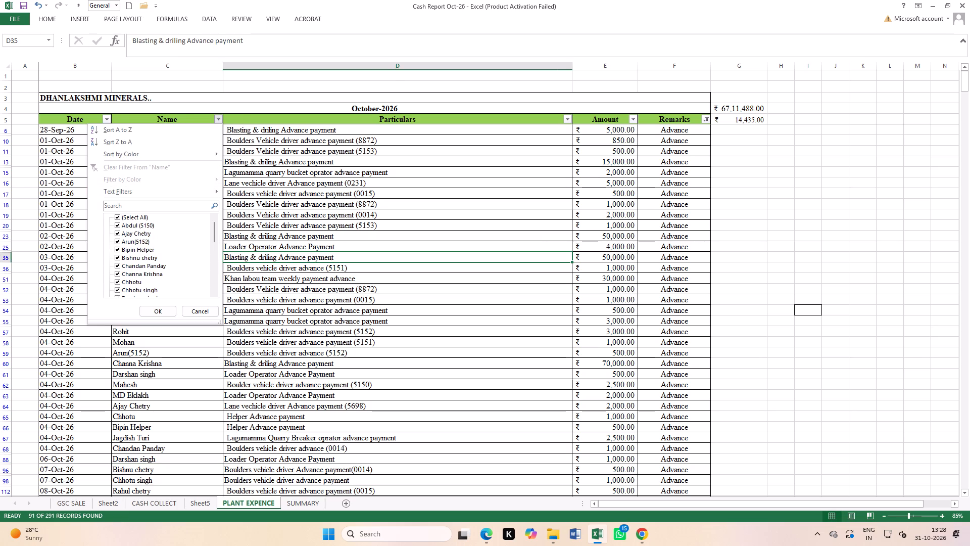
left_click(139, 218)
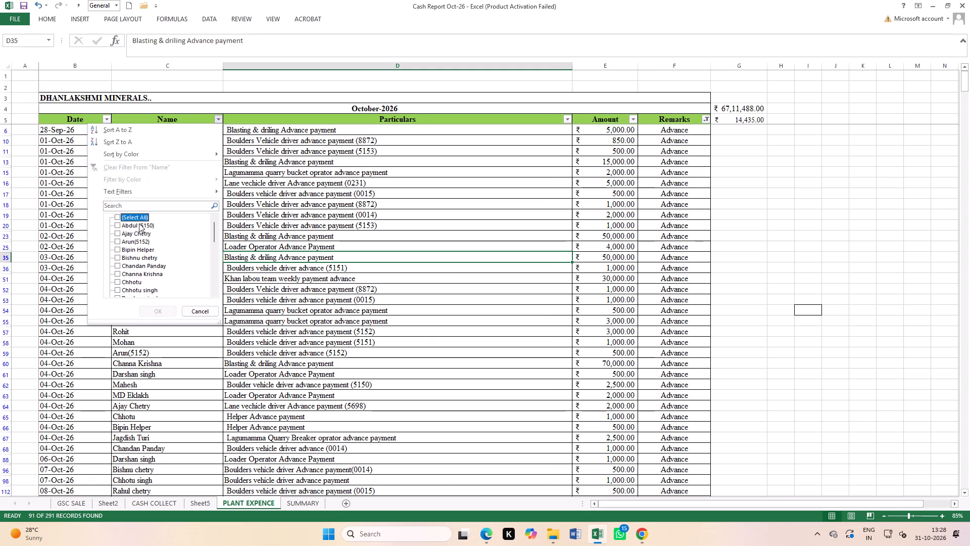
left_click(139, 223)
left_click(163, 314)
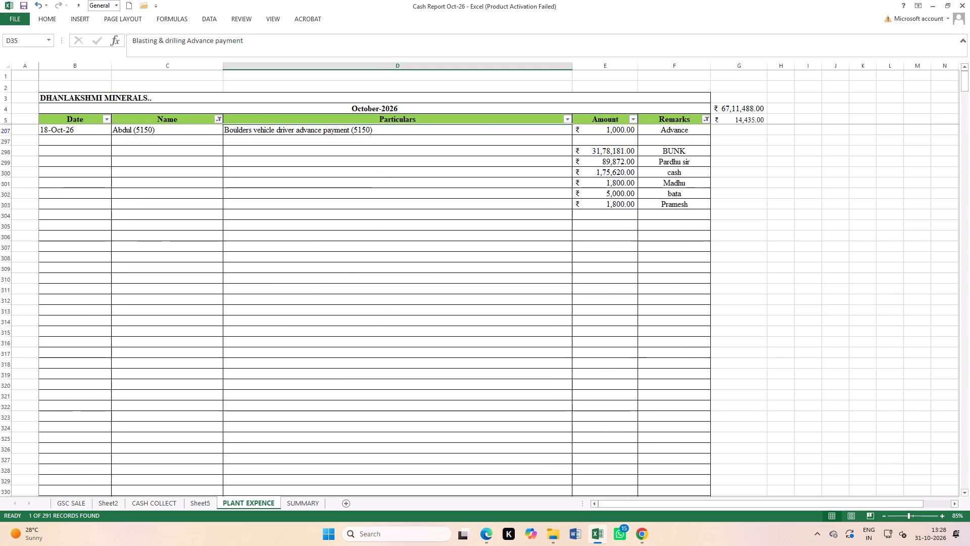
double_click(161, 129)
key("BackSpace")
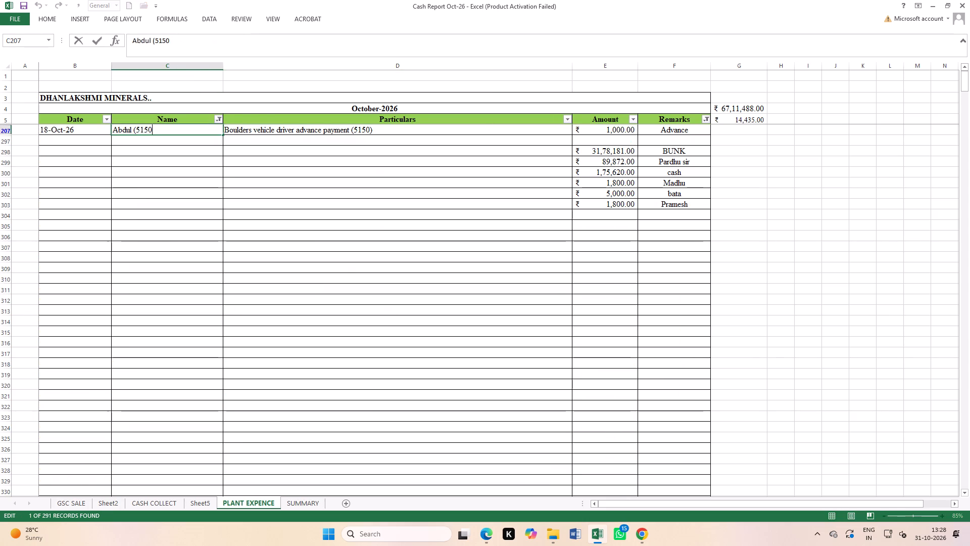
key("BackSpace")
key("BackSpace")
key("BackSpace")
key("BackSpace")
key("BackSpace")
left_click(198, 218)
left_click(219, 123)
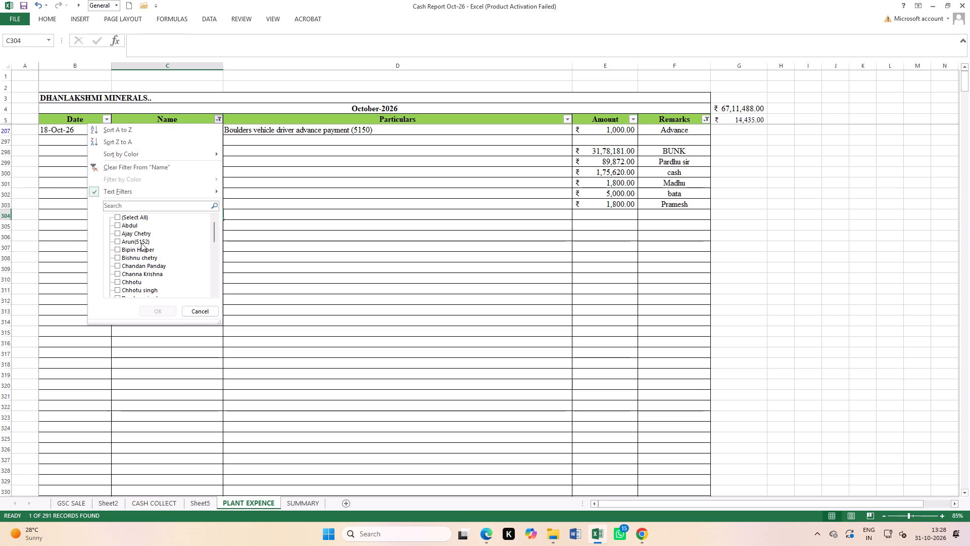
left_click(140, 241)
left_click(162, 311)
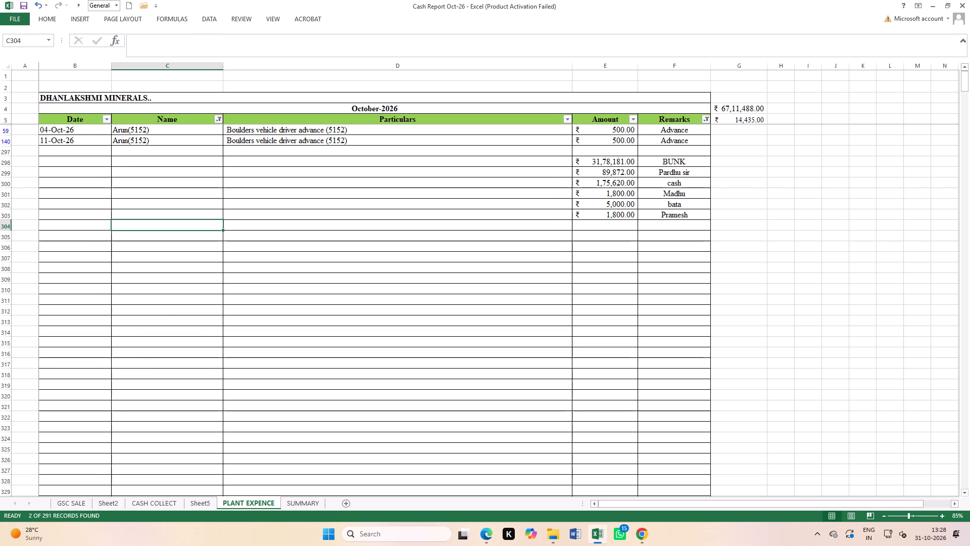
left_click(180, 130)
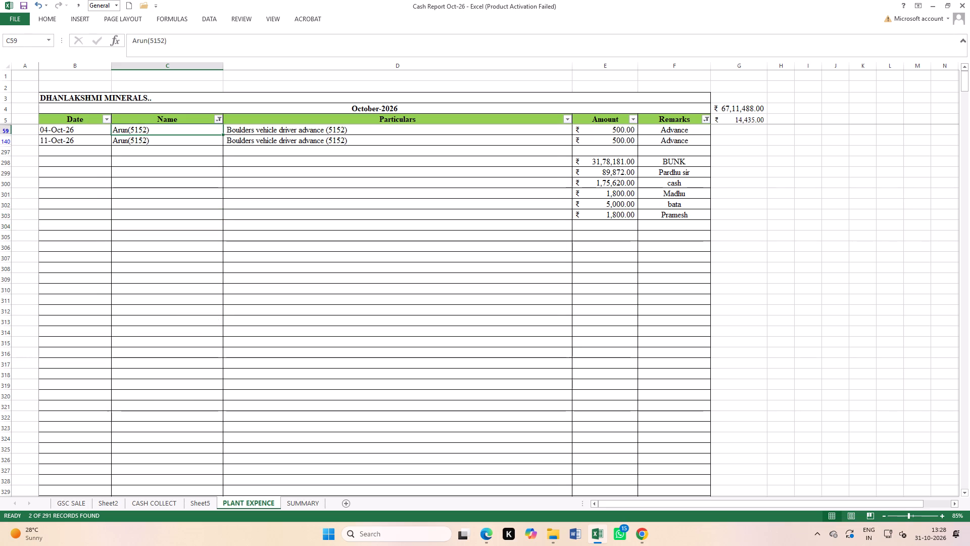
left_click(180, 130)
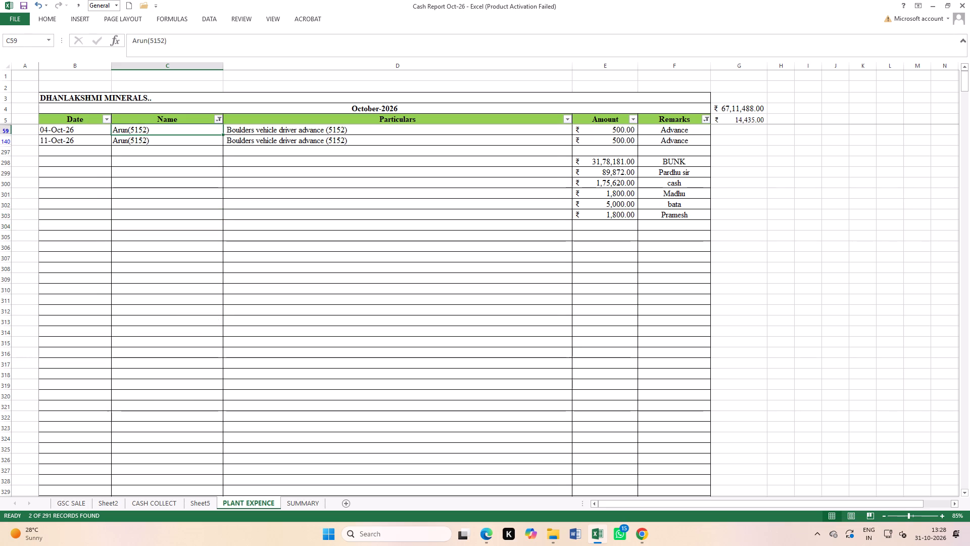
double_click(180, 130)
key("BackSpace")
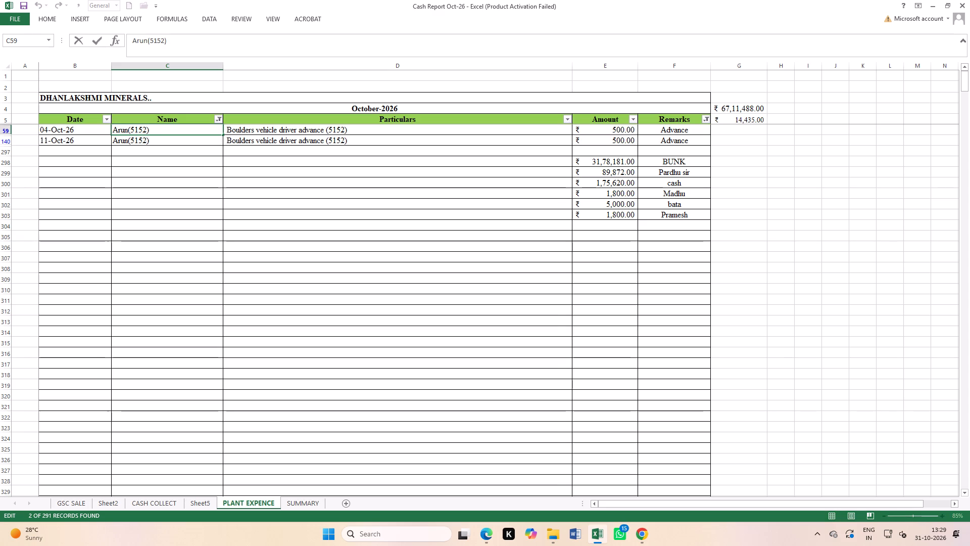
key("BackSpace")
key("BackSpace")
key("BackSpace")
key("BackSpace")
key("BackSpace")
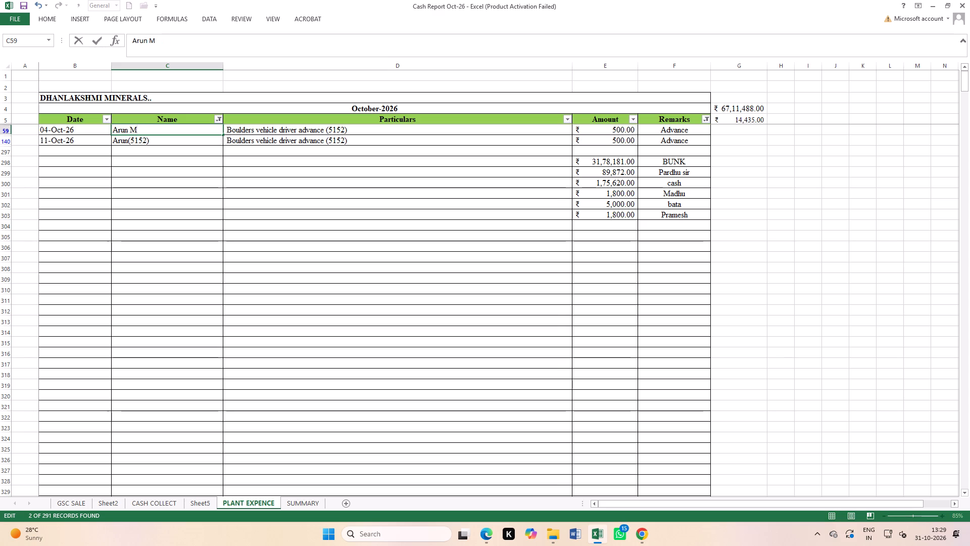
type("und")
key("a")
left_click(151, 191)
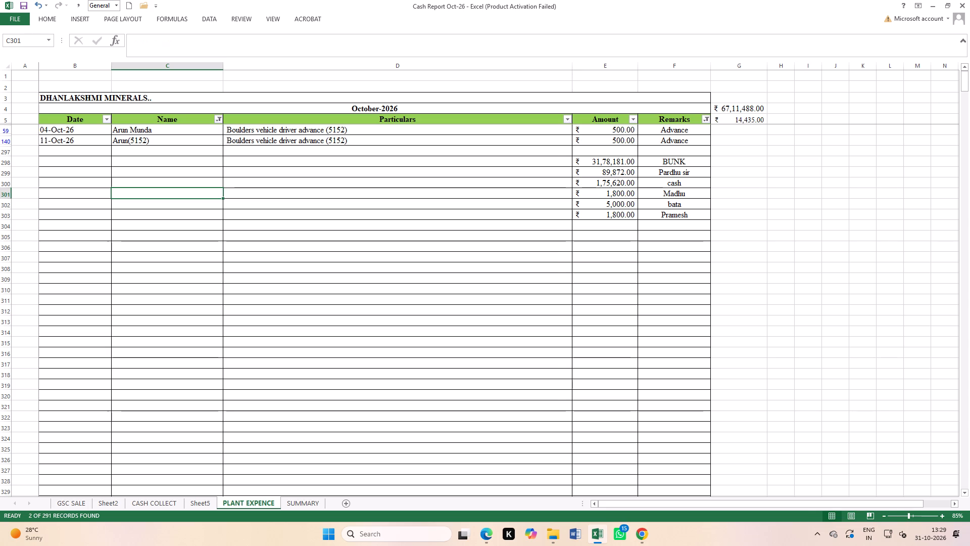
Copy the corrected name from row 59 into the 11-Oct-26 Advance entry in row 140.
left_click_drag(160, 131, 162, 138)
key("ctrl+d")
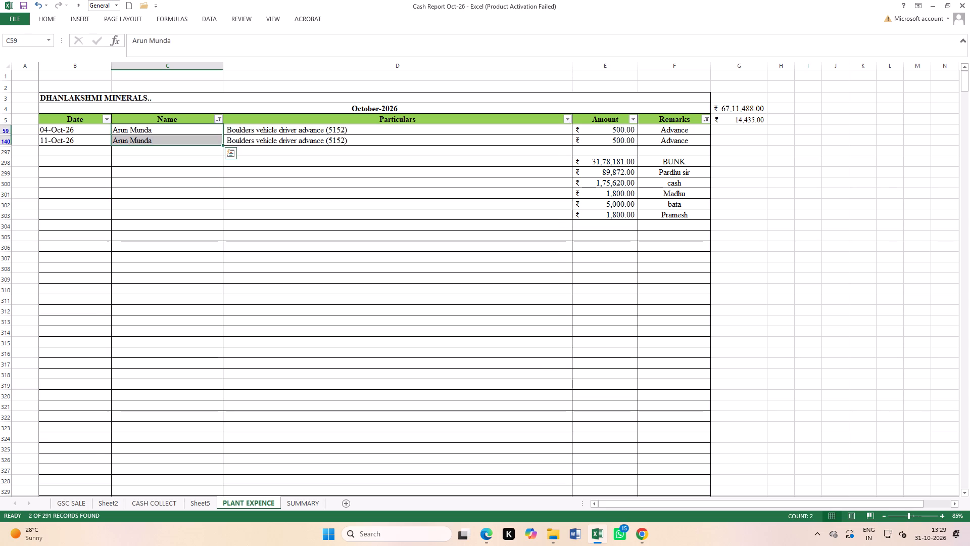
left_click(218, 269)
Filter the names to both Chhotu variants and compare their Advance entries.
left_click(216, 116)
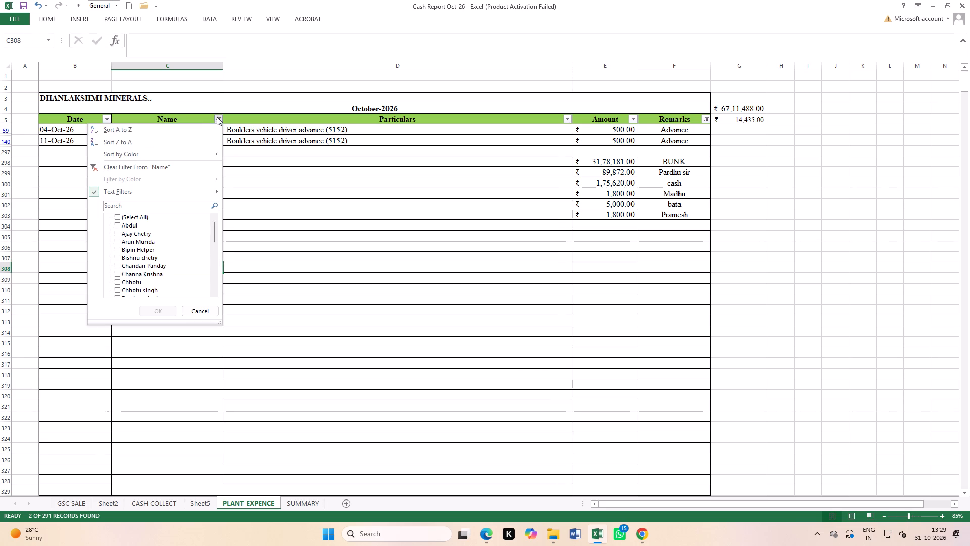
scroll(147, 255, "down", 3)
scroll(147, 255, "up", 9)
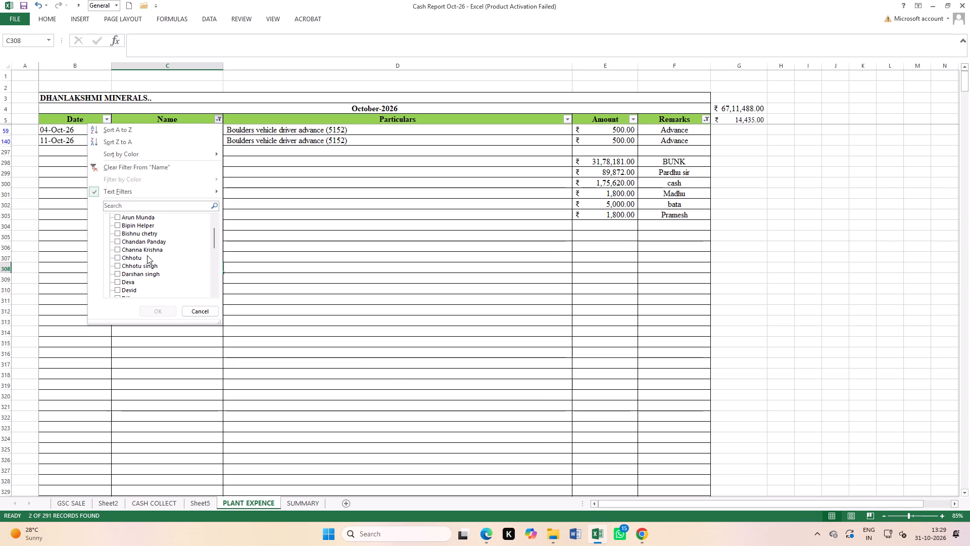
scroll(147, 255, "up", 2)
left_click(138, 284)
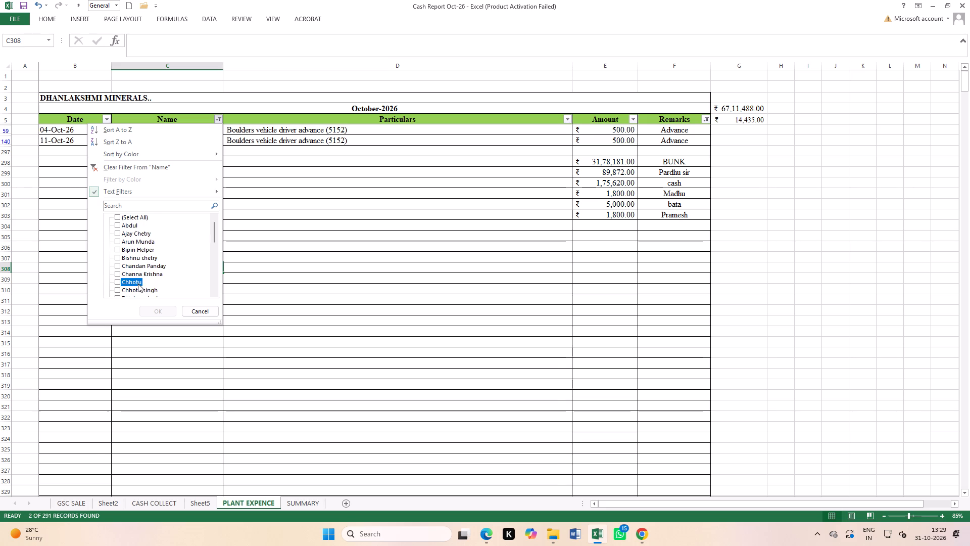
left_click(140, 292)
left_click(156, 310)
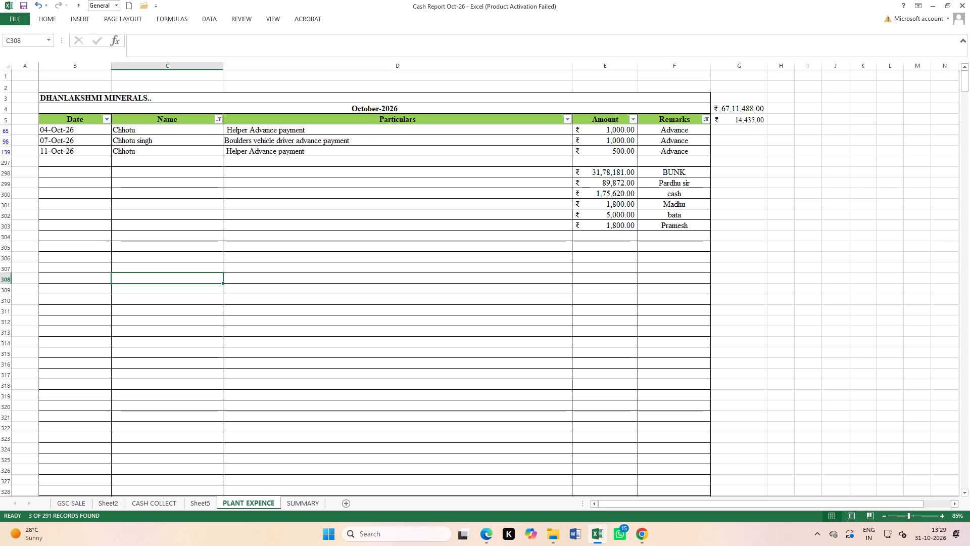
Change the name filter to the crusher labour team's Javed and correct the surname in row 175 by removing the j.
left_click(220, 119)
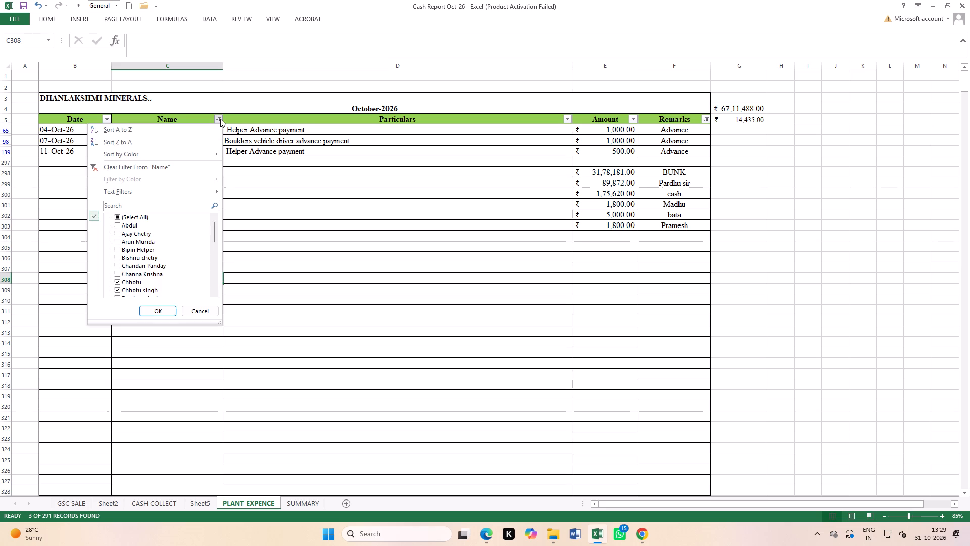
left_click(136, 284)
left_click(136, 288)
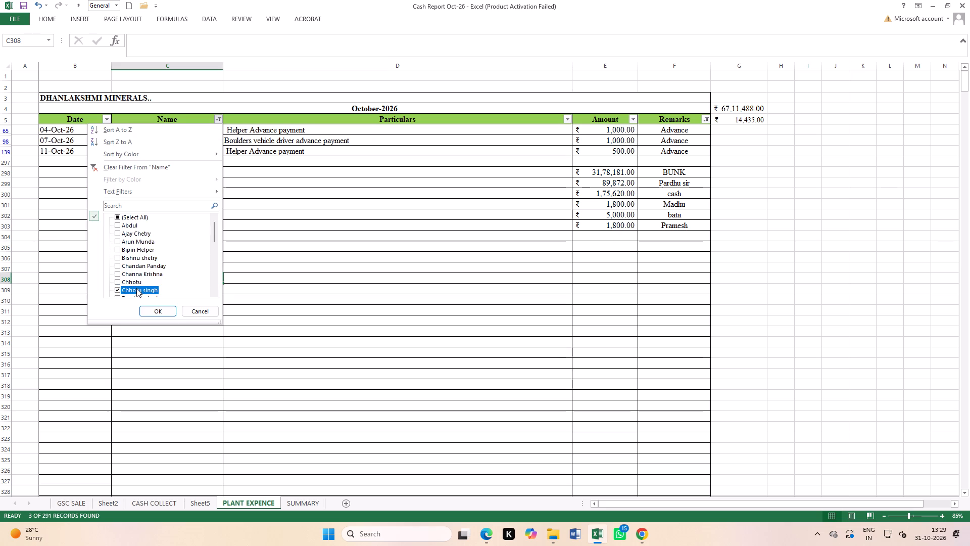
scroll(145, 274, "down", 2)
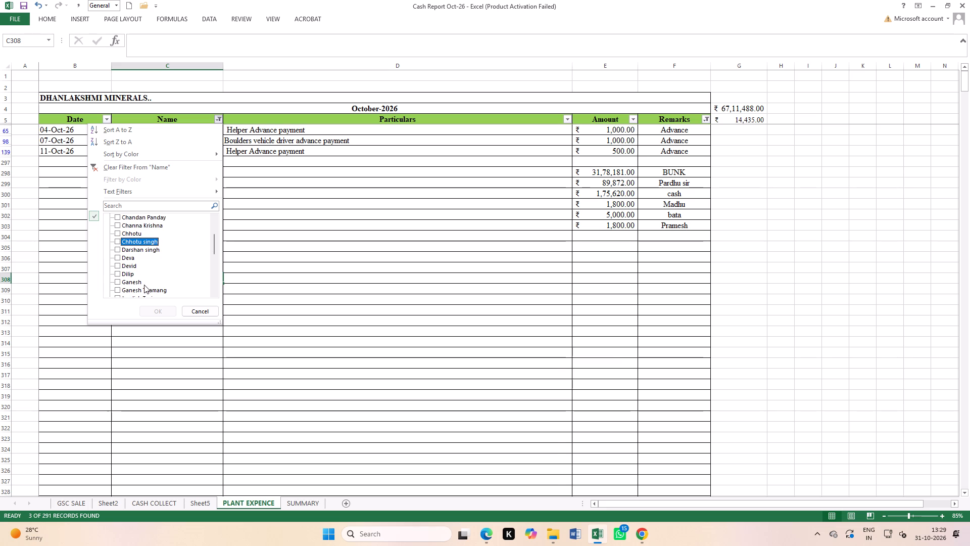
scroll(144, 285, "down", 1)
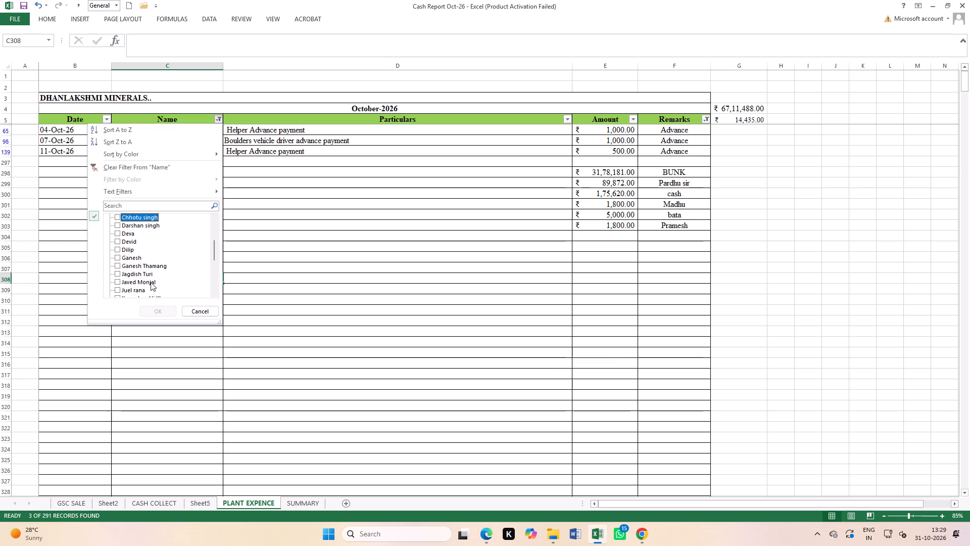
left_click(151, 282)
left_click(157, 310)
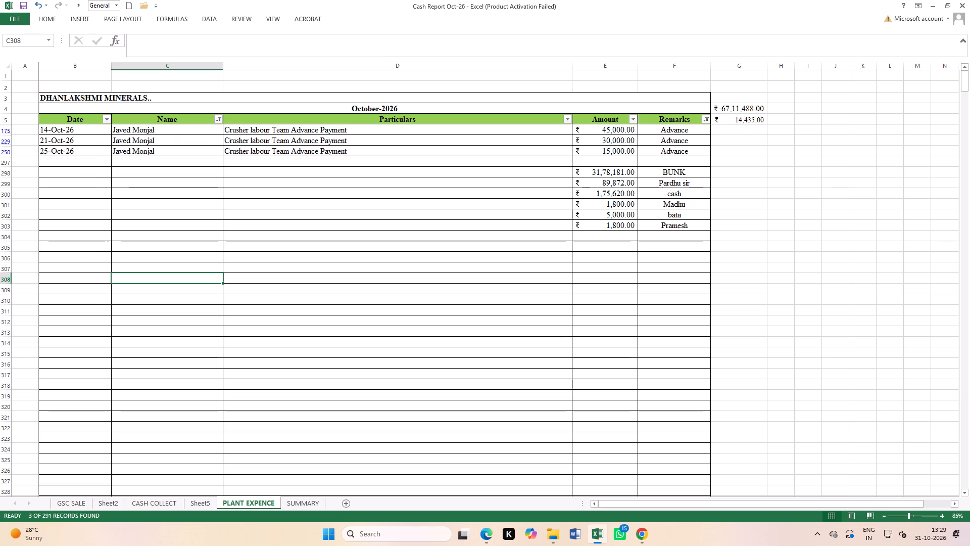
double_click(163, 131)
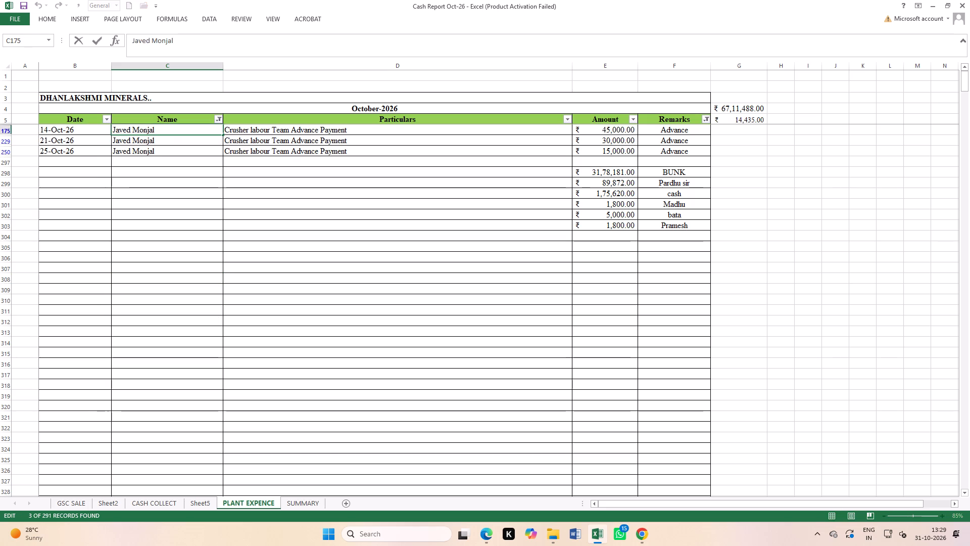
key("BackSpace")
key("BackSpace")
key("BackSpace")
type("al")
left_click(272, 297)
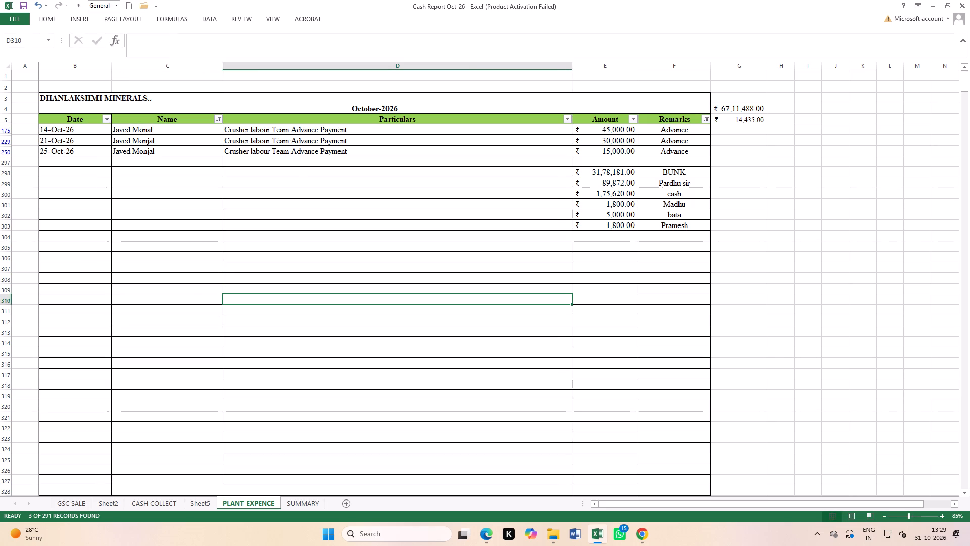
Copy the corrected name from row 175 over the 21-Oct-26 and 25-Oct-26 entries in rows 229 and 250.
left_click_drag(131, 128, 135, 148)
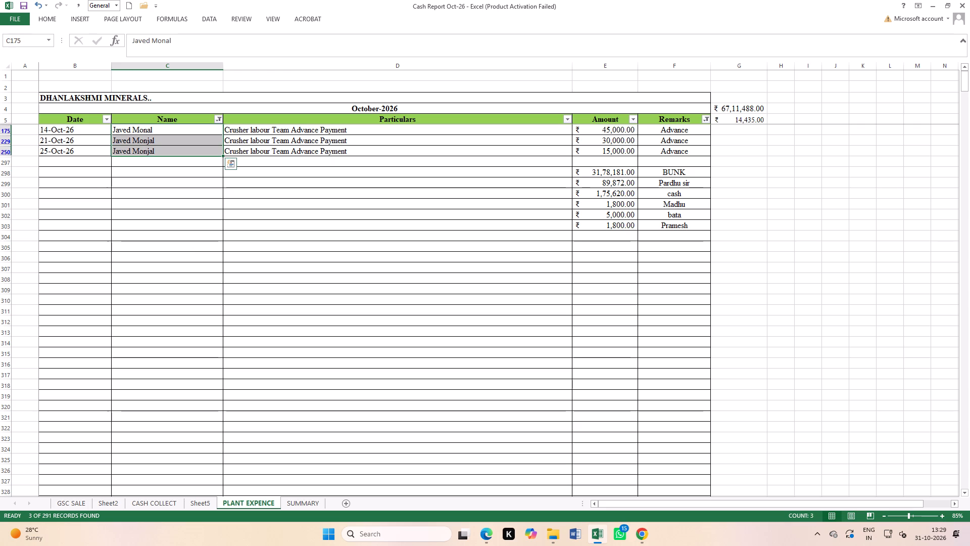
key("ctrl+d")
left_click(199, 238)
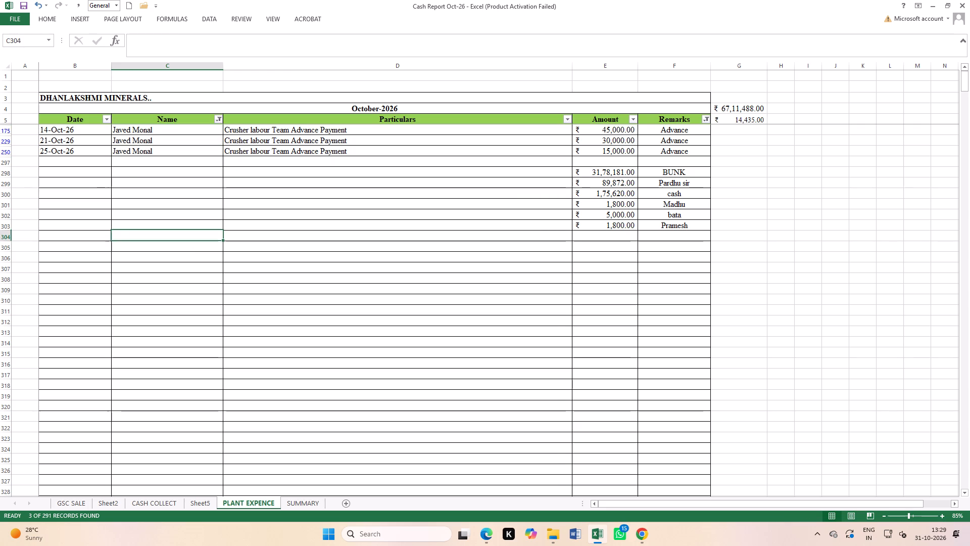
Filter the names to Mukesh and check the Advance entry.
left_click(219, 121)
scroll(156, 274, "down", 4)
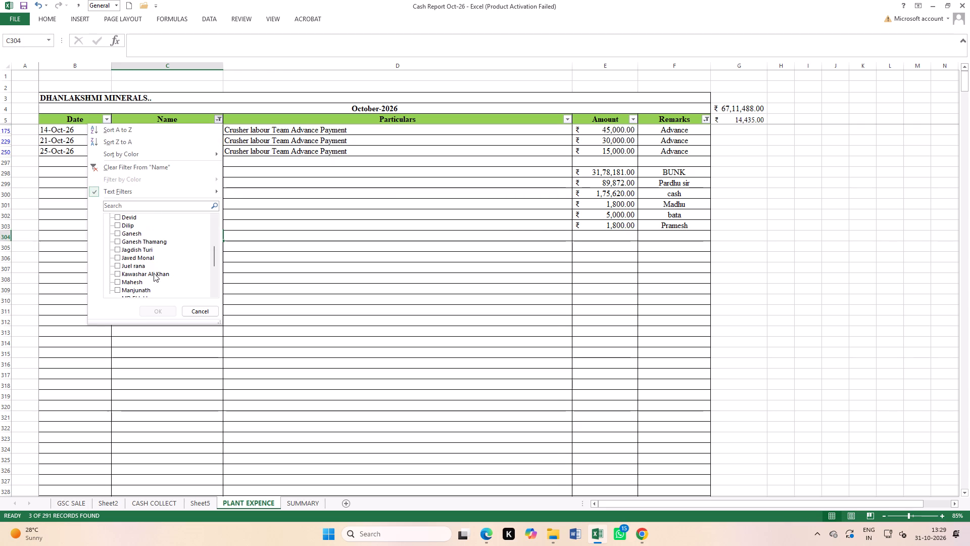
scroll(144, 277, "down", 1)
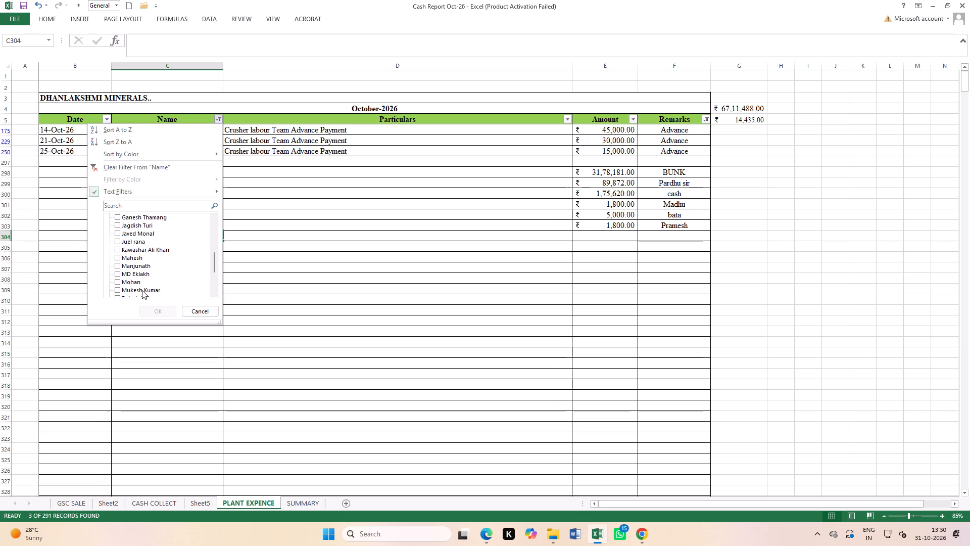
left_click(142, 290)
scroll(145, 287, "down", 3)
left_click(154, 309)
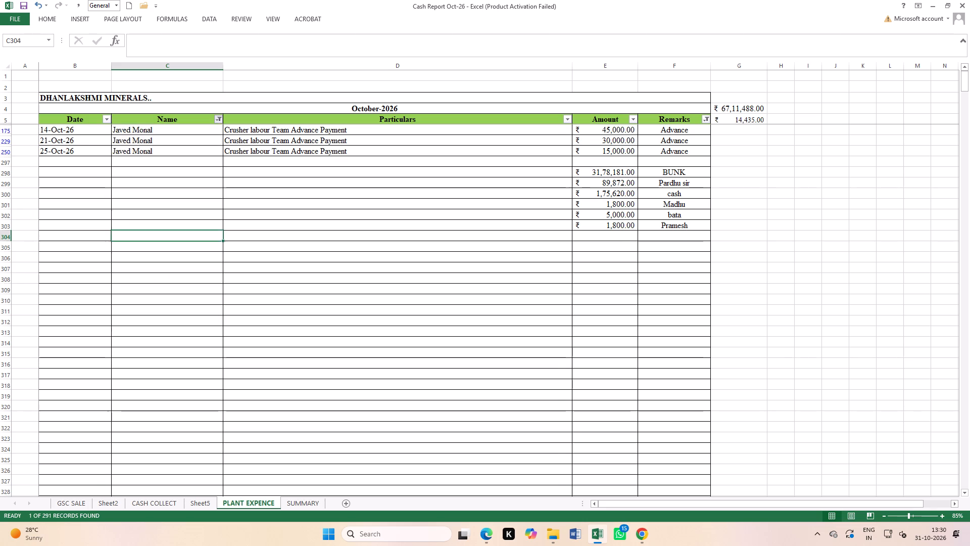
scroll(190, 276, "up", 4)
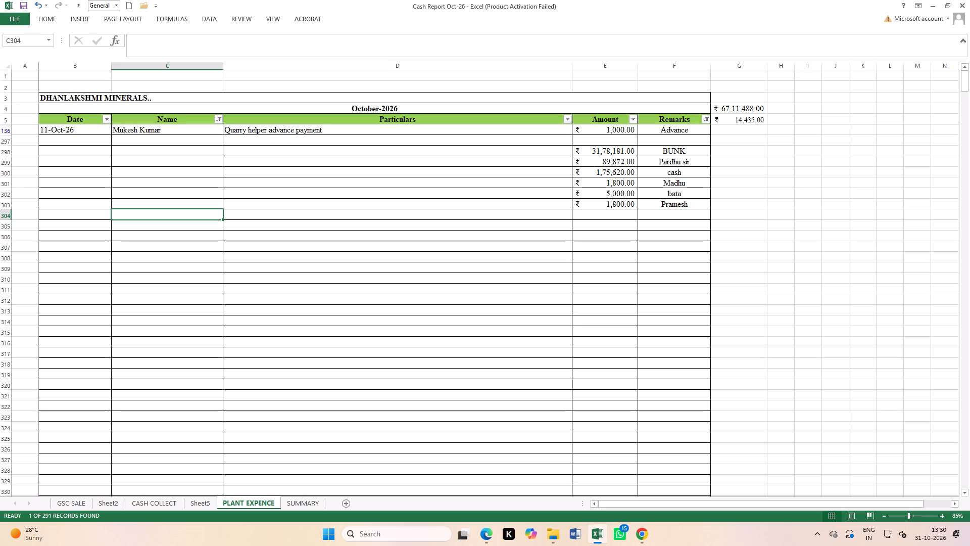
Examine the full list of names in the Advance category for inconsistent spellings, leaving the current filter in place.
left_click(219, 118)
scroll(132, 278, "down", 1)
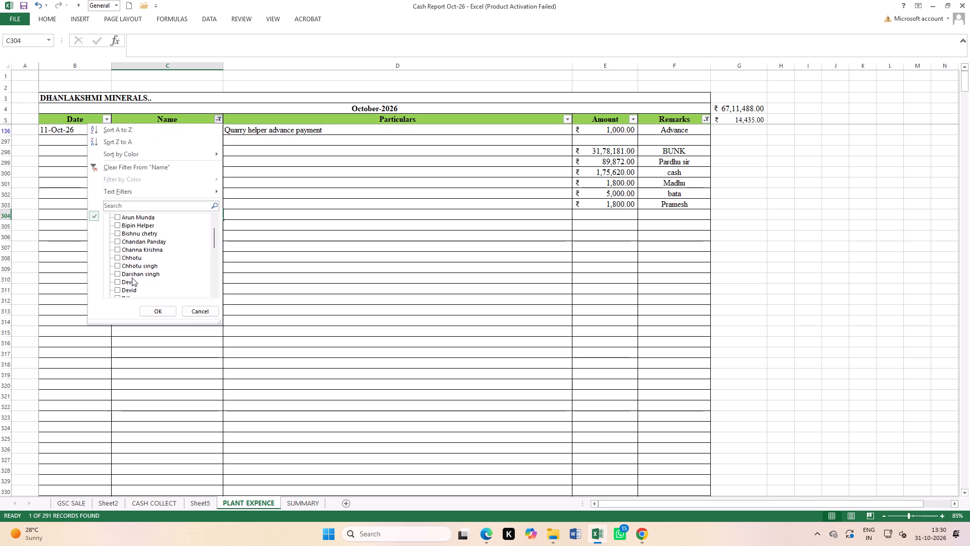
scroll(132, 278, "down", 5)
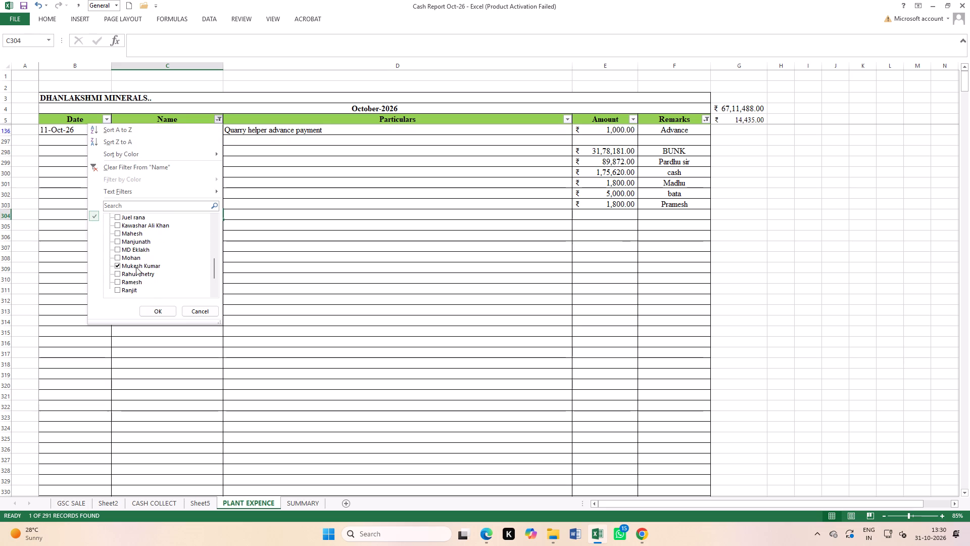
left_click(136, 267)
scroll(136, 292, "down", 1)
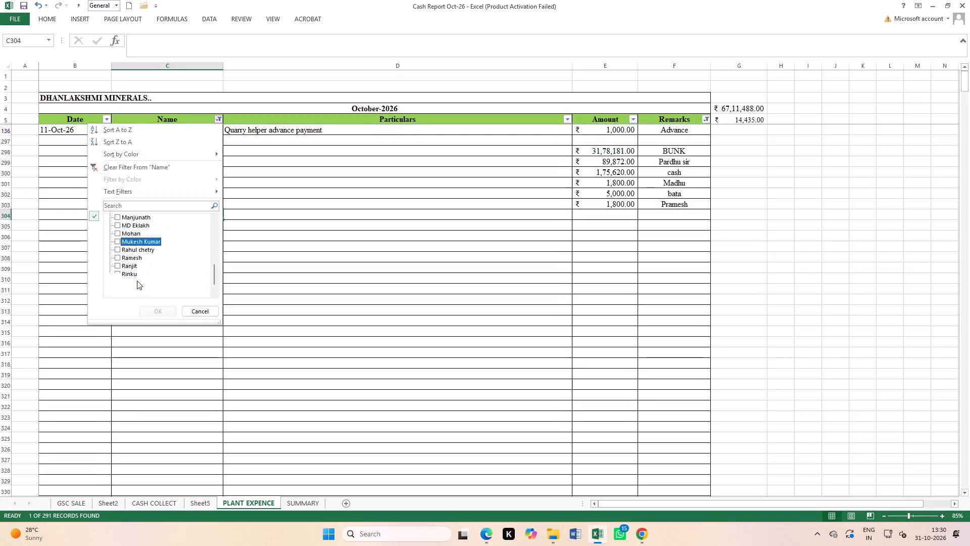
left_click(130, 261)
left_click(130, 261)
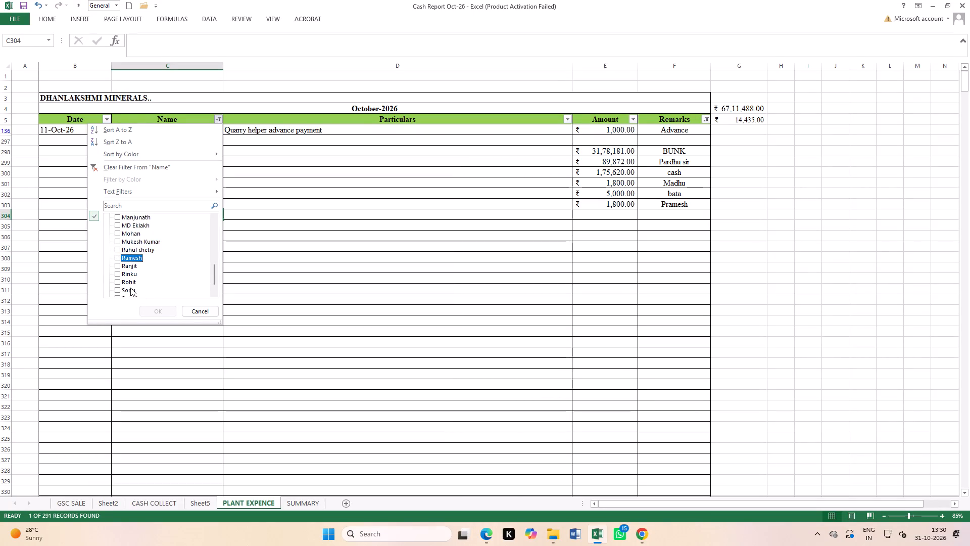
scroll(130, 290, "down", 3)
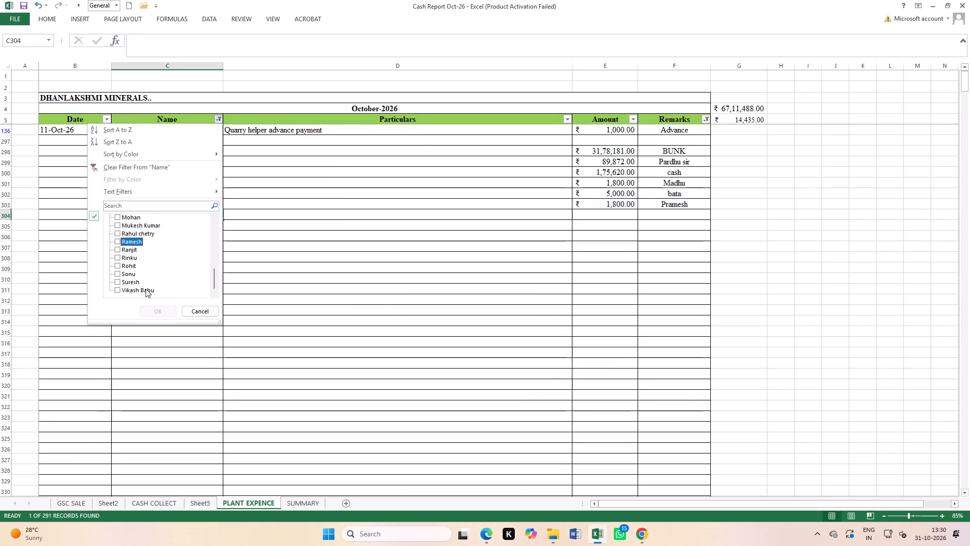
scroll(144, 275, "up", 5)
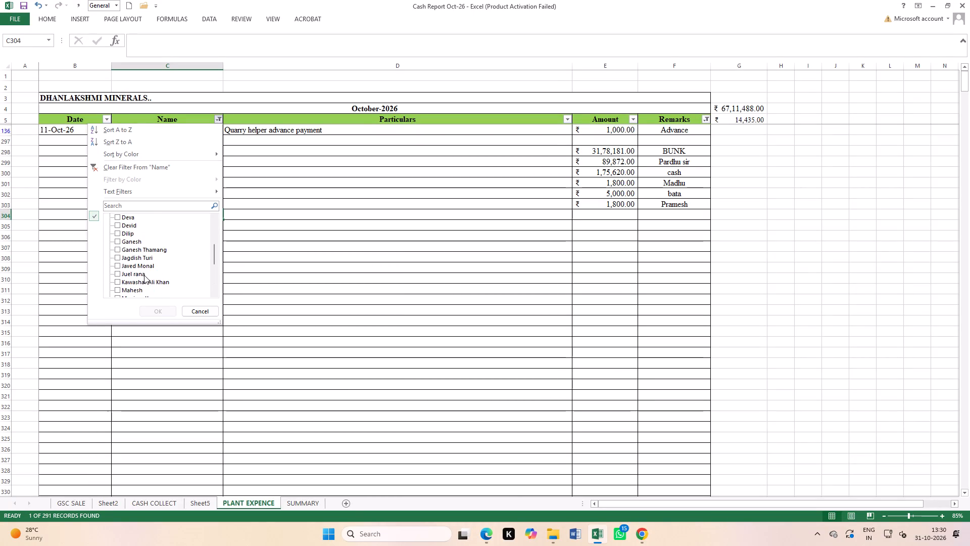
scroll(144, 275, "up", 8)
left_click(320, 275)
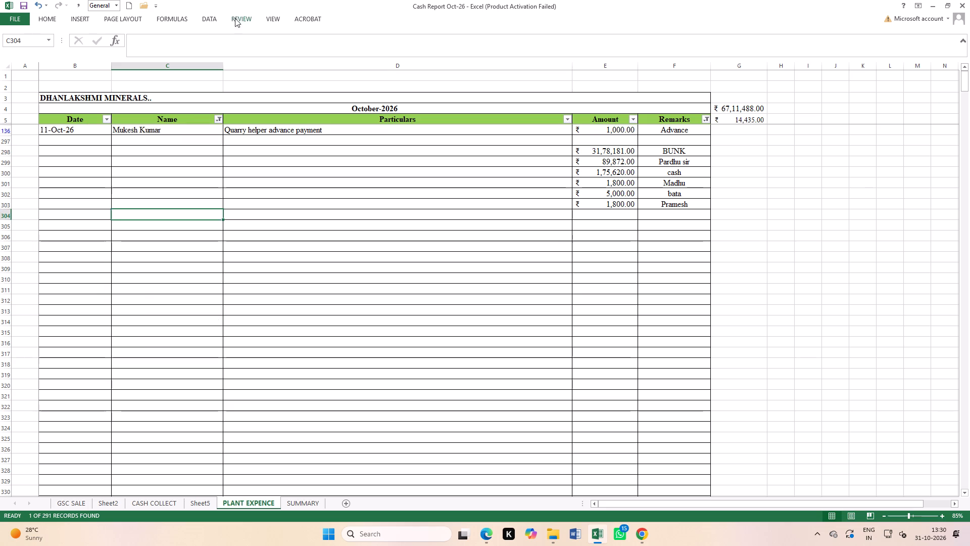
Remove the filters from the plant expense table so that all October entries are listed.
left_click(208, 16)
left_click(263, 53)
left_click(330, 236)
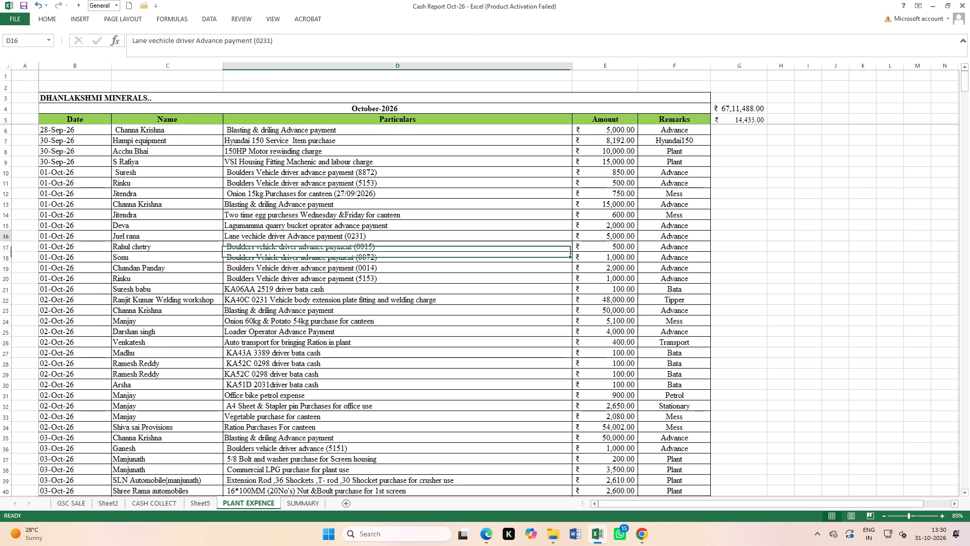
Add filters to the table's header row, show only the Plant entries and check the total of their amounts.
left_click_drag(67, 121, 671, 121)
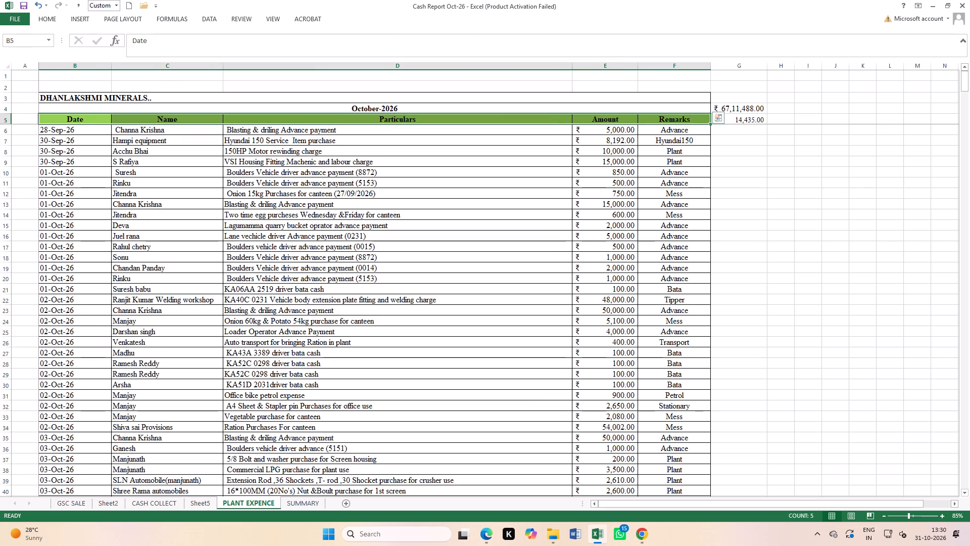
left_click(210, 17)
left_click(259, 35)
left_click_drag(378, 239, 383, 240)
left_click(707, 118)
left_click(628, 218)
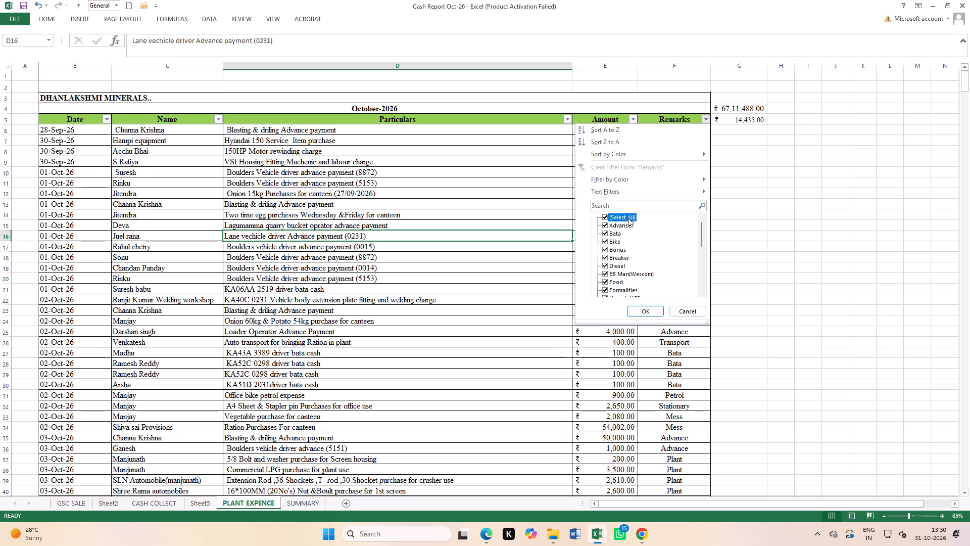
left_click(630, 206)
type("pl")
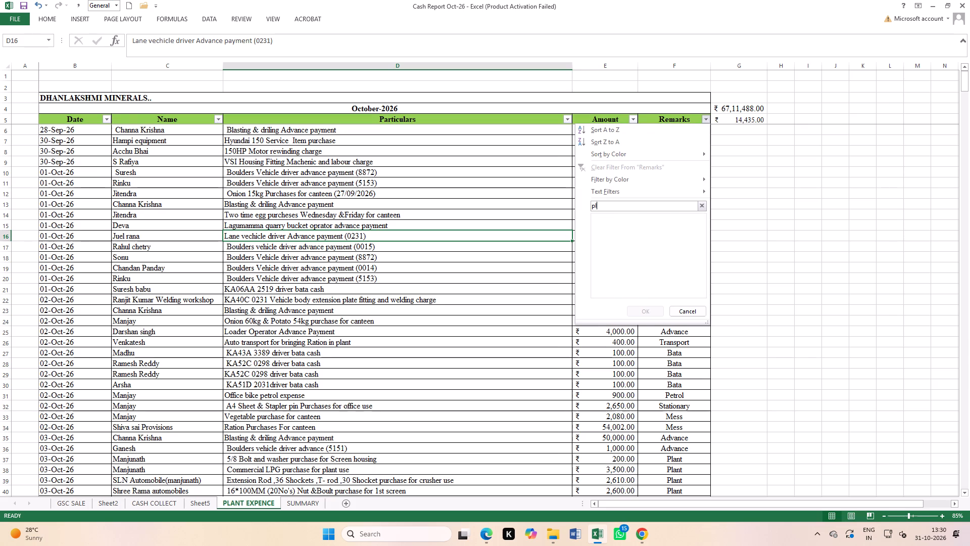
left_click(648, 307)
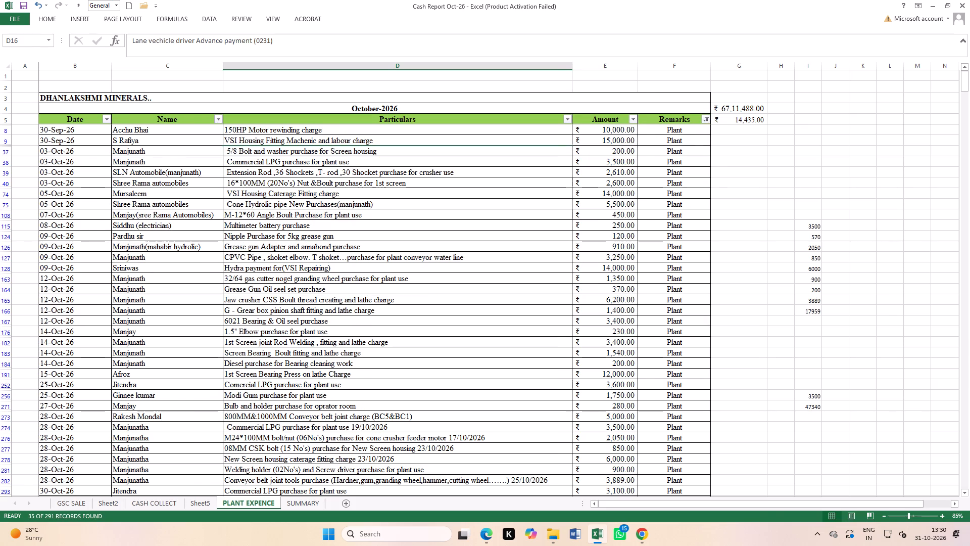
left_click_drag(612, 128, 625, 428)
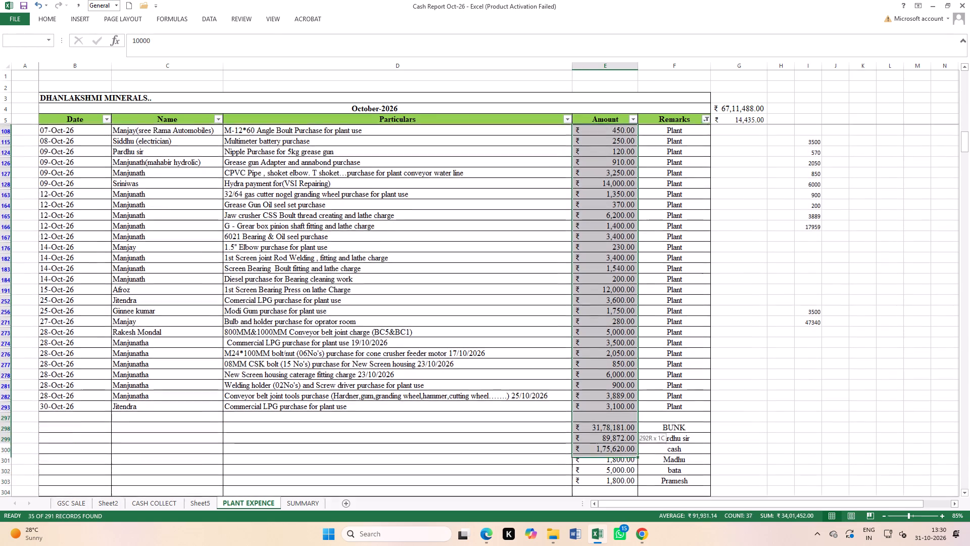
left_click_drag(625, 428, 625, 401)
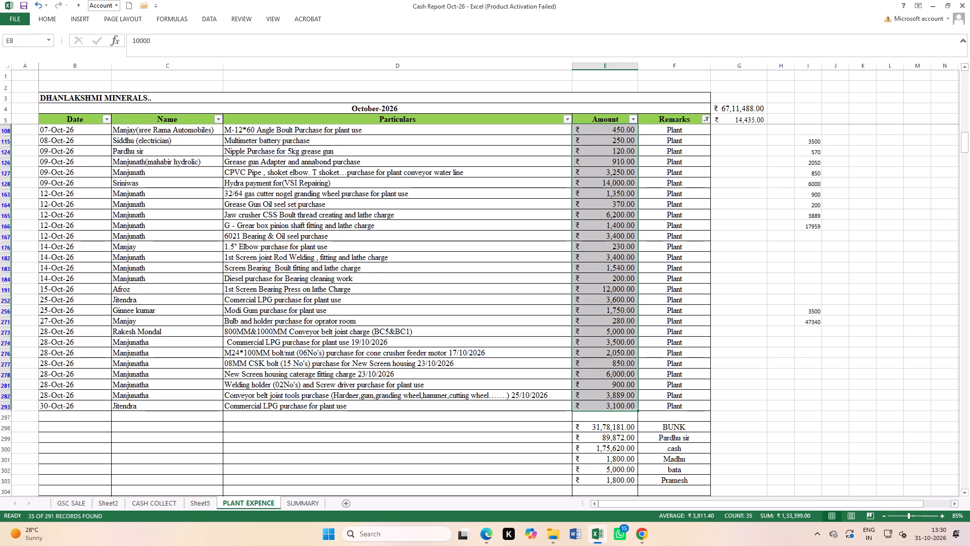
left_click(525, 278)
scroll(699, 264, "up", 3)
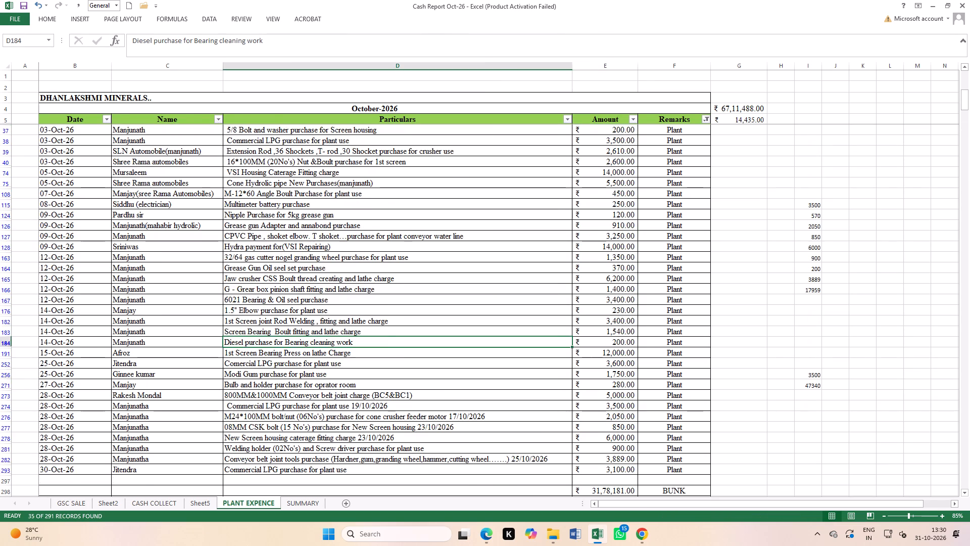
scroll(679, 158, "up", 4)
Filter the remarks to Transport only and check the total of the listed amounts.
left_click(705, 117)
left_click(643, 205)
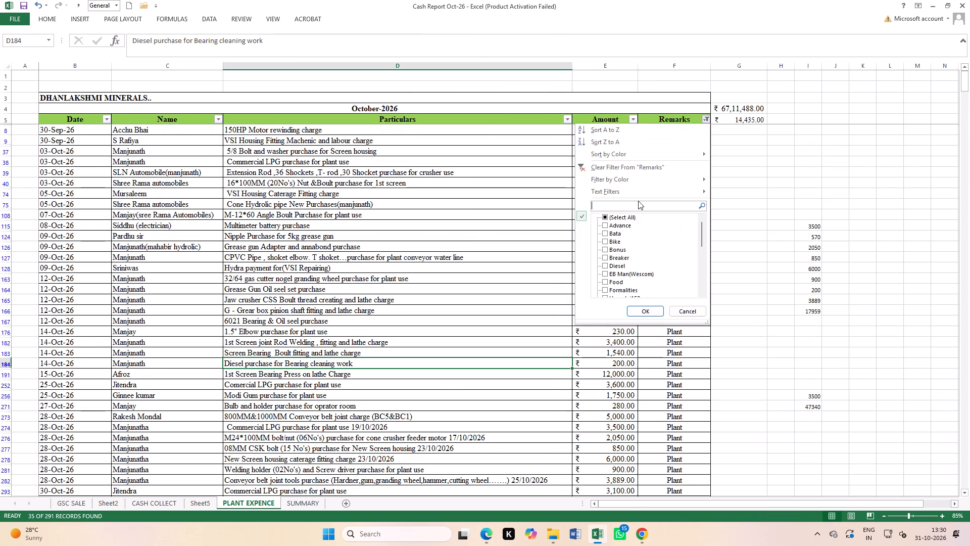
type("tr")
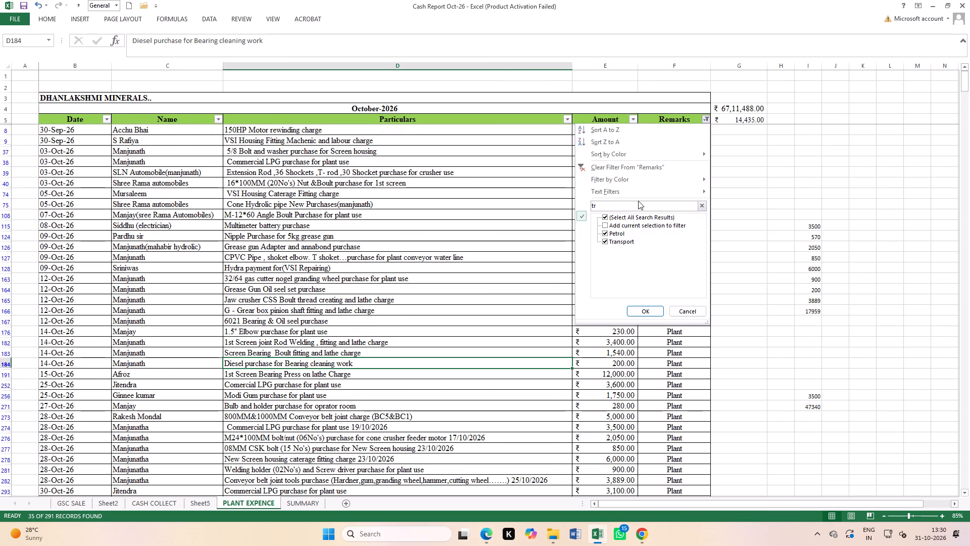
left_click(621, 235)
left_click(649, 315)
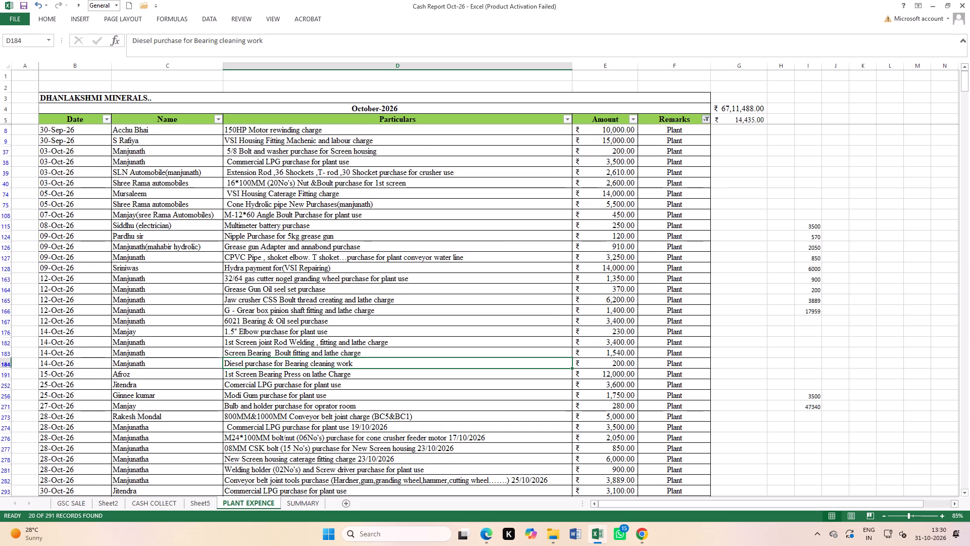
scroll(608, 130, "up", 2)
left_click_drag(608, 130, 608, 130)
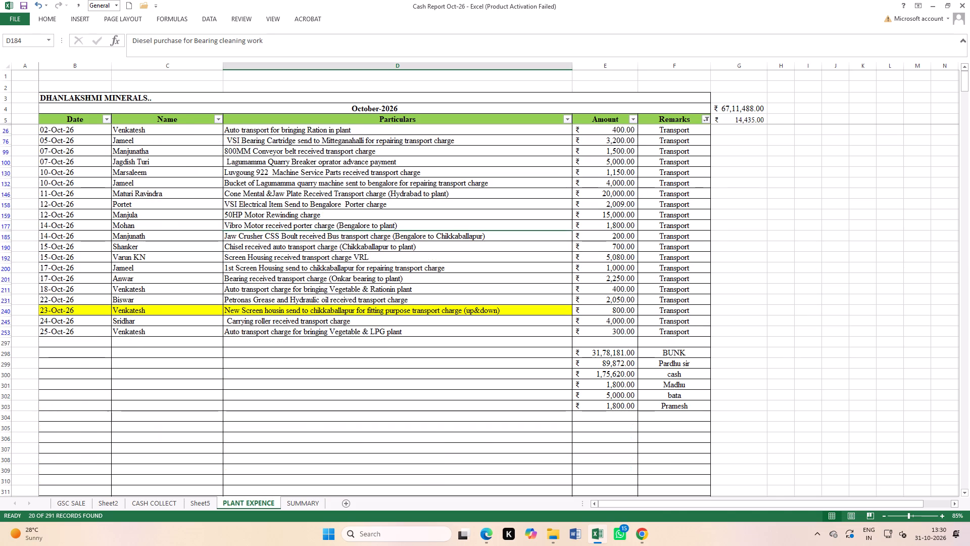
left_click_drag(608, 130, 626, 329)
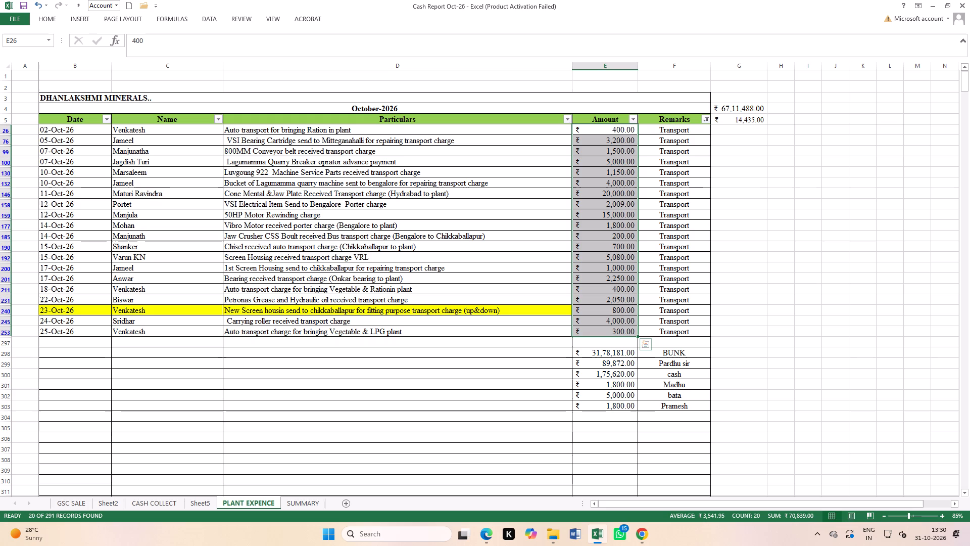
Change the remark of the 12-Oct-26 50HP Motor Rewinding charge in row 159 to Plant.
left_click(671, 213)
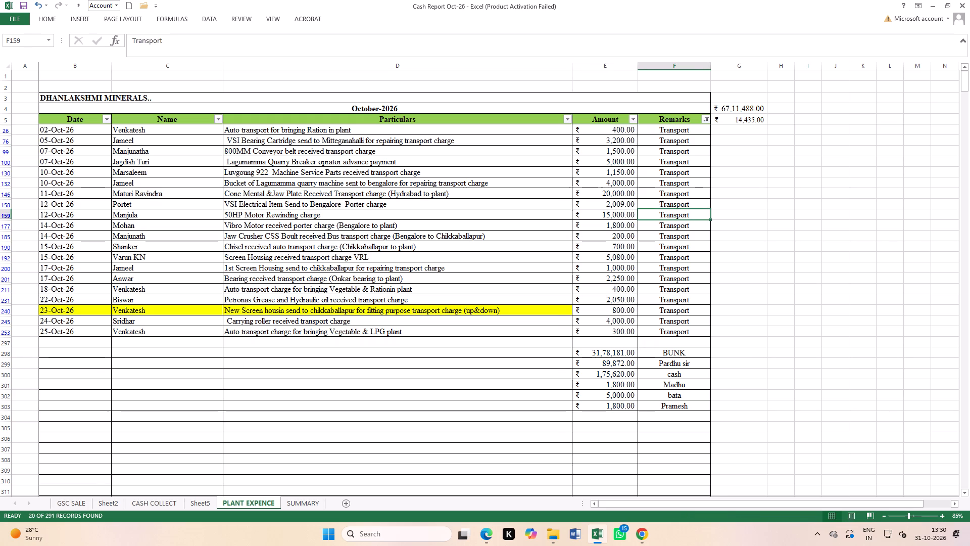
type("pl")
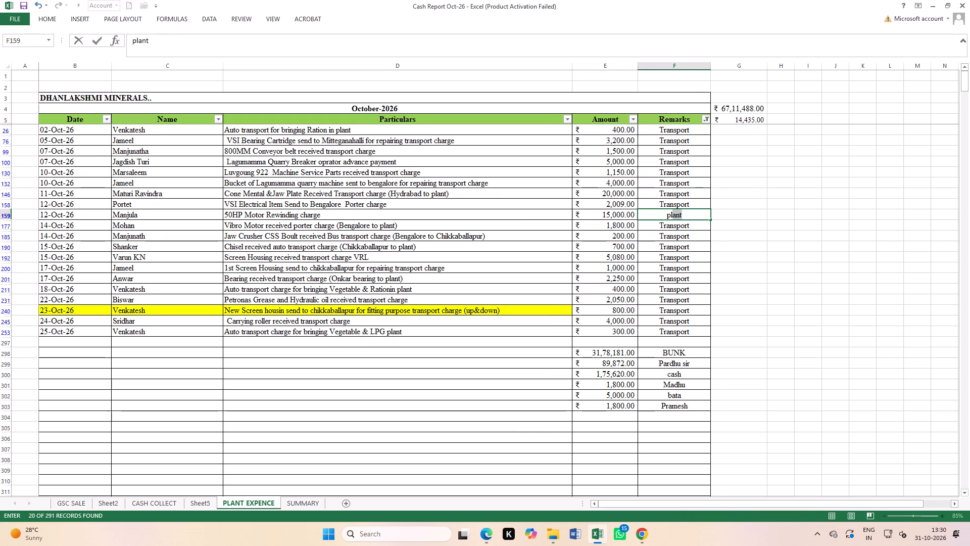
left_click(661, 282)
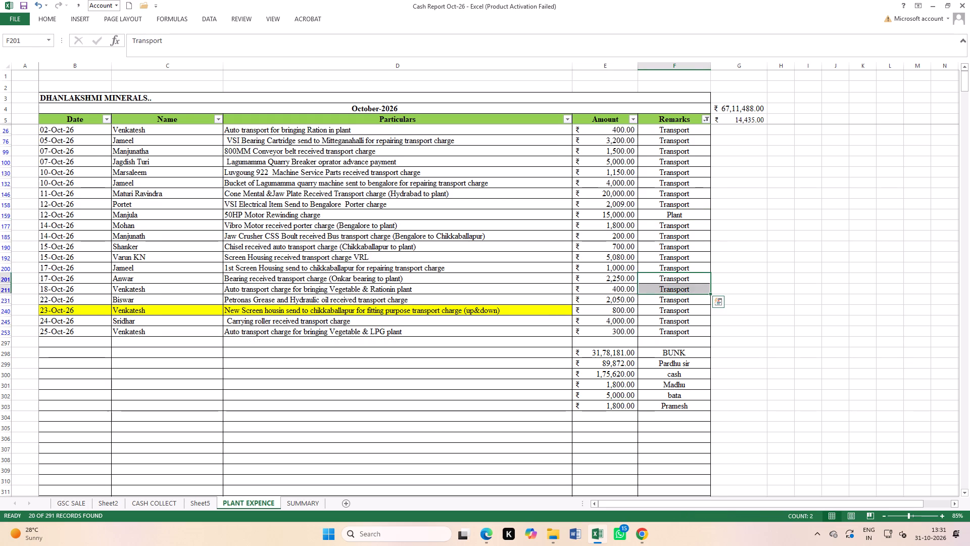
left_click(687, 268)
Reapply the Transport filter on the remarks and check the total of the remaining transport amounts.
left_click(704, 117)
scroll(608, 281, "down", 1)
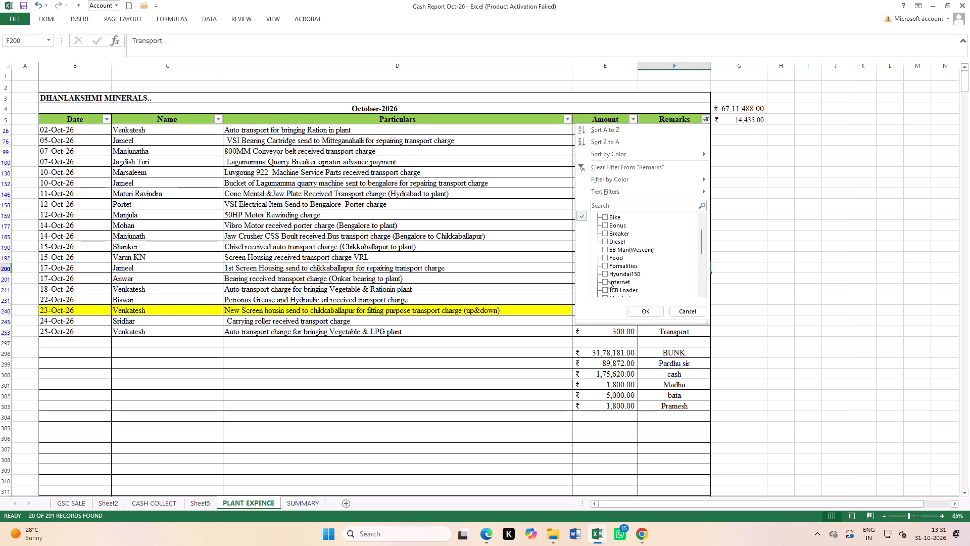
scroll(608, 281, "down", 9)
left_click(619, 283)
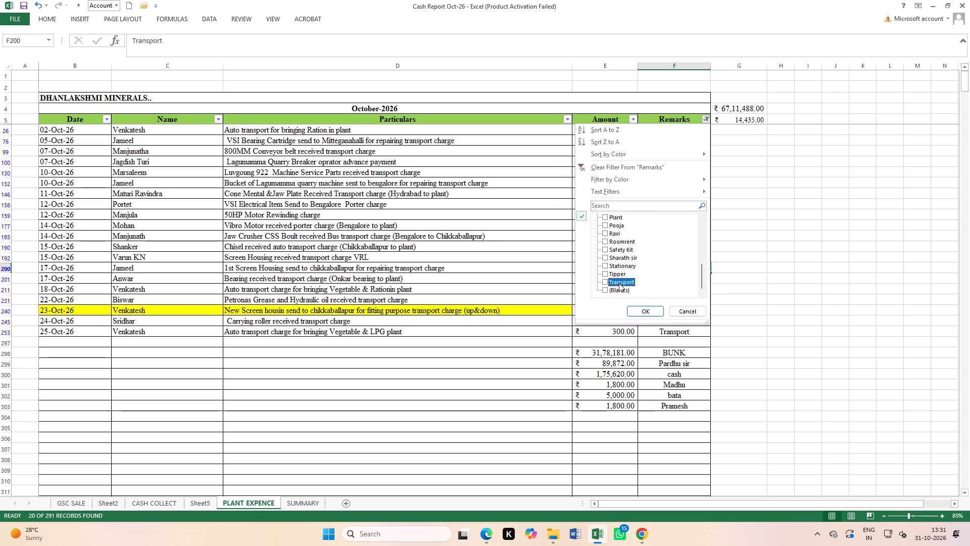
left_click(619, 283)
left_click(619, 283)
left_click(640, 310)
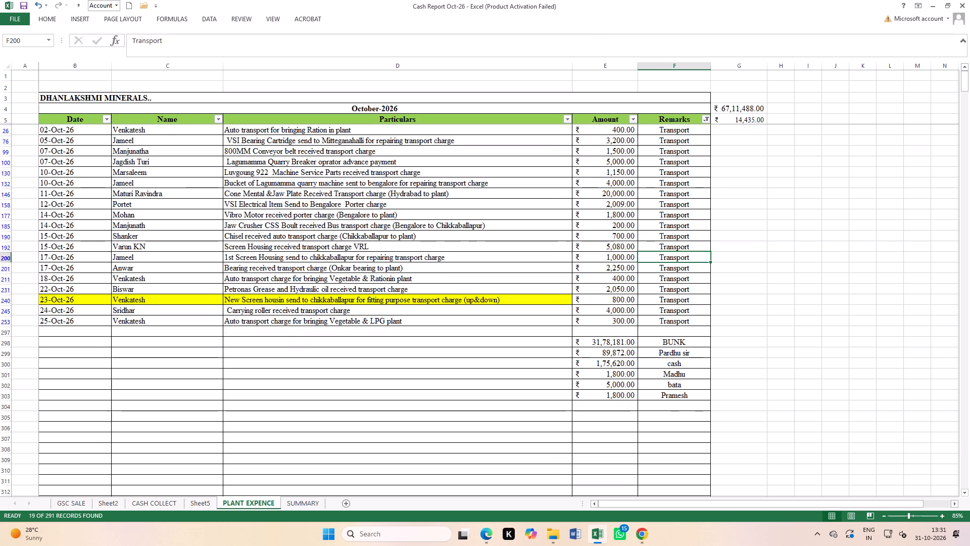
left_click_drag(618, 125, 623, 321)
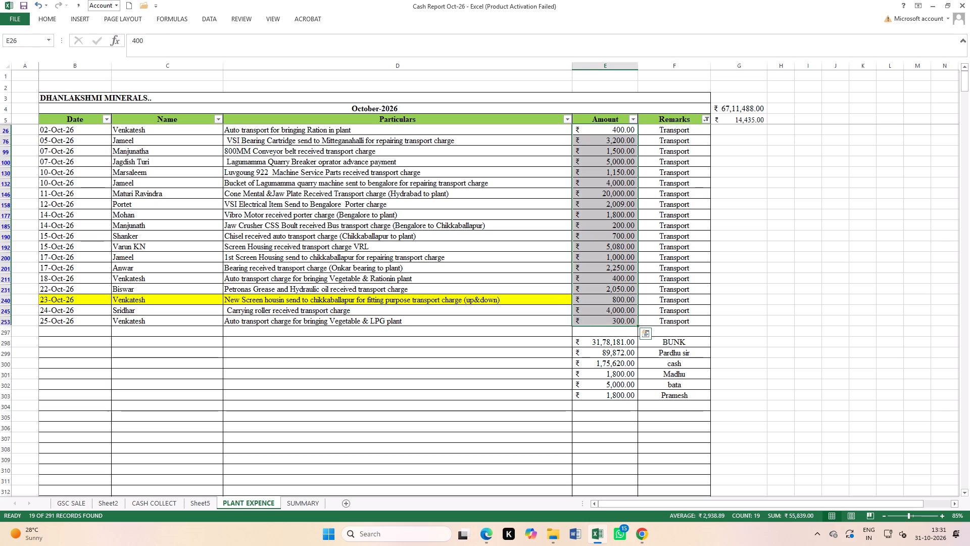
left_click(669, 238)
Switch the remarks filter from Transport to Plant and check the total of the plant amounts.
left_click(704, 120)
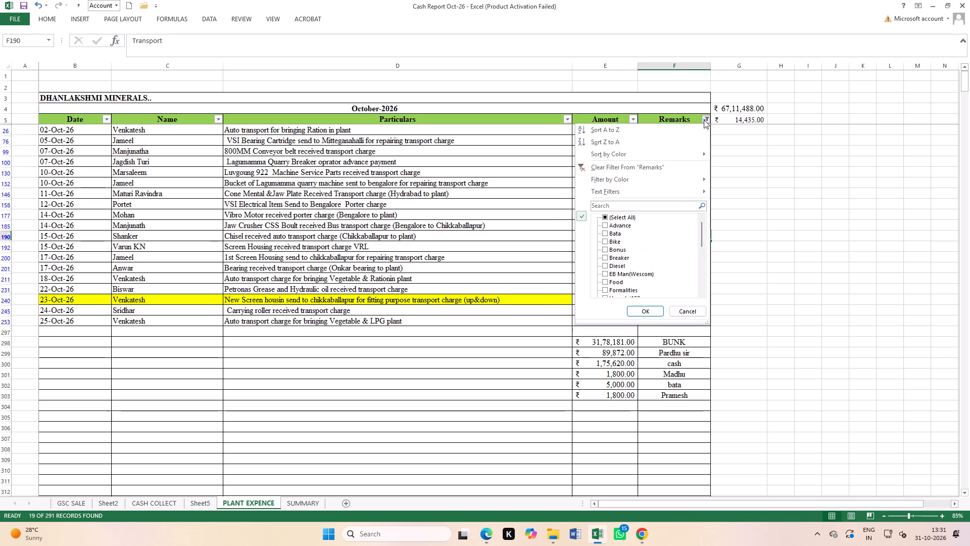
scroll(621, 269, "down", 10)
left_click(623, 283)
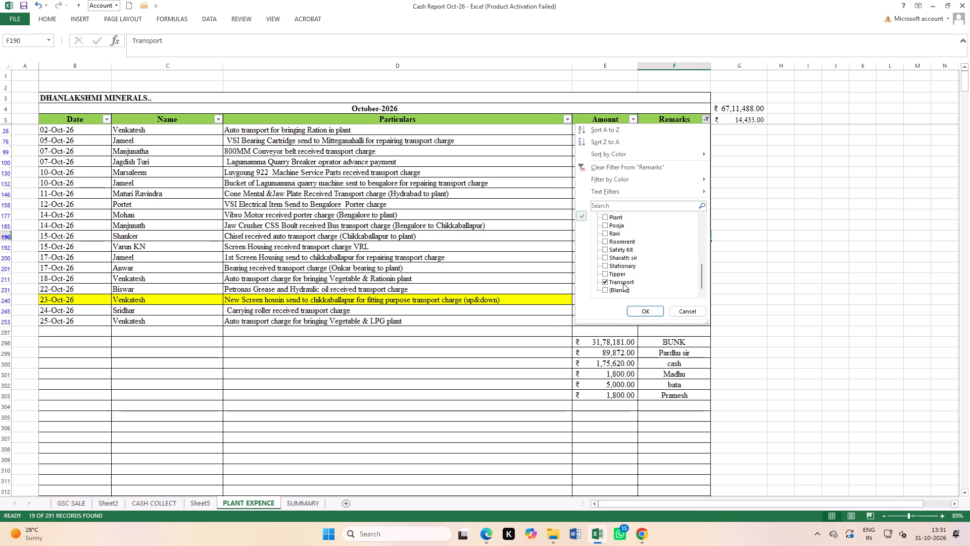
left_click(618, 218)
left_click(639, 314)
left_click_drag(610, 128, 611, 164)
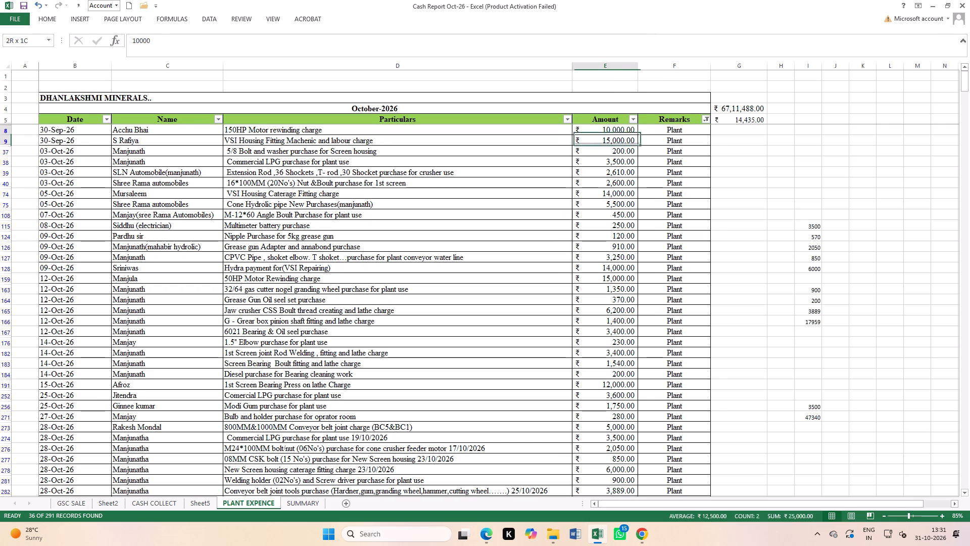
left_click_drag(611, 164, 622, 481)
scroll(632, 407, "down", 2)
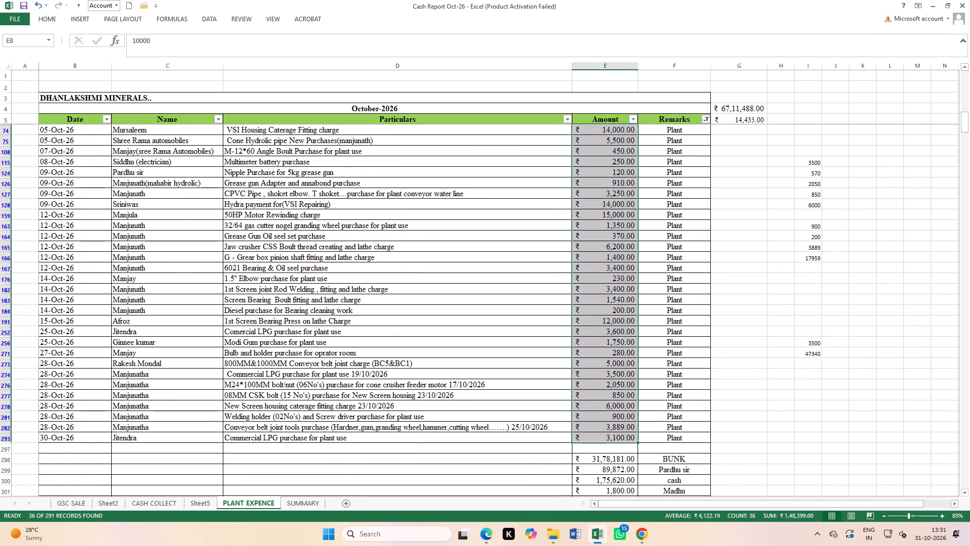
scroll(432, 285, "up", 13)
Remove the filters from the plant expense table and save the workbook.
left_click(203, 16)
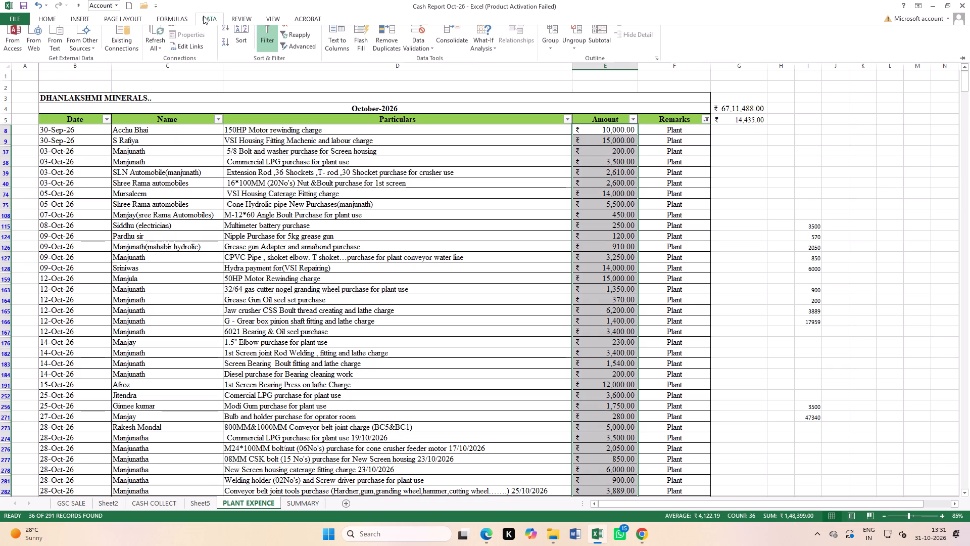
left_click(271, 44)
left_click(342, 304)
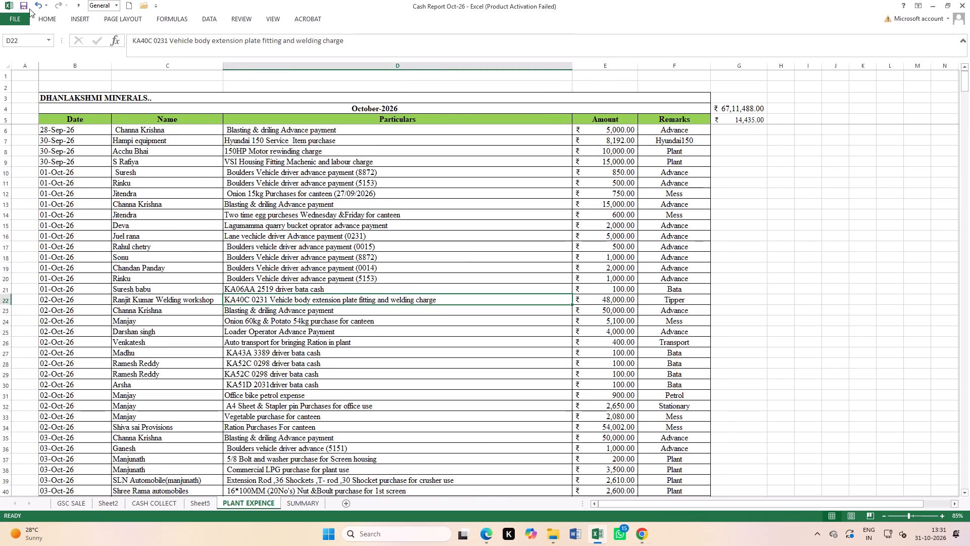
triple_click(21, 5)
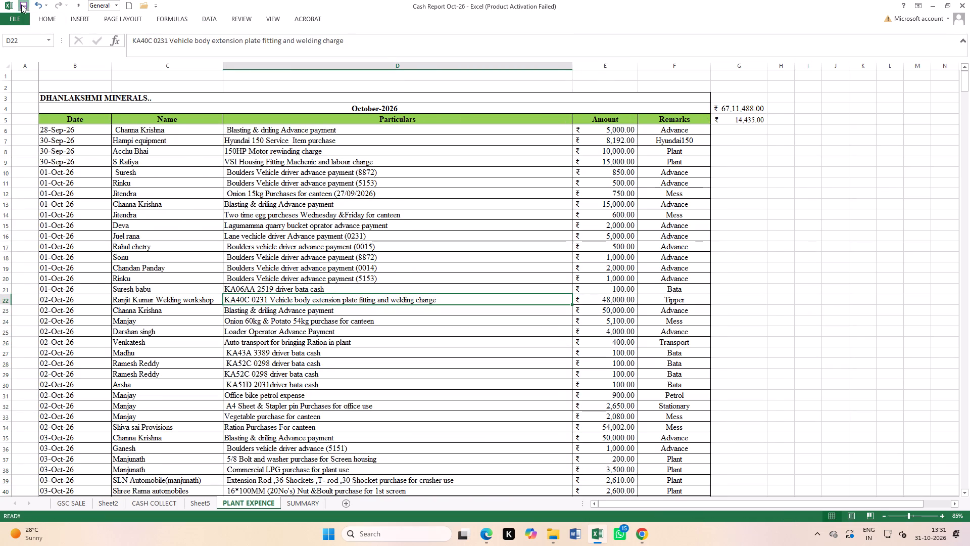
left_click(21, 5)
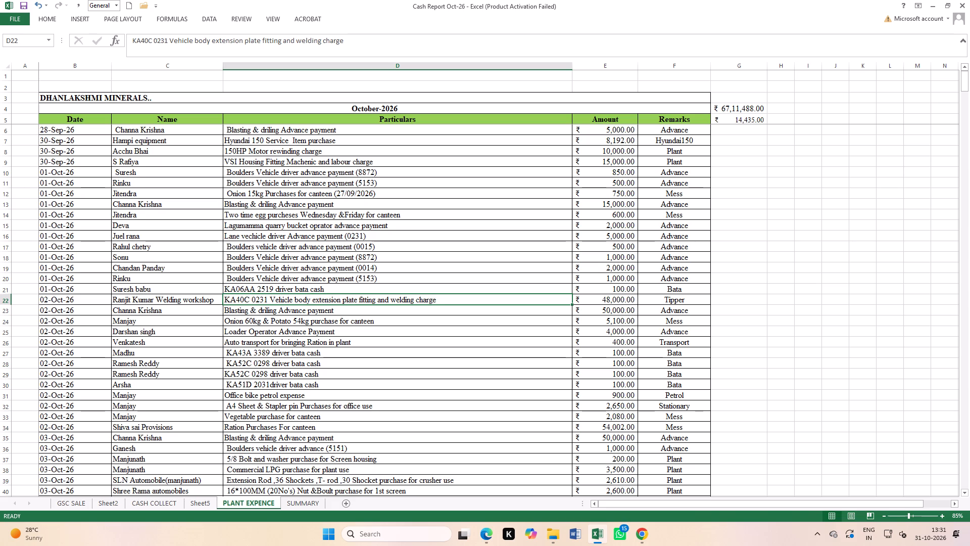
Add filters to the table's header row again and show only the entries with the remark Food.
left_click_drag(71, 121, 703, 121)
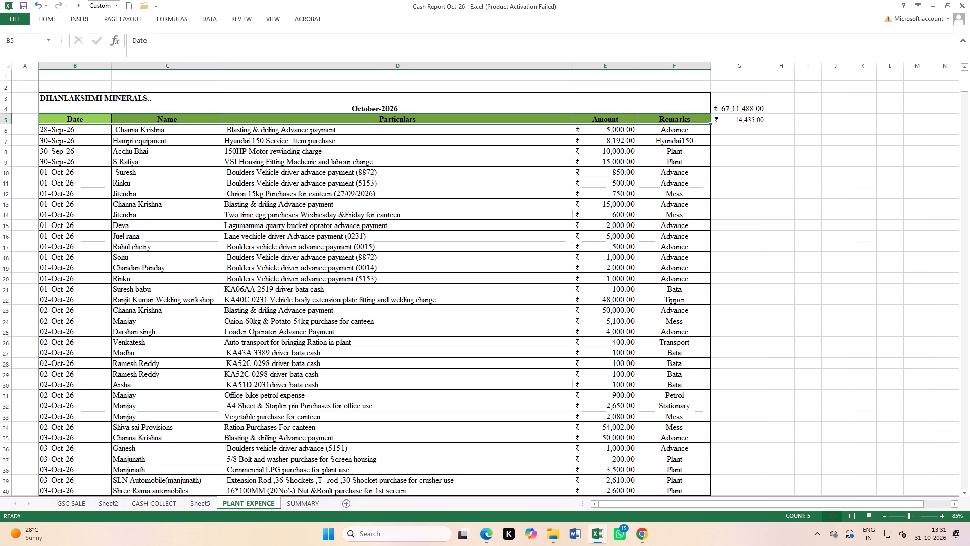
left_click(203, 22)
left_click(268, 43)
left_click_drag(432, 240, 441, 243)
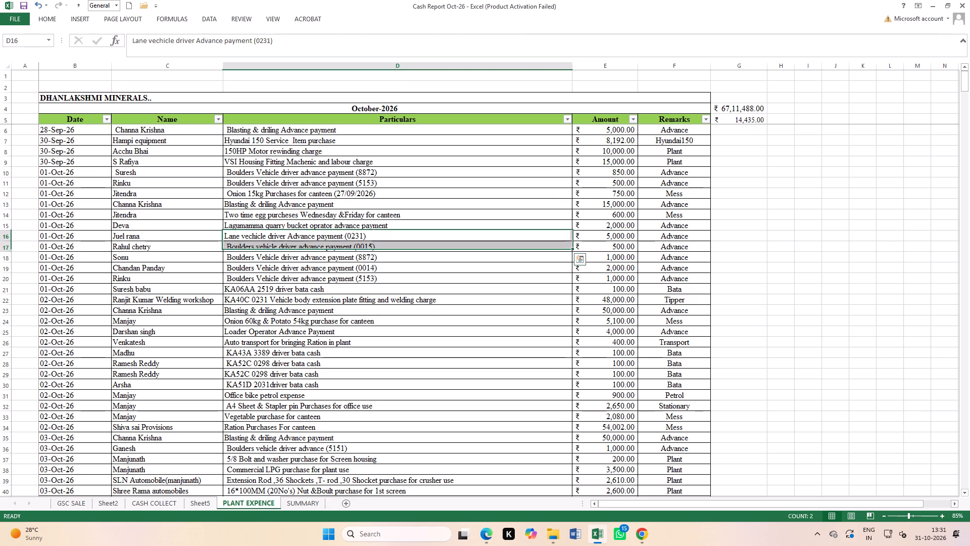
left_click(707, 120)
left_click(629, 217)
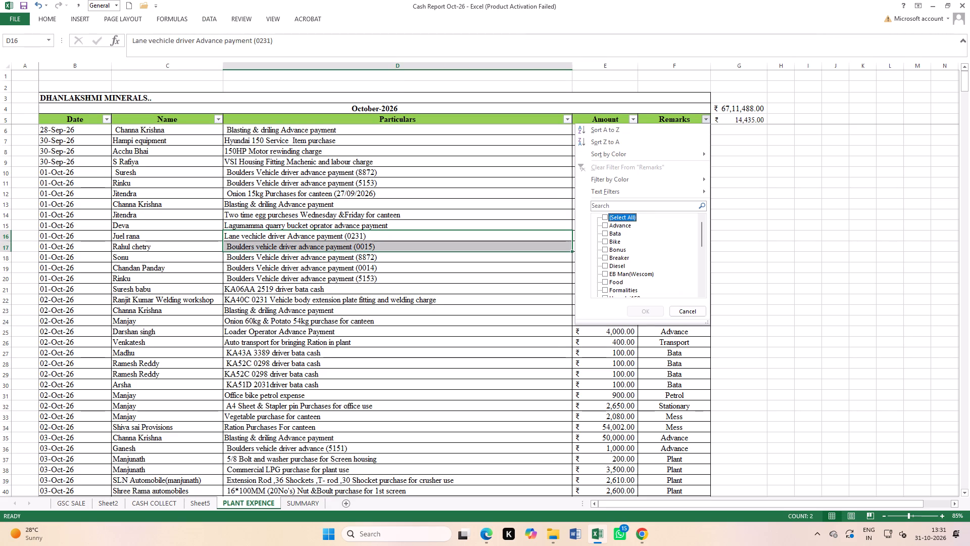
left_click(629, 208)
type("fo")
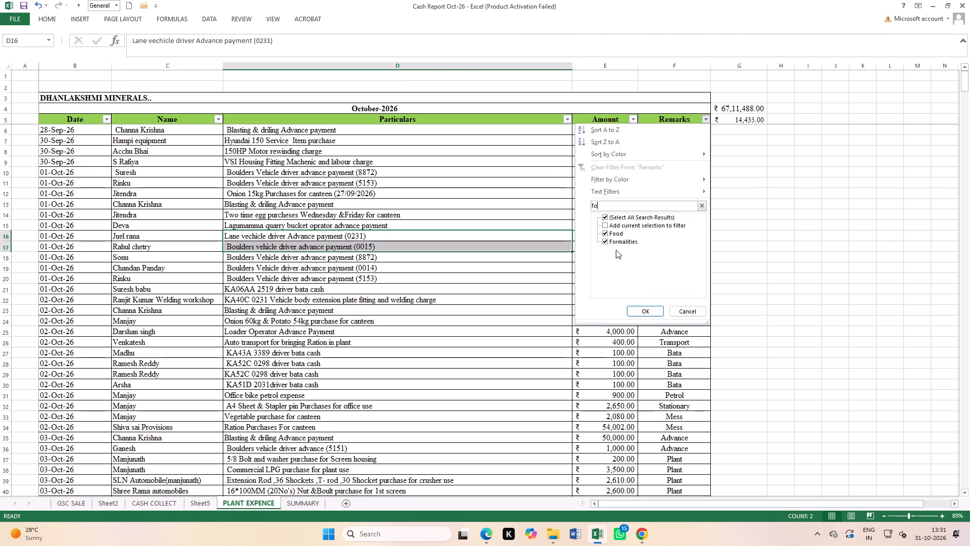
left_click(629, 241)
left_click(651, 311)
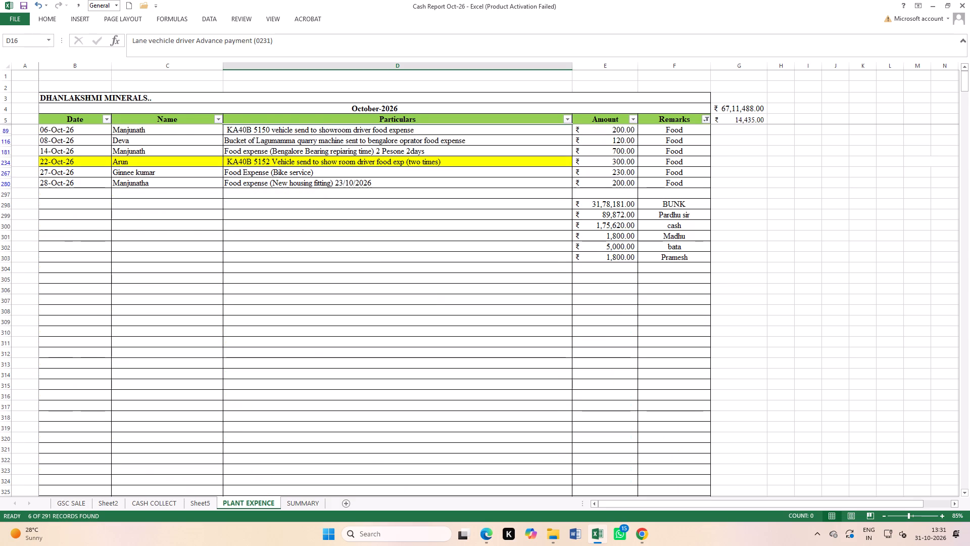
Complete the name Arun in the 22-Oct-26 Food entry in row 234 with the person's surname.
double_click(152, 160)
key("space")
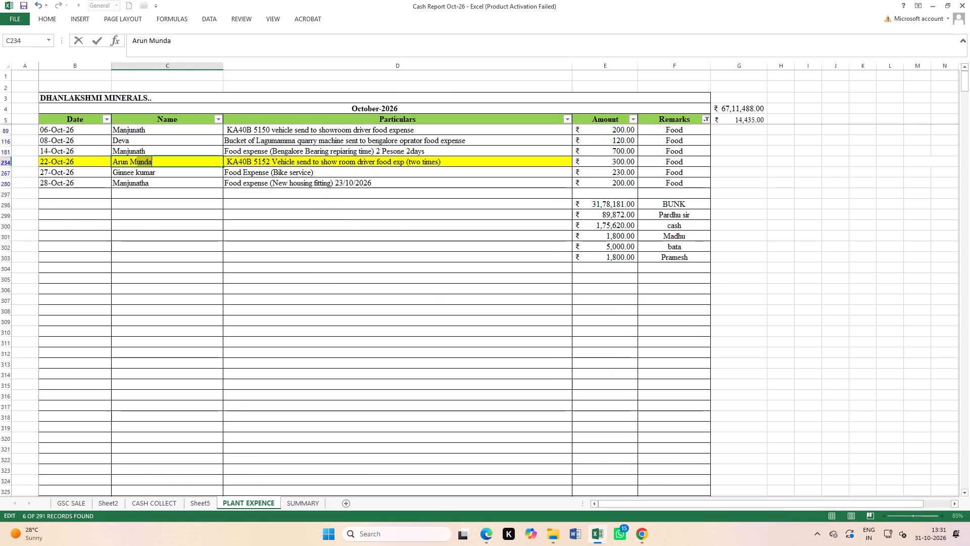
left_click(192, 254)
Remove the yellow fill from the date, name and particulars of the 22-Oct-26 Food entry in row 234.
left_click_drag(74, 156, 430, 166)
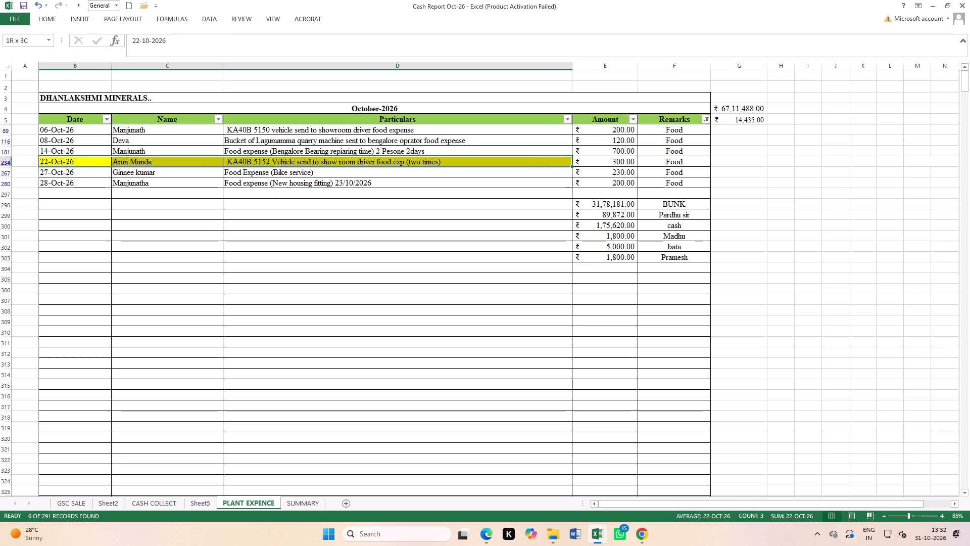
left_click_drag(430, 166, 456, 168)
left_click(59, 16)
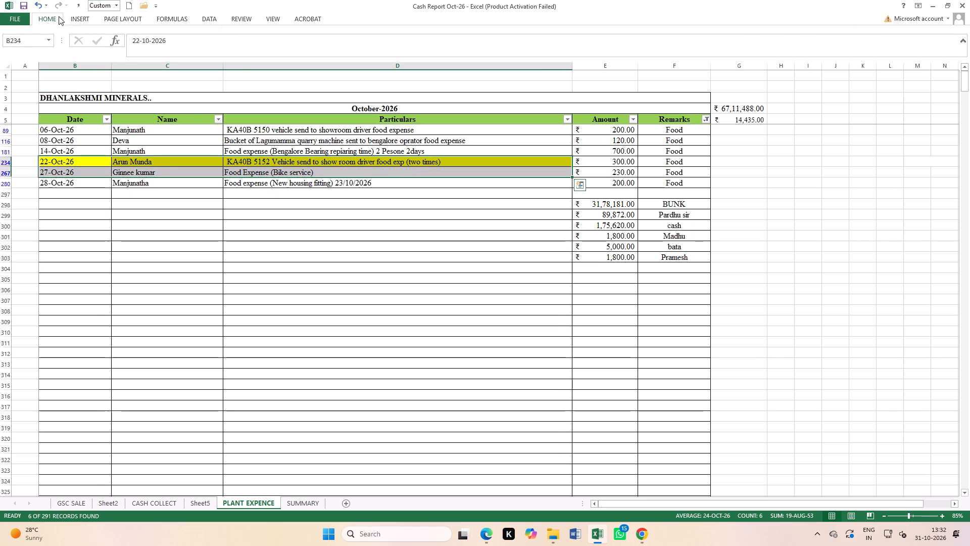
left_click(162, 55)
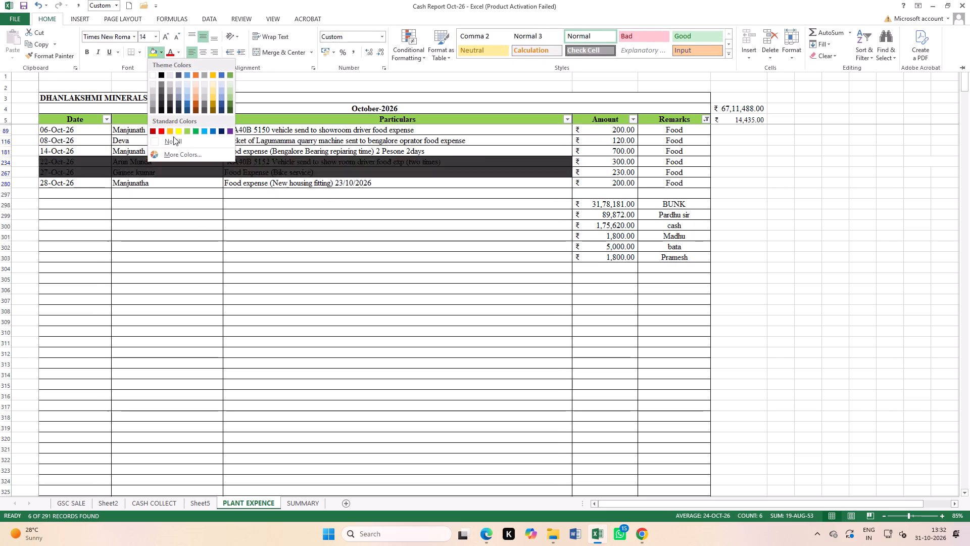
left_click(175, 139)
left_click(314, 265)
Remove the filters from the plant expense table and save the workbook.
left_click(219, 22)
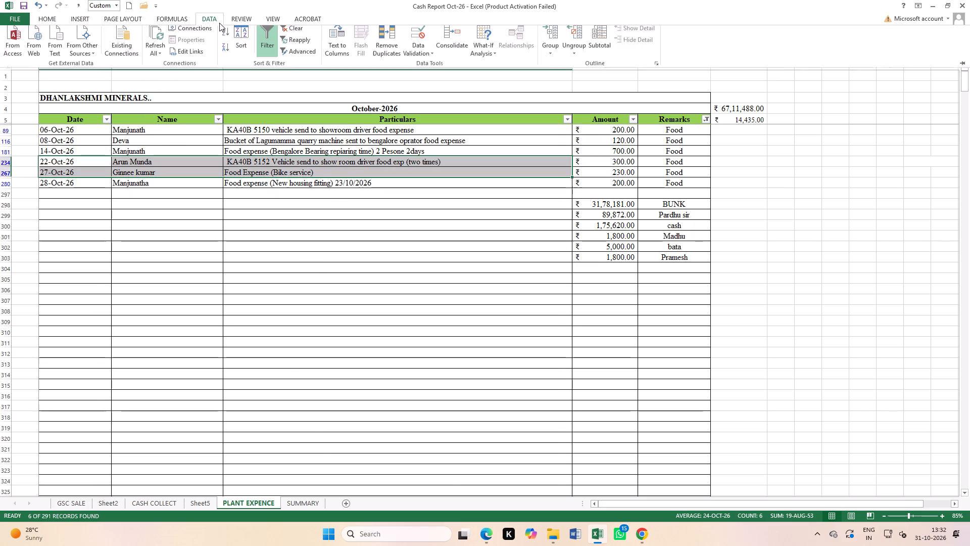
left_click(266, 47)
left_click(323, 226)
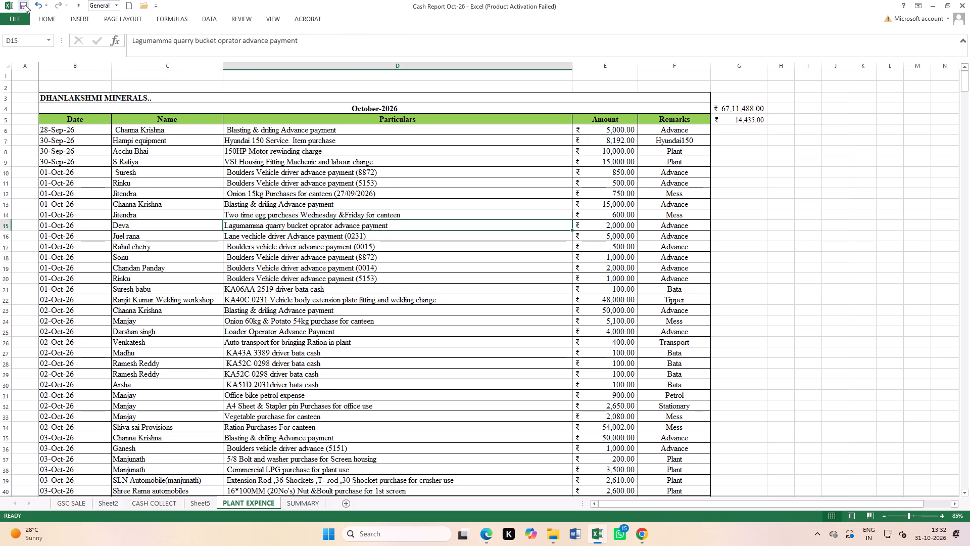
double_click(21, 2)
Remove the yellow fill from the date, name and particulars cells in rows 235 to 241 and save the workbook.
scroll(544, 239, "down", 20)
scroll(544, 239, "down", 5)
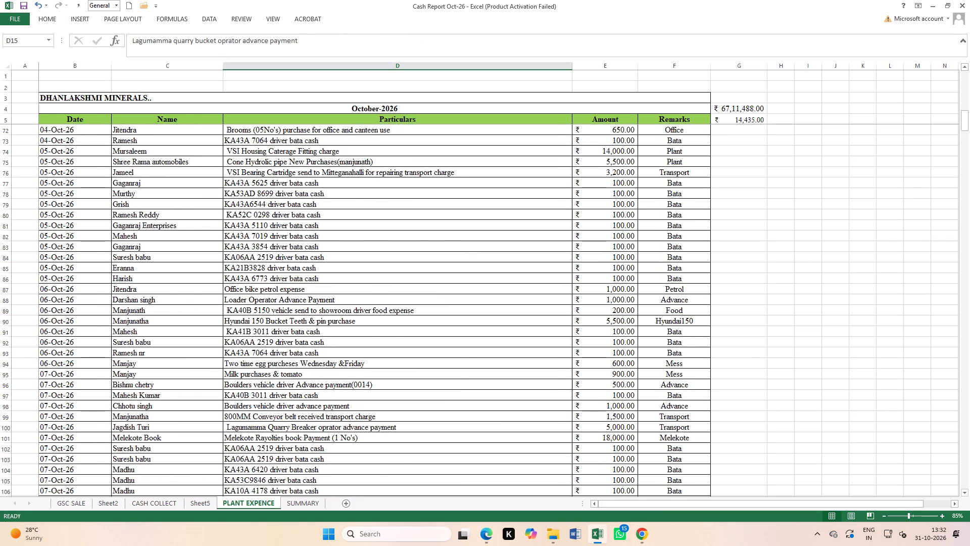
scroll(558, 269, "down", 20)
scroll(567, 248, "down", 17)
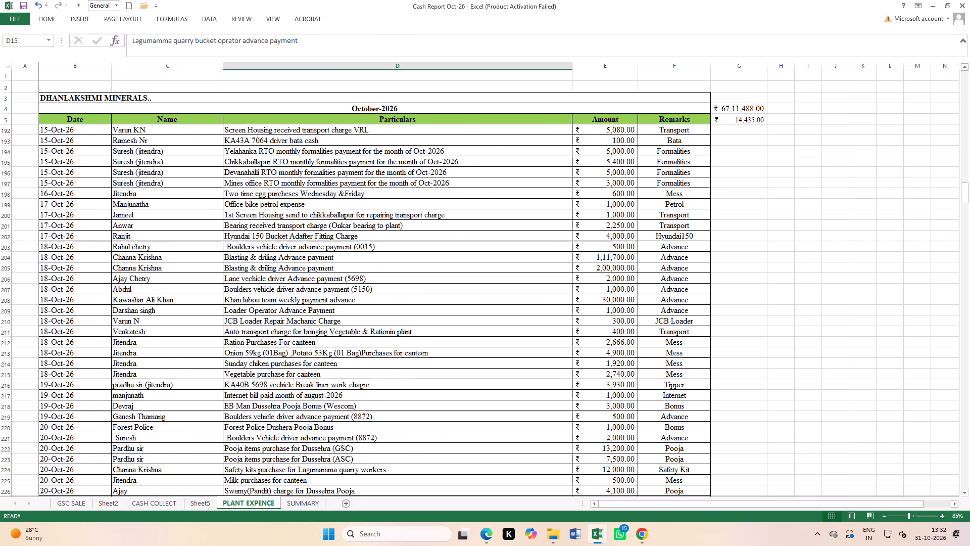
scroll(562, 379, "up", 4)
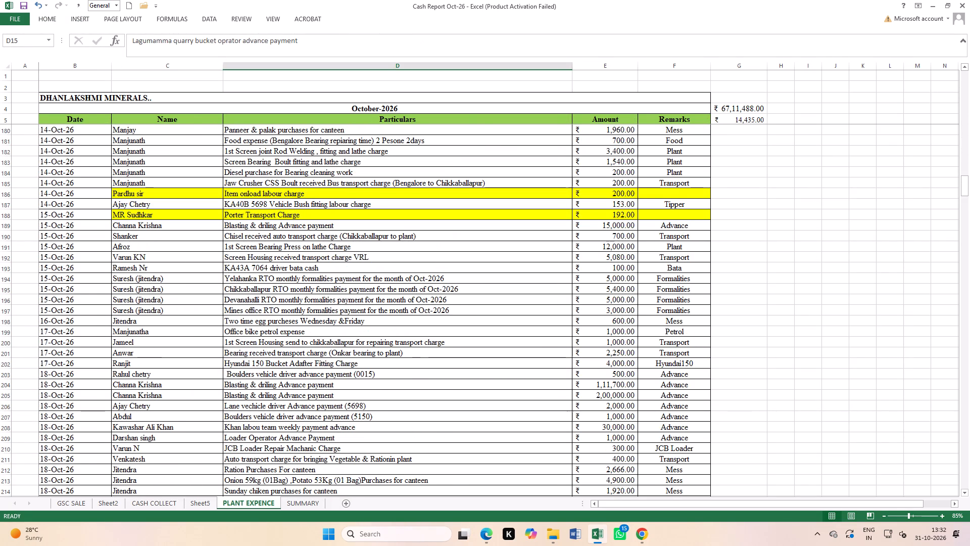
scroll(563, 390, "down", 13)
scroll(411, 376, "down", 2)
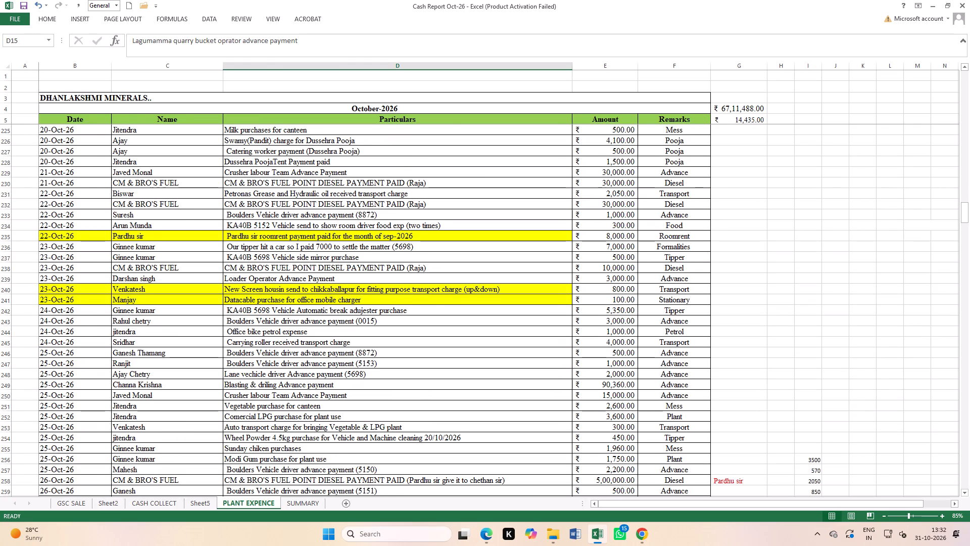
left_click_drag(86, 233, 441, 308)
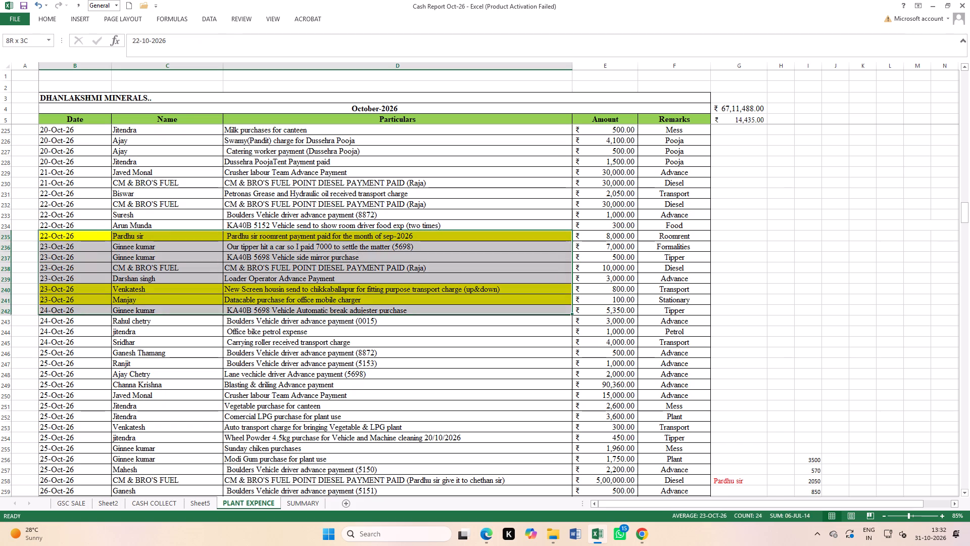
left_click_drag(441, 308, 533, 294)
left_click(456, 362)
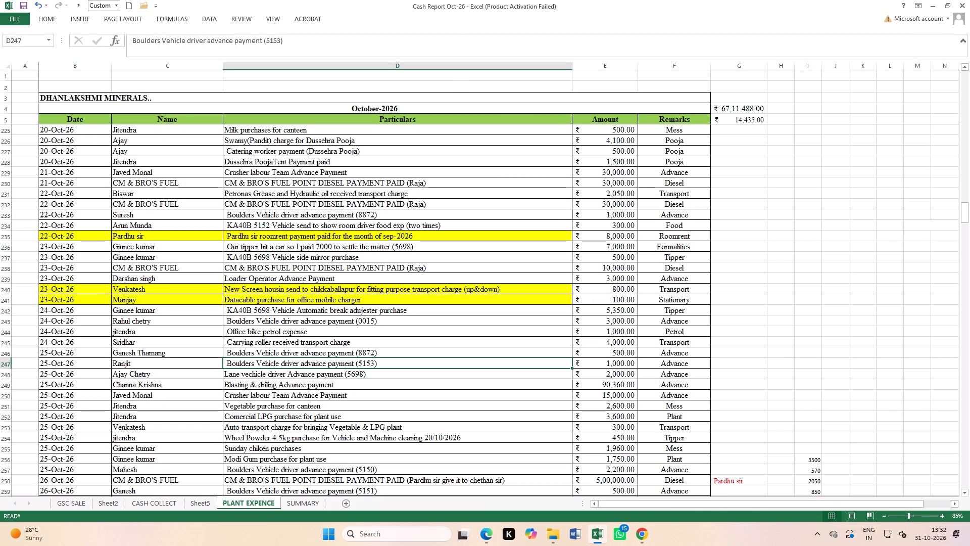
left_click_drag(73, 234, 531, 300)
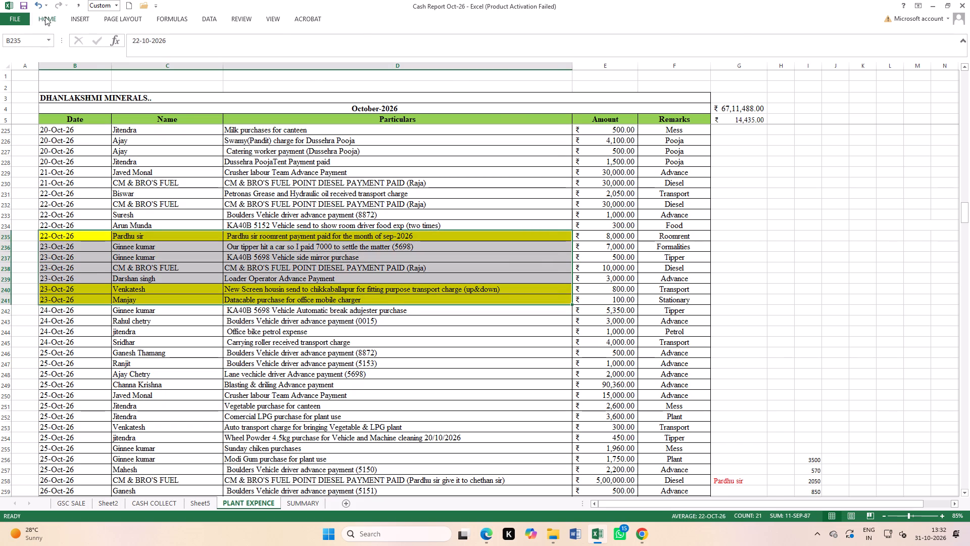
left_click(45, 17)
left_click(153, 54)
left_click(415, 339)
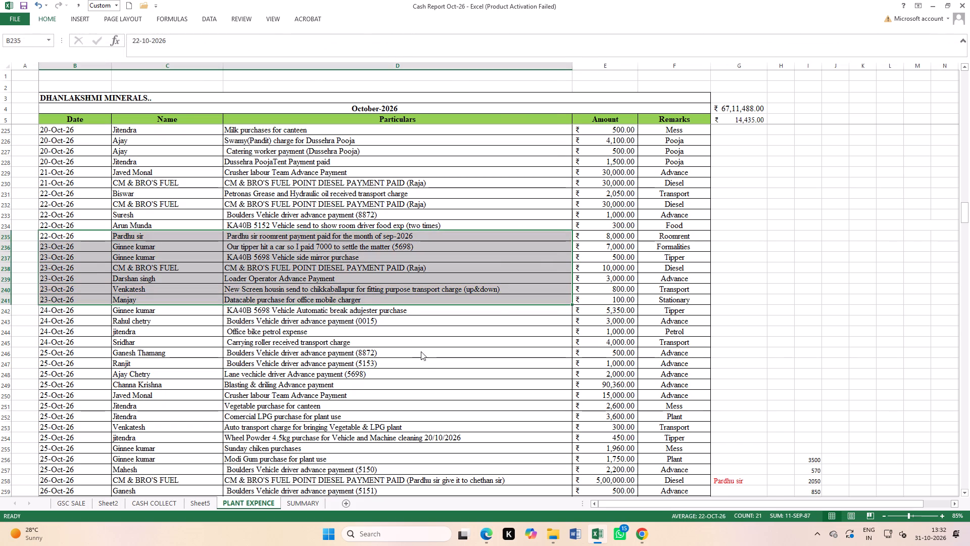
left_click(425, 360)
double_click(21, 4)
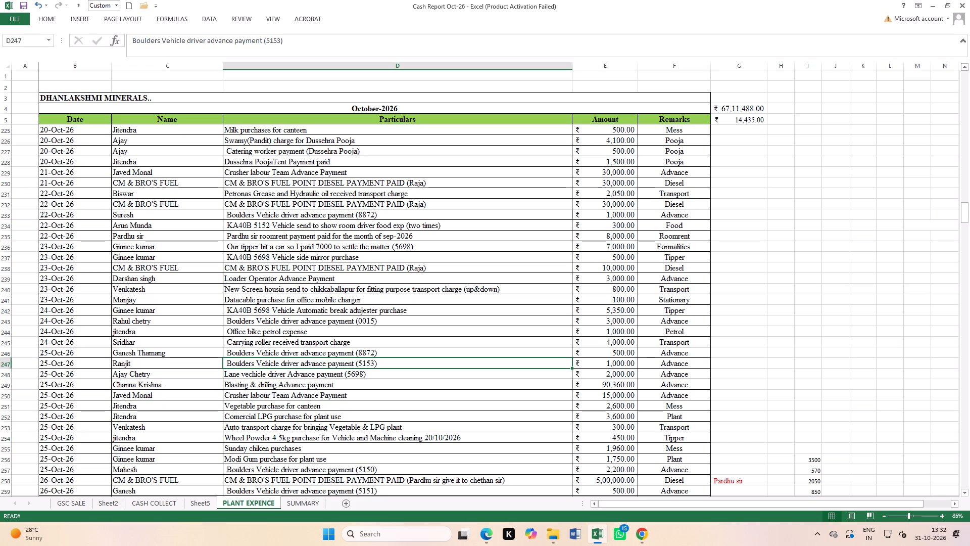
Look over the entries from 24-Oct-26 to the end of the table and save the workbook.
scroll(604, 428, "down", 2)
scroll(484, 373, "down", 4)
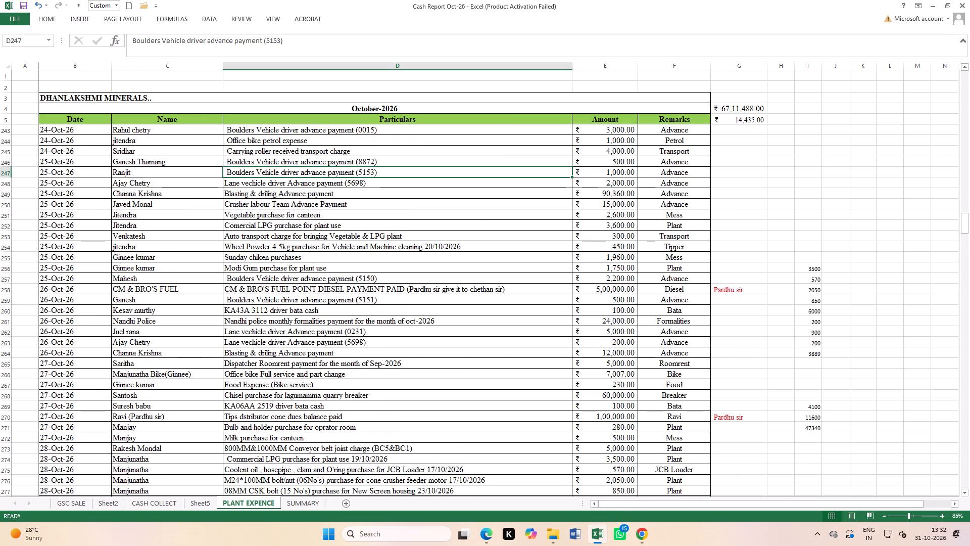
scroll(486, 366, "down", 1)
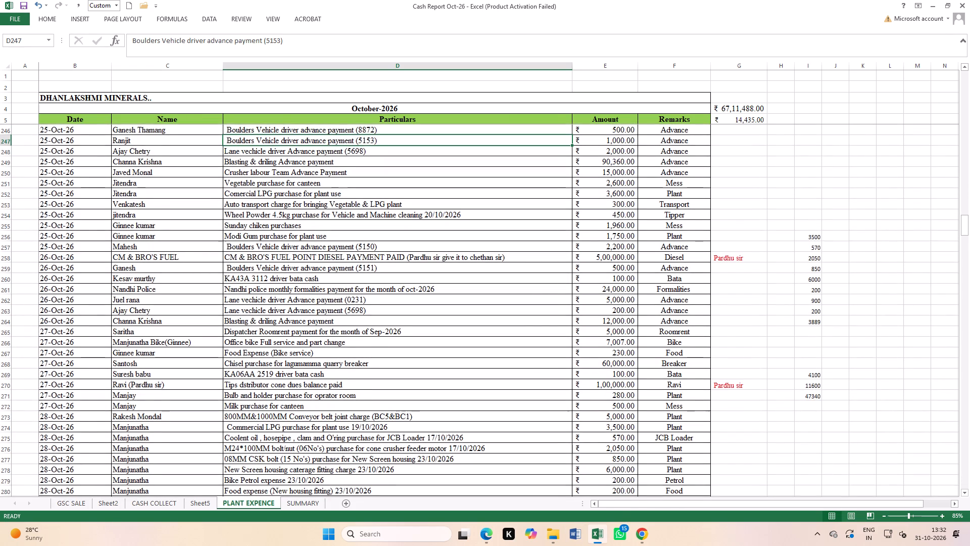
scroll(421, 392, "down", 10)
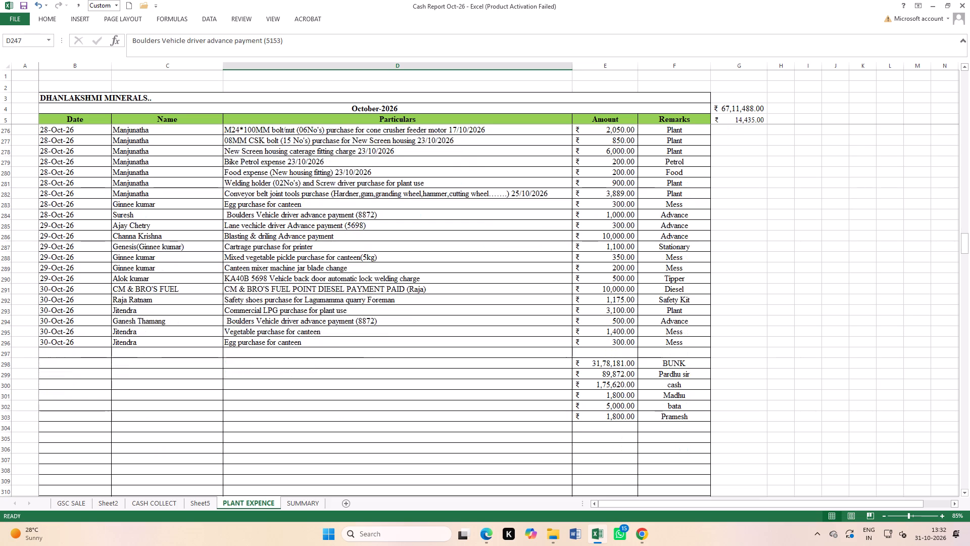
left_click(430, 411)
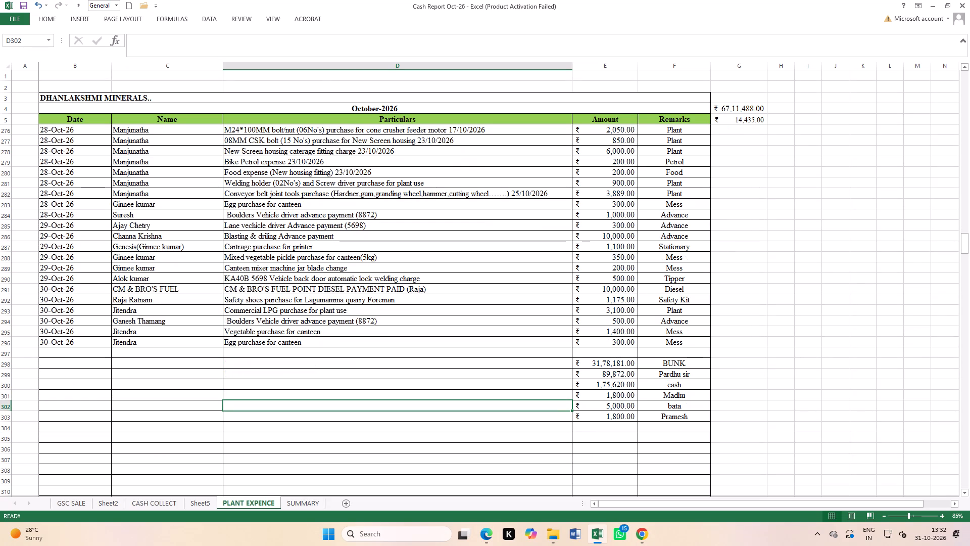
left_click(22, 5)
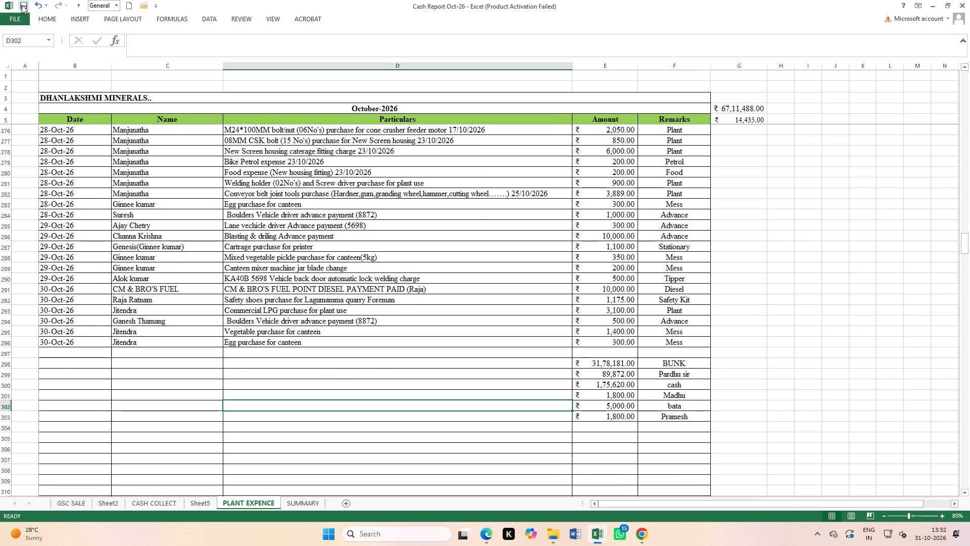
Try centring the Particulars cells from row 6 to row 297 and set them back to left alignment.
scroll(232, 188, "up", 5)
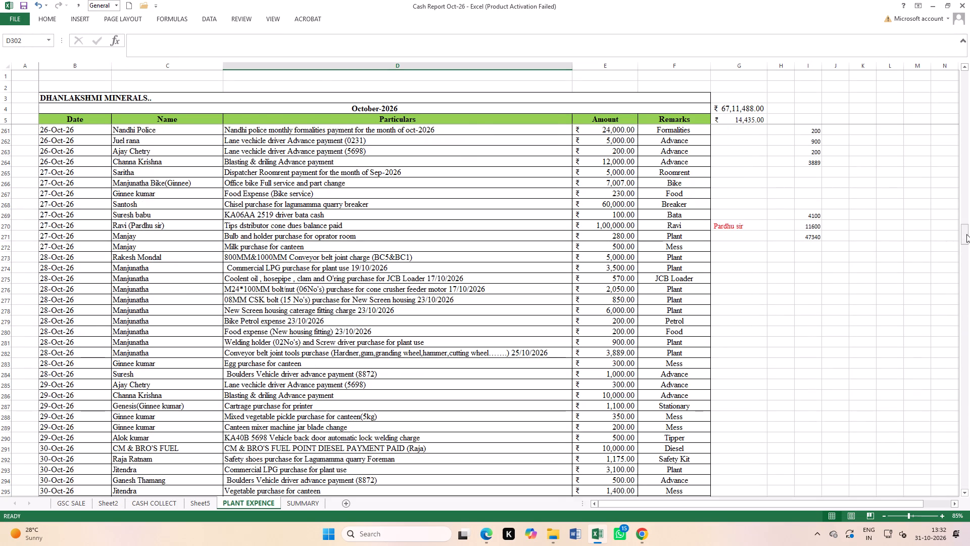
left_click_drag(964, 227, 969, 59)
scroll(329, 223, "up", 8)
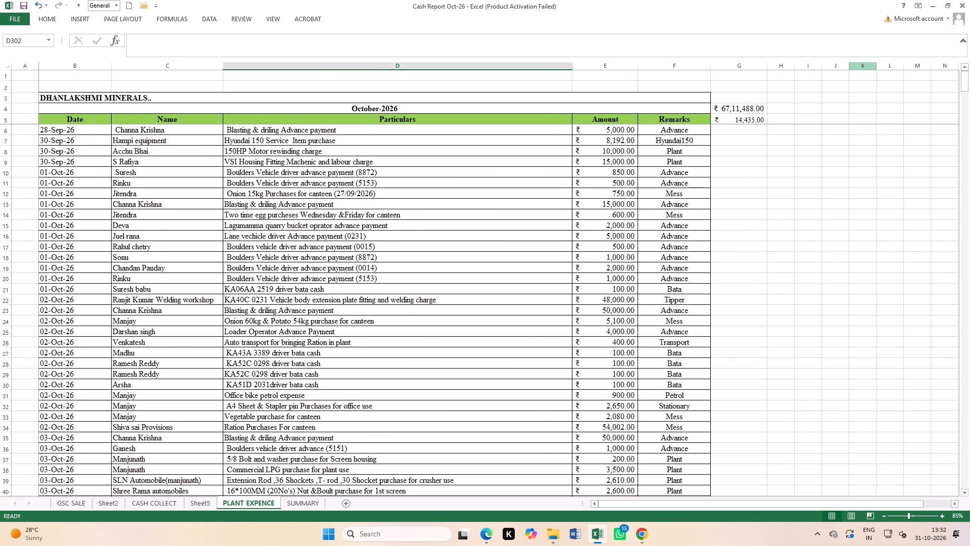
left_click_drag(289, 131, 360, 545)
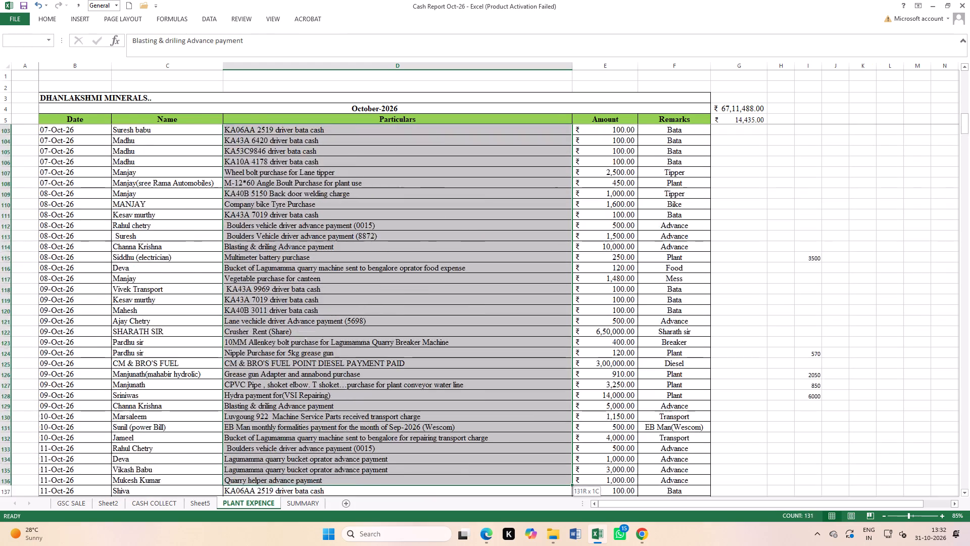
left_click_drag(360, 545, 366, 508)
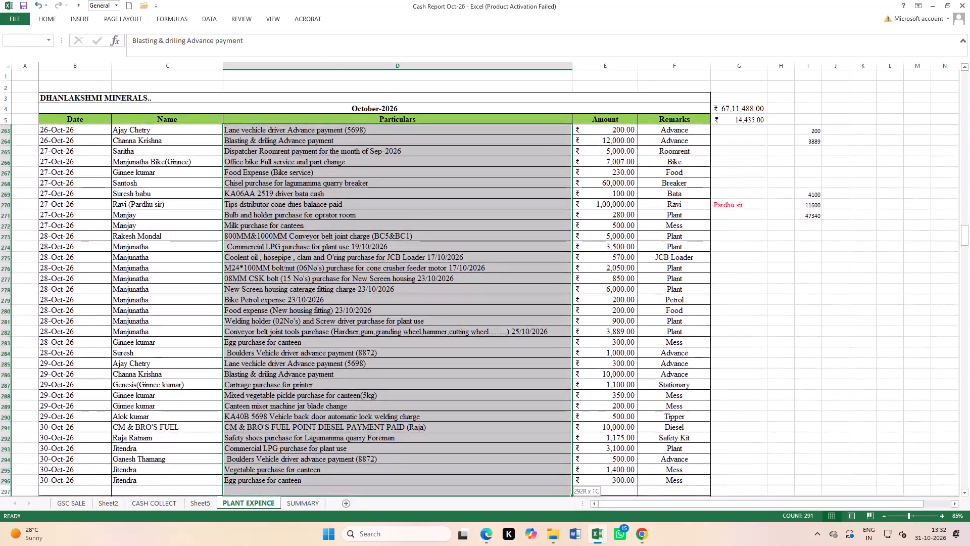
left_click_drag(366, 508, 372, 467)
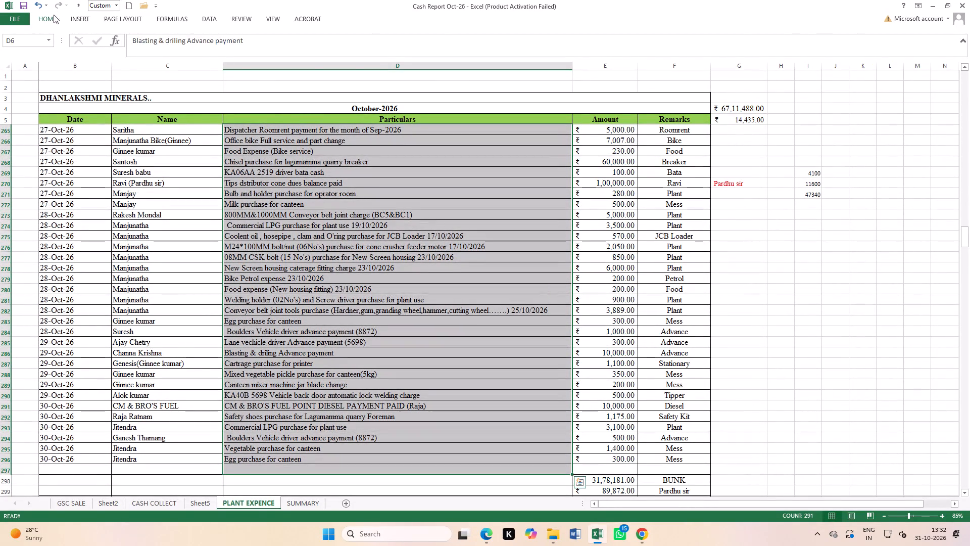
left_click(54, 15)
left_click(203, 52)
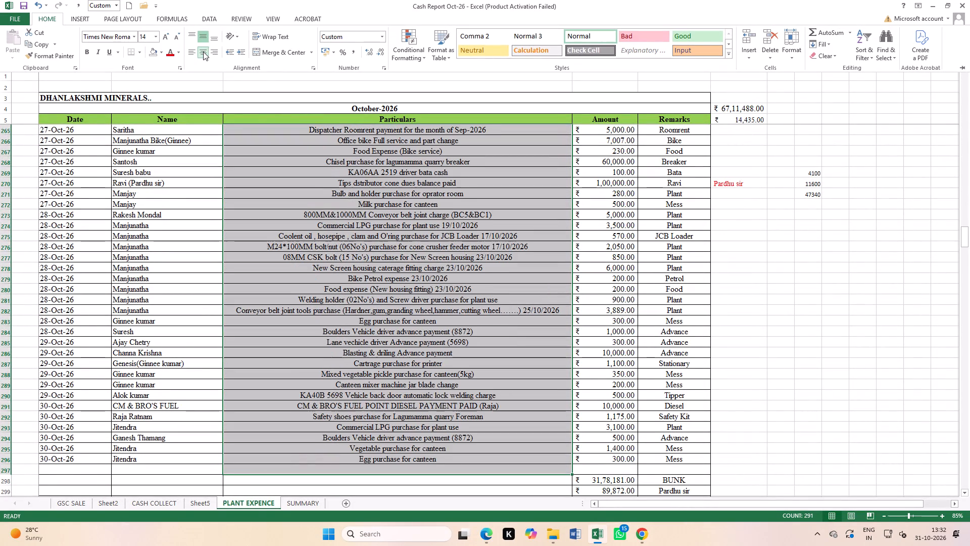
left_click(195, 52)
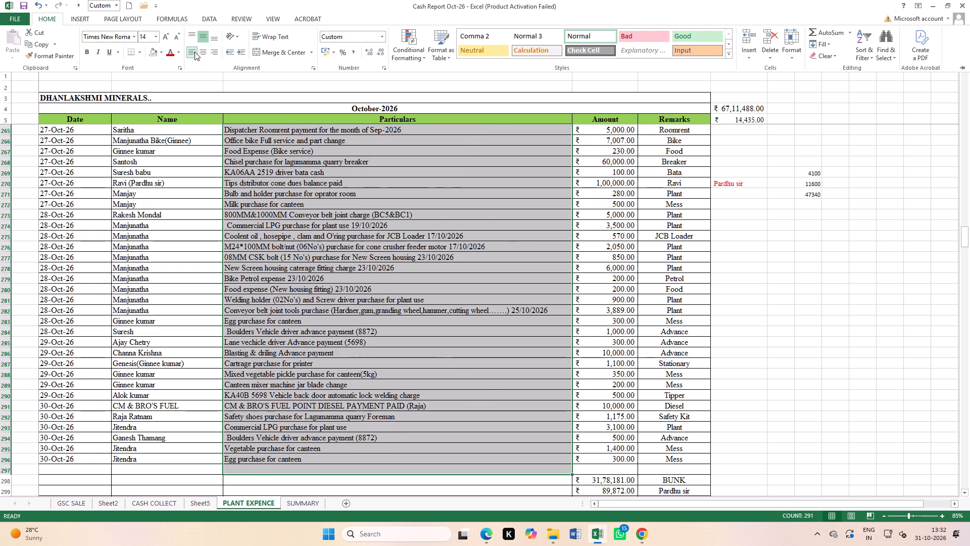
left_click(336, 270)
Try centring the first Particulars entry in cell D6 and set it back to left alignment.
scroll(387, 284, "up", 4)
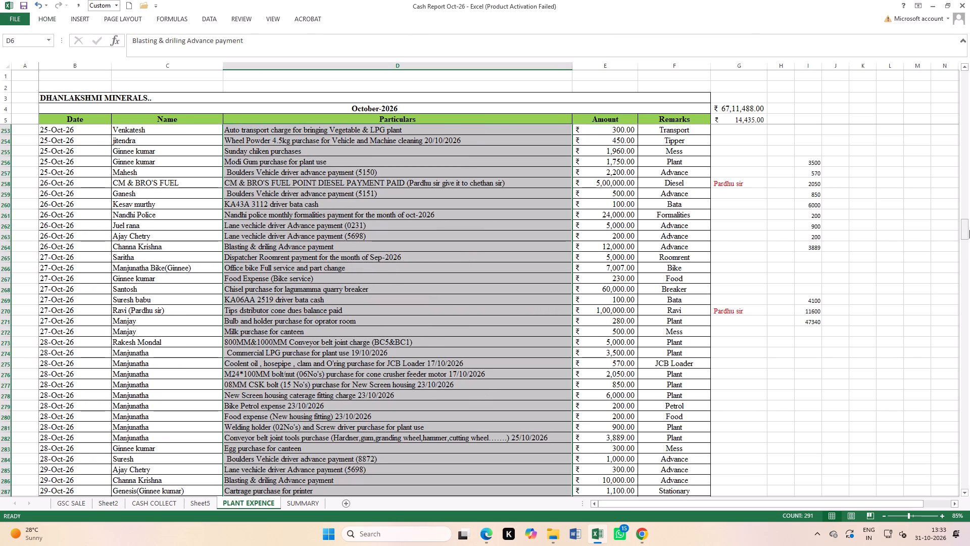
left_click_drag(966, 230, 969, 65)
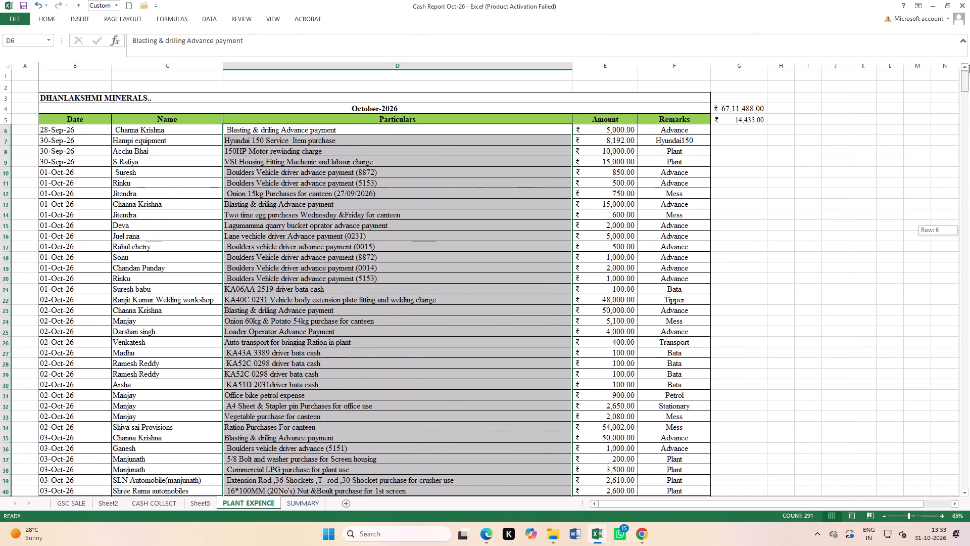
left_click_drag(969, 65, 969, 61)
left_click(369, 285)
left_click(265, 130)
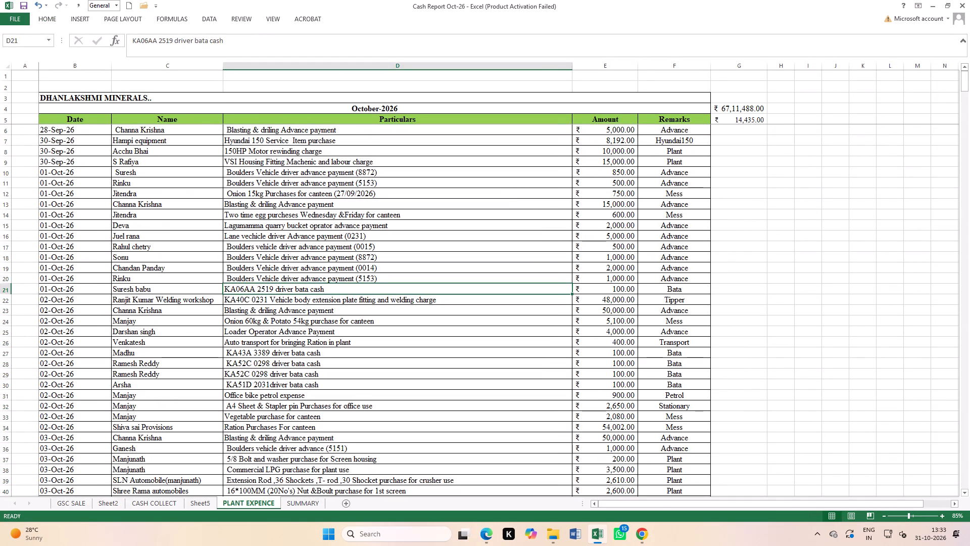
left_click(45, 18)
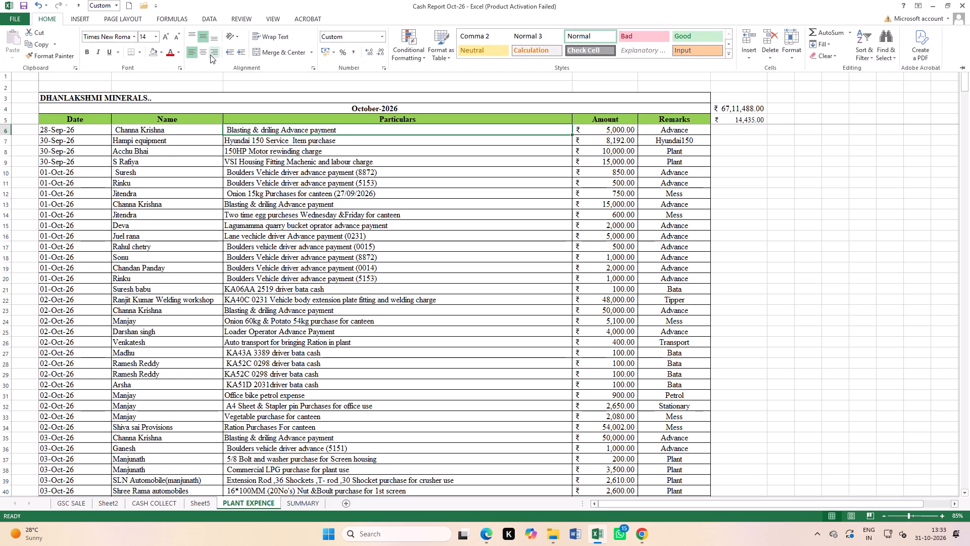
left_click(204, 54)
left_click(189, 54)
Save the workbook.
left_click(323, 244)
left_click(323, 243)
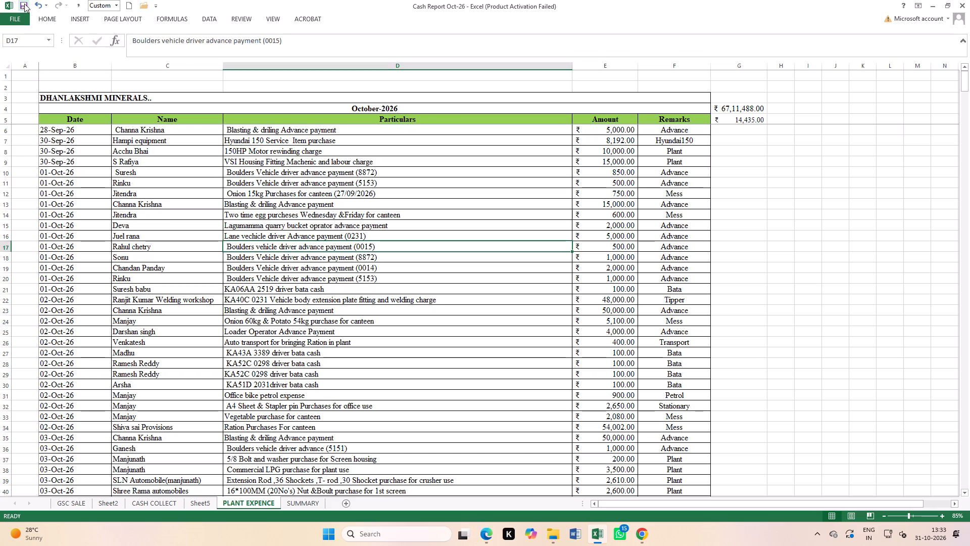
left_click(24, 4)
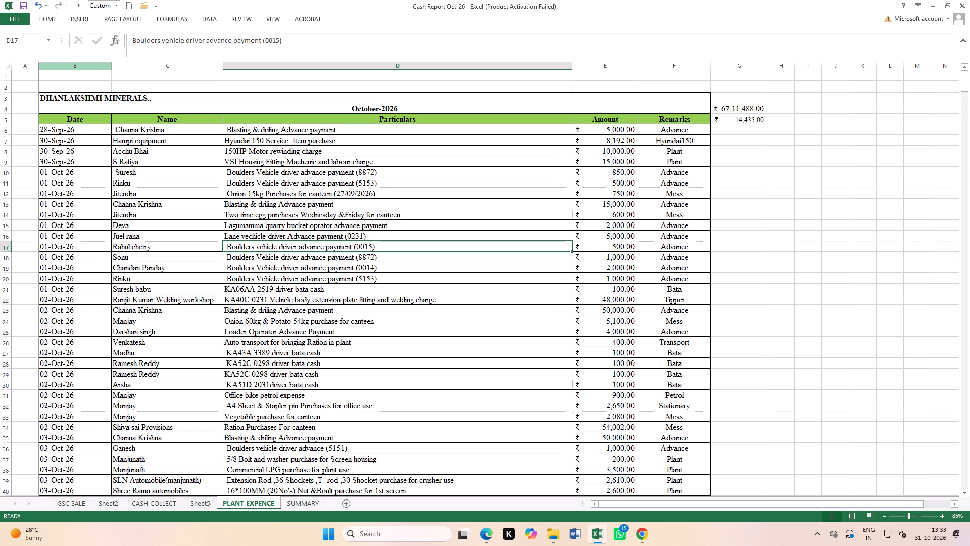
Save the workbook again and clear the stray value 3500 in cell I115, outside the table.
scroll(503, 335, "down", 4)
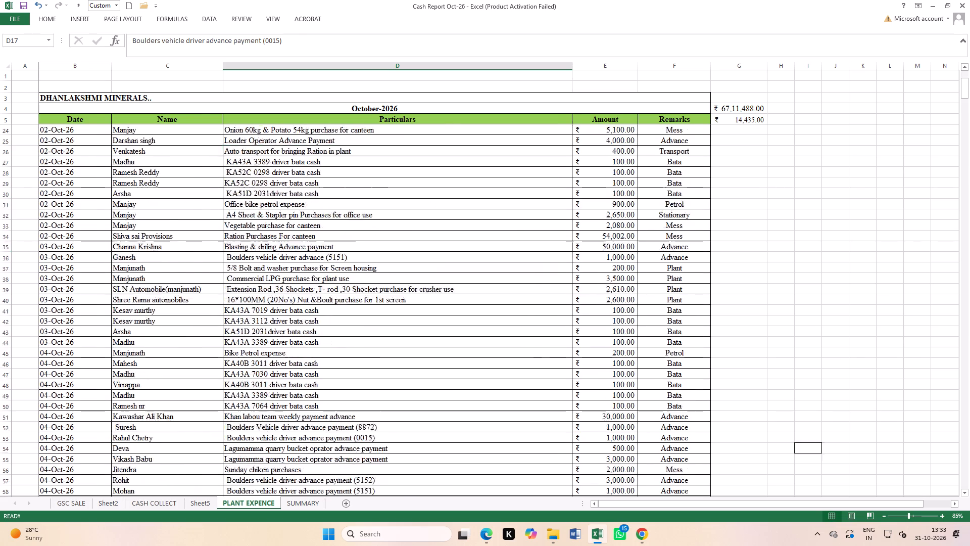
scroll(508, 345, "down", 10)
scroll(348, 473, "down", 7)
scroll(298, 464, "down", 6)
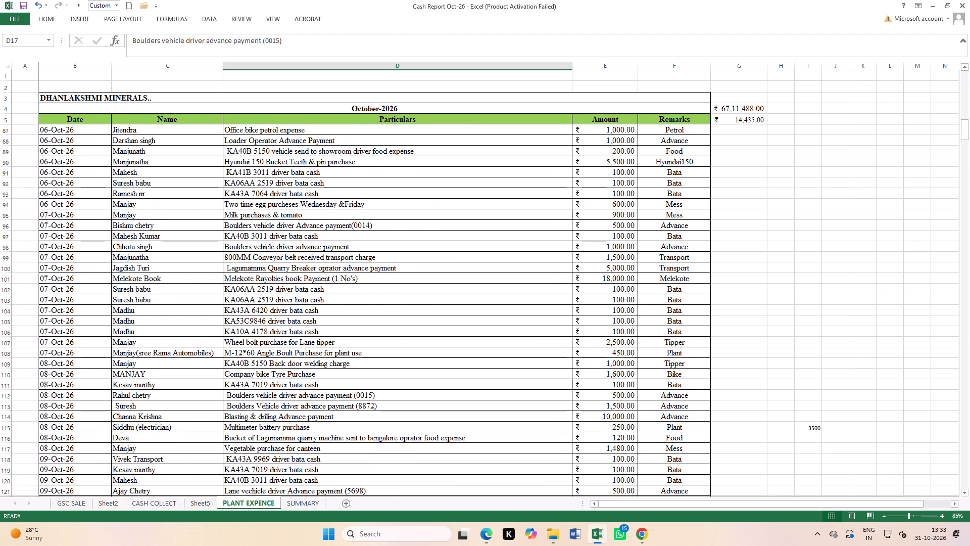
double_click(22, 2)
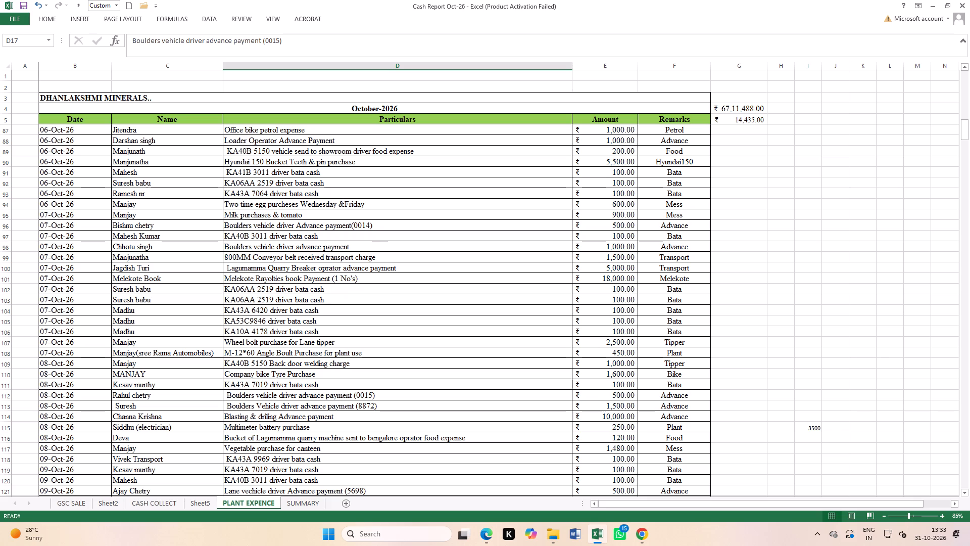
left_click(815, 423)
key("Delete")
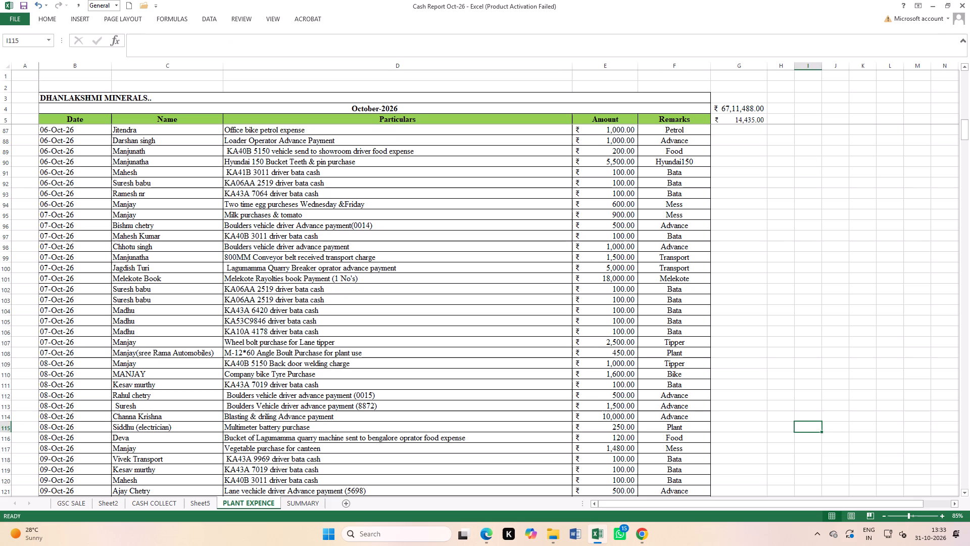
left_click(802, 385)
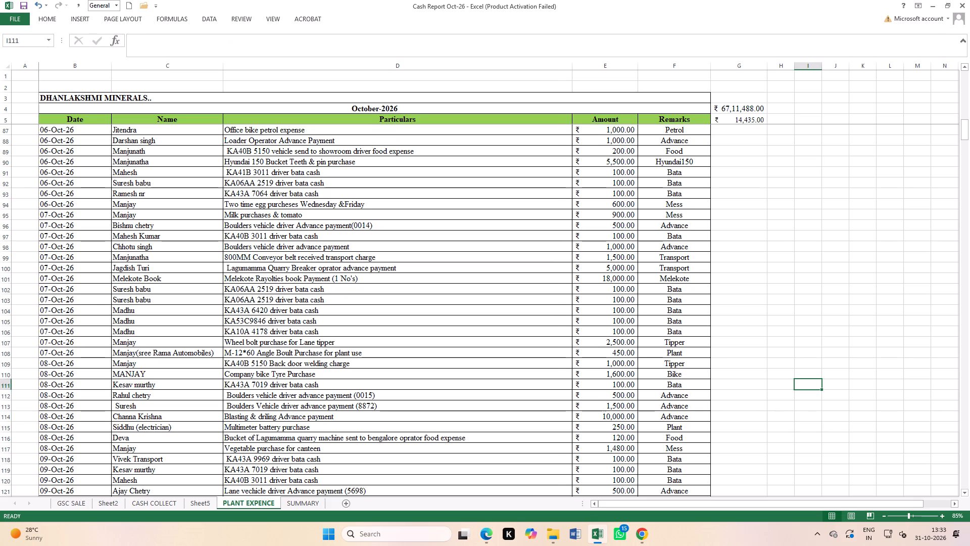
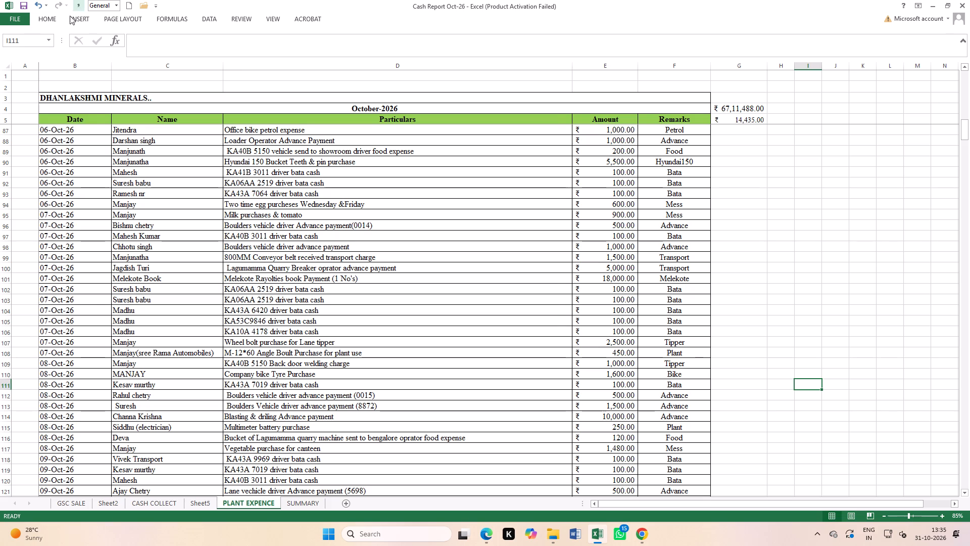
Save the Cash Report workbook, keeping the cleared cell beside the plant expense table.
double_click(23, 5)
scroll(368, 290, "up", 4)
left_click(428, 308)
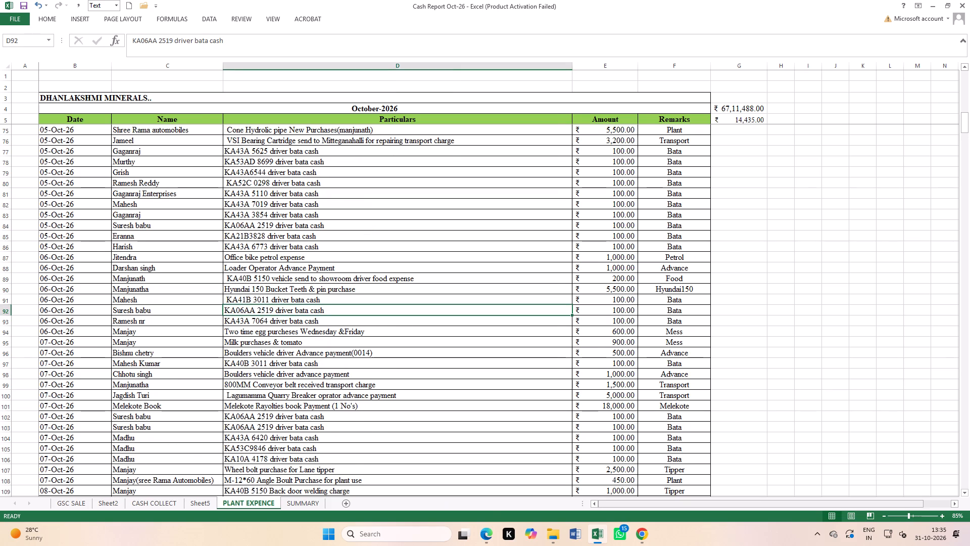
left_click(300, 253)
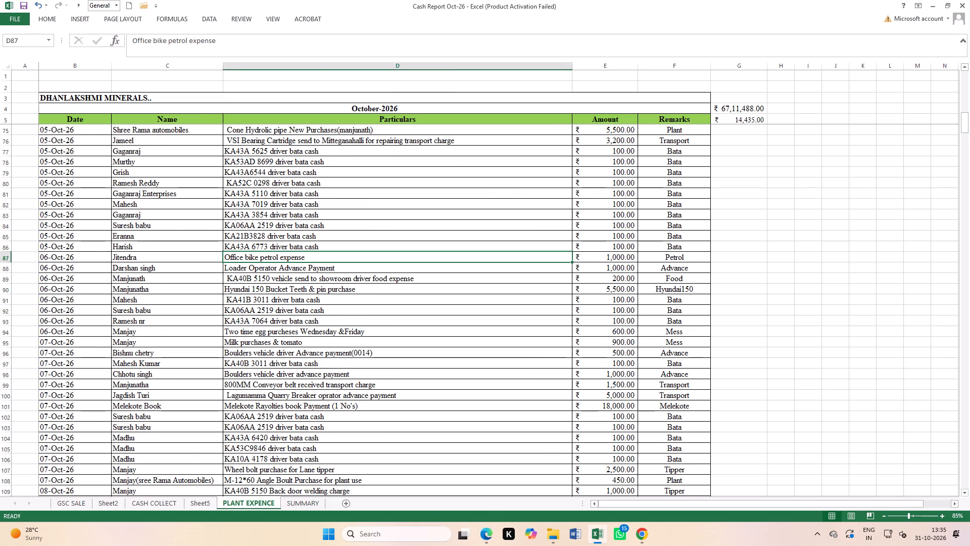
left_click(22, 4)
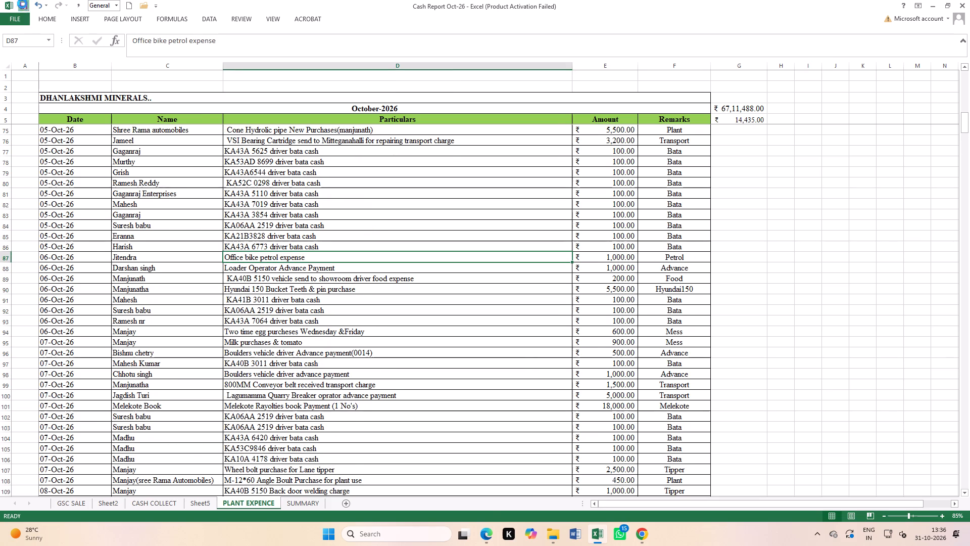
Examine the plant expense entries down to the end of October, including highlighted rows and values outside the table.
scroll(331, 331, "down", 20)
scroll(331, 331, "down", 1)
scroll(333, 275, "down", 2)
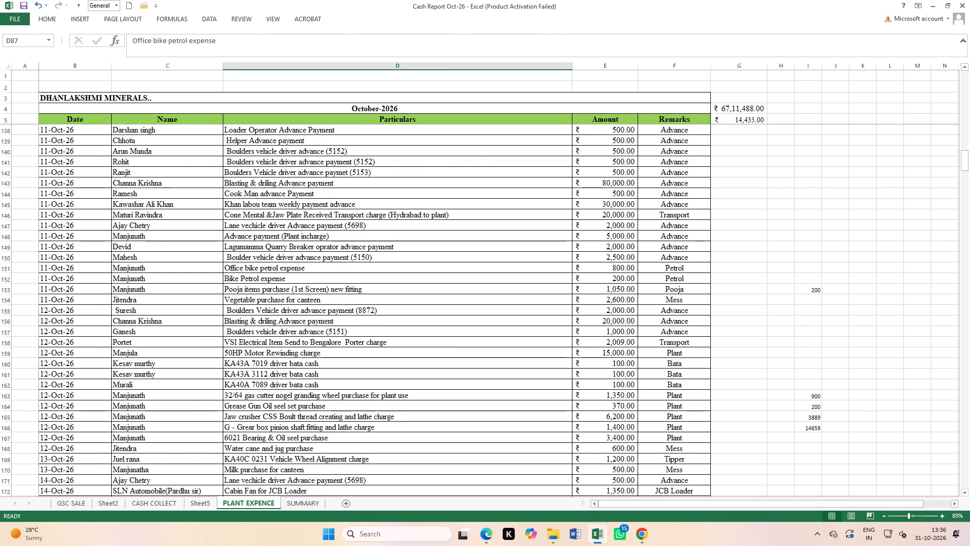
scroll(340, 285, "down", 15)
scroll(374, 283, "up", 5)
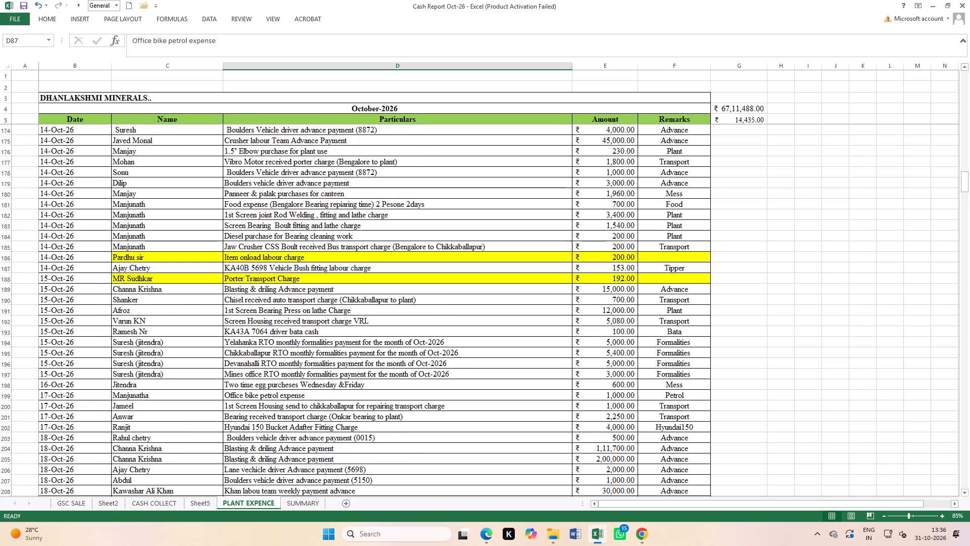
scroll(390, 354, "down", 18)
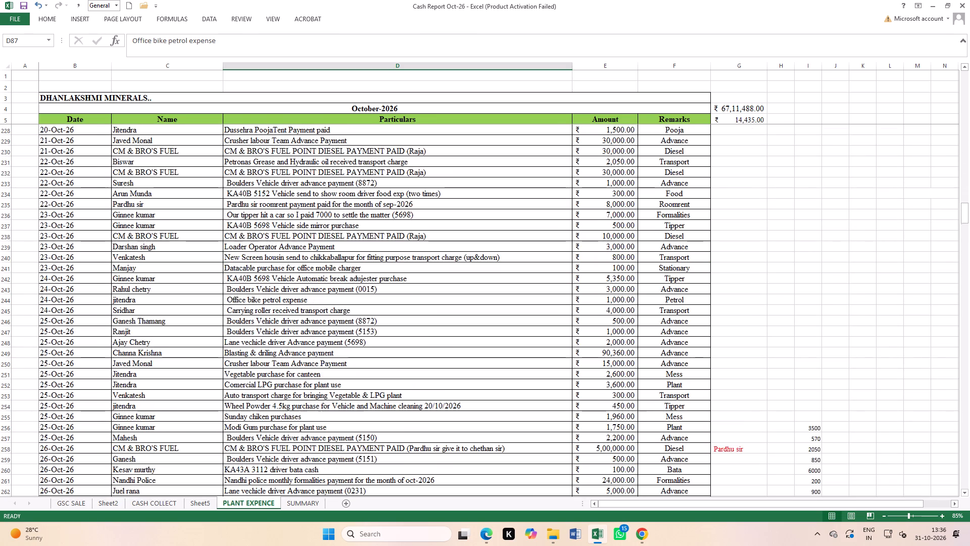
scroll(392, 361, "down", 18)
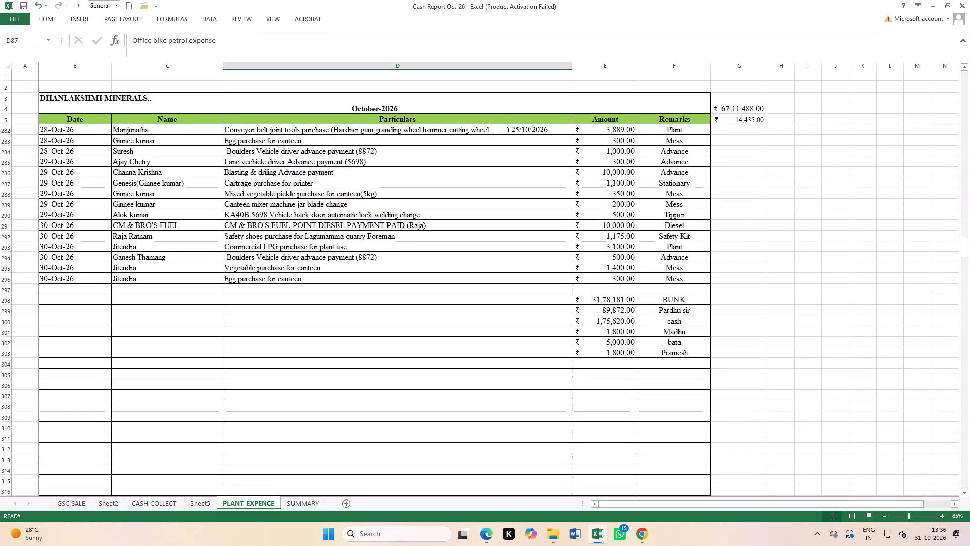
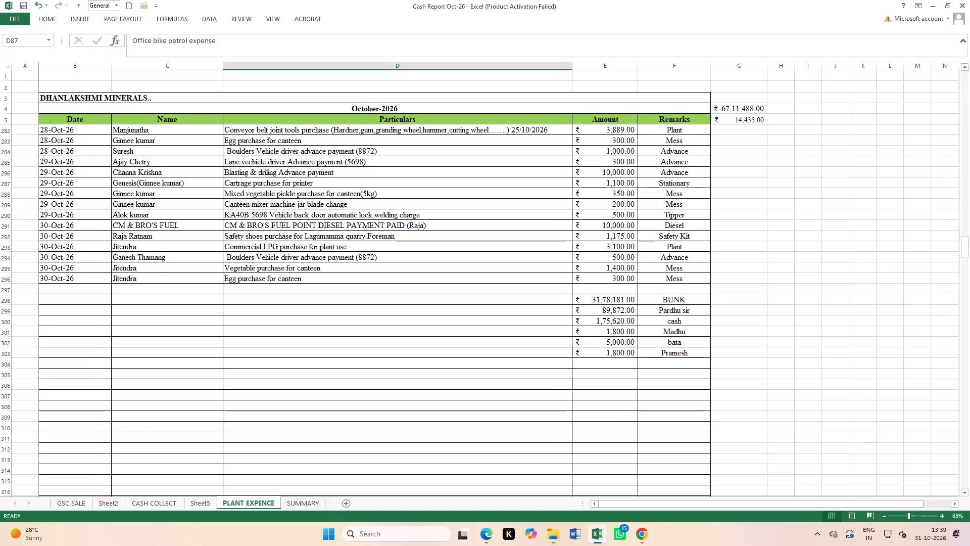
Enter 752266, -75000, -28800 and -20000 down cells I297 to I300, outside the plant expense table.
left_click(795, 284)
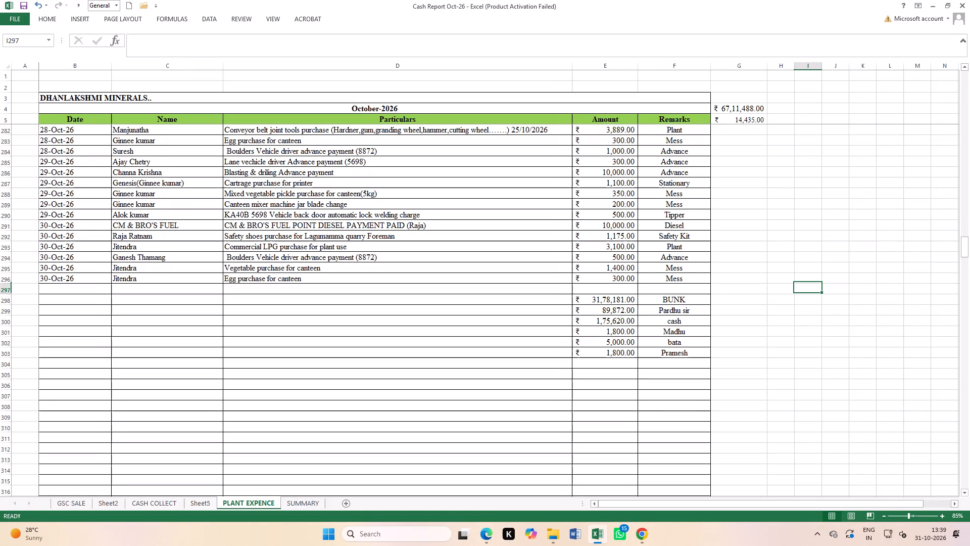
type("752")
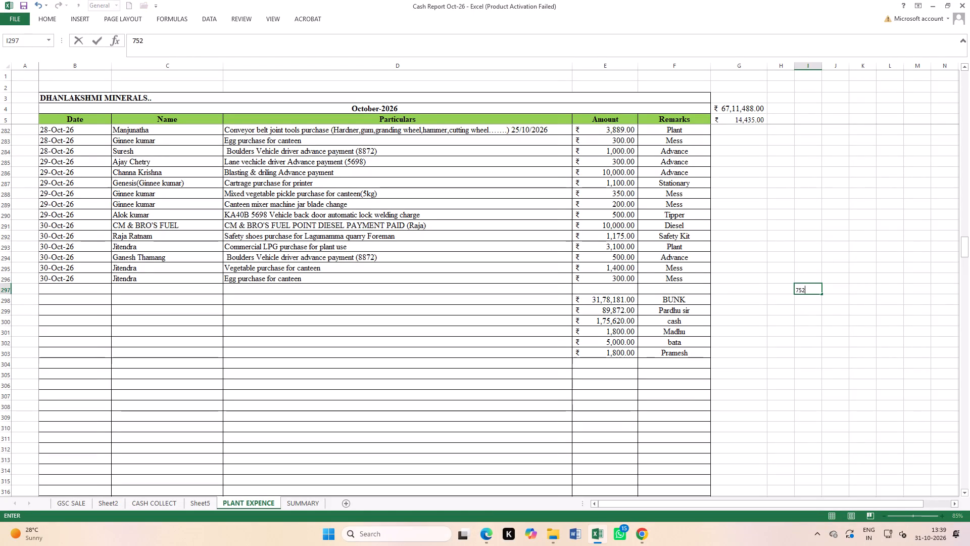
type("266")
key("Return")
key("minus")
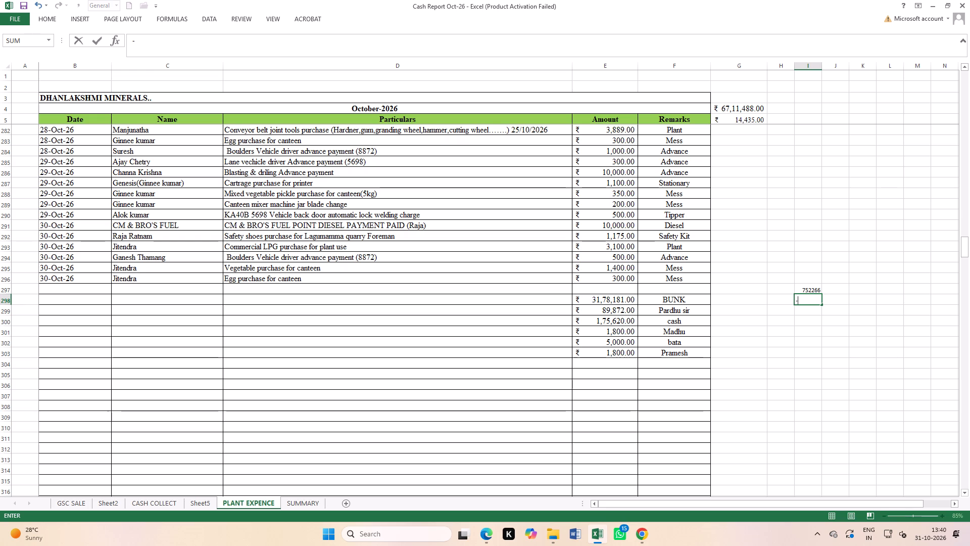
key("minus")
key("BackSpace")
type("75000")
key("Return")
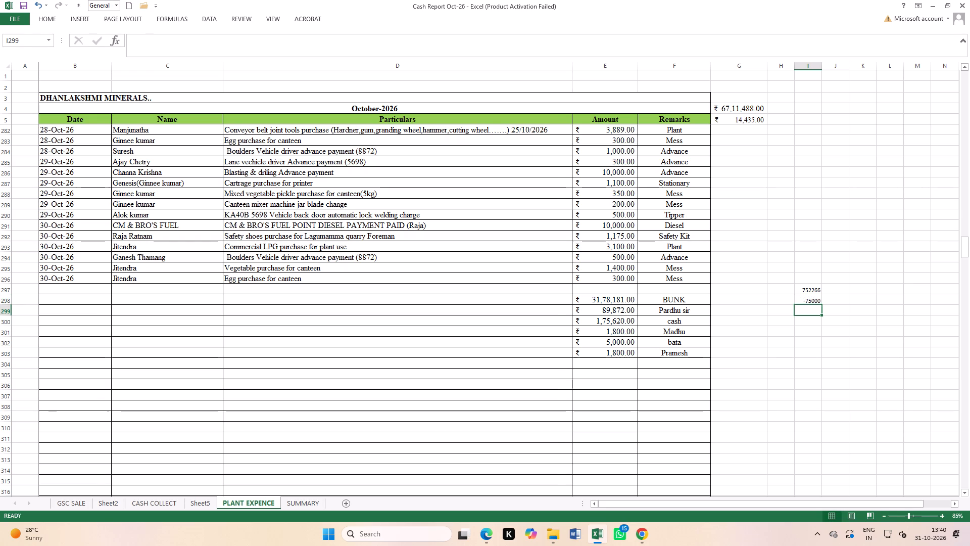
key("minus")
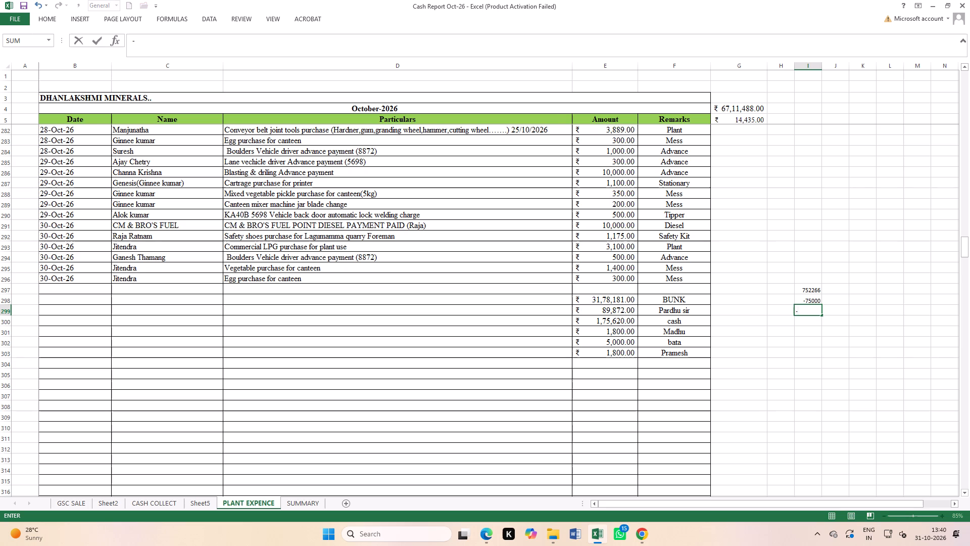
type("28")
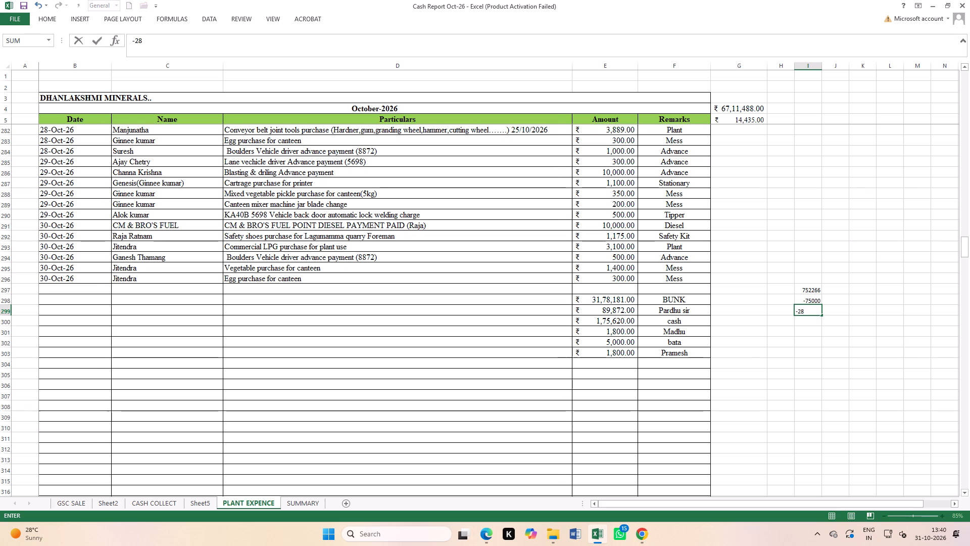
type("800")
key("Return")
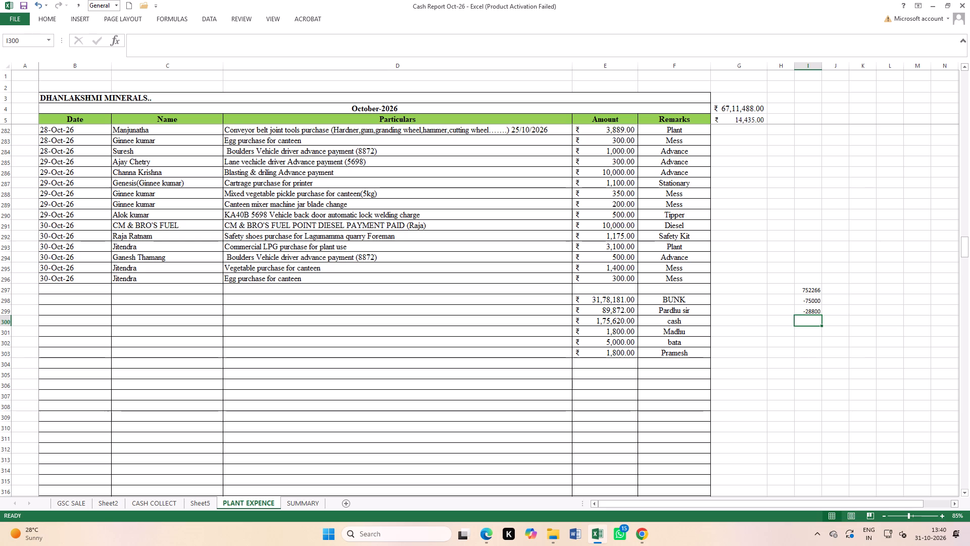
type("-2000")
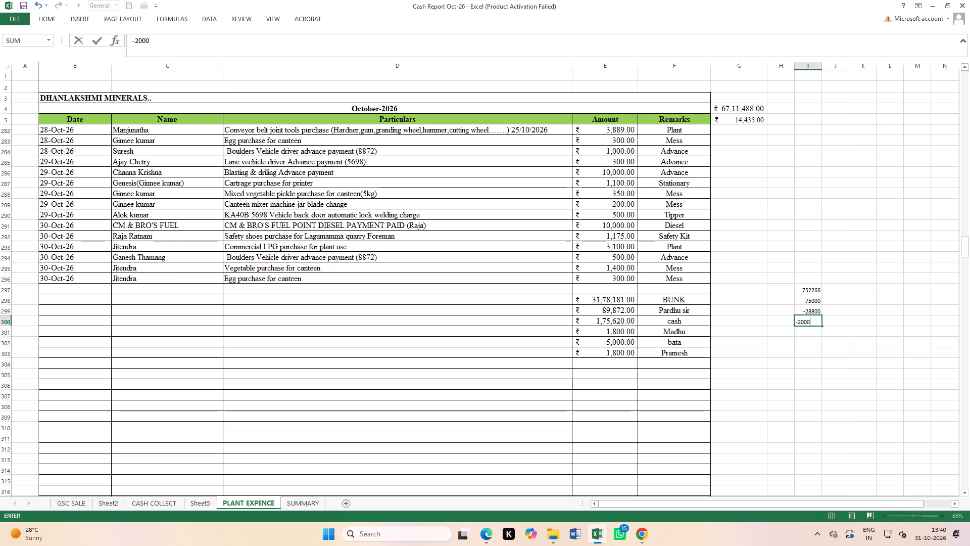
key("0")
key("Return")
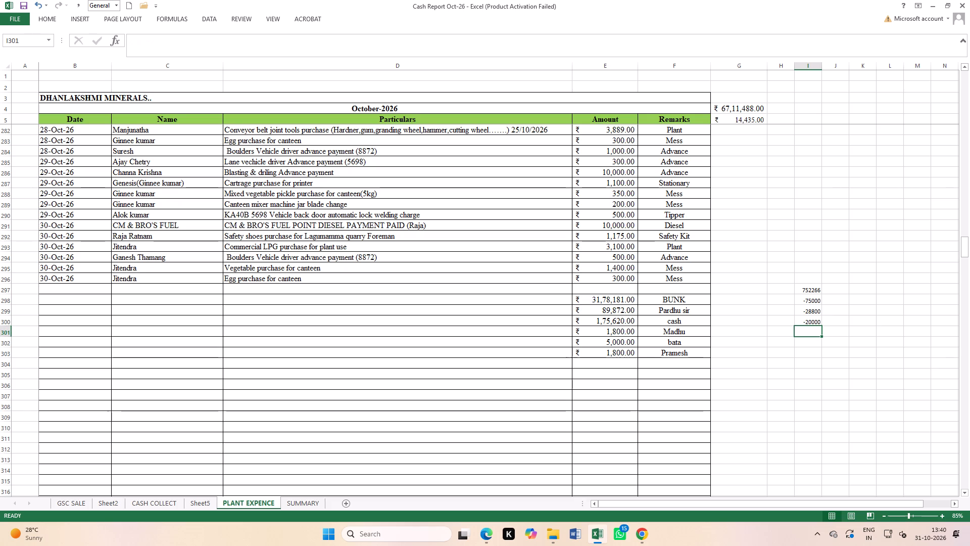
Add an AutoSum total in I301 for the four figures above it.
left_click(877, 368)
left_click_drag(811, 284, 816, 329)
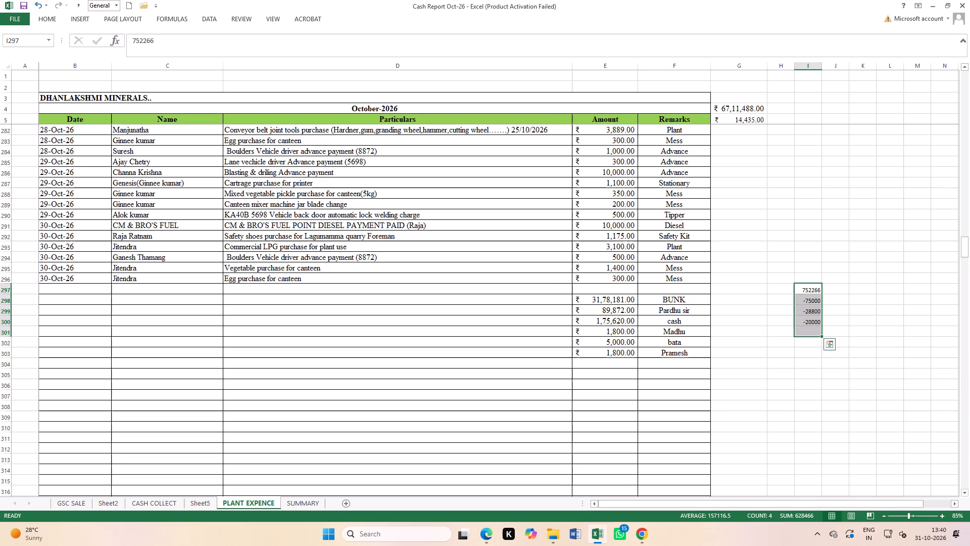
left_click(816, 329)
left_click(44, 19)
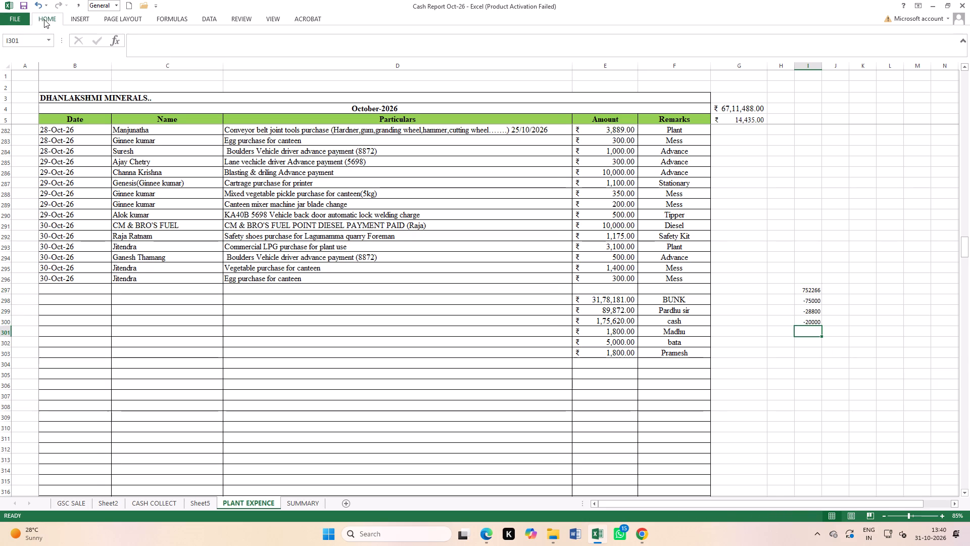
left_click(831, 33)
key("Return")
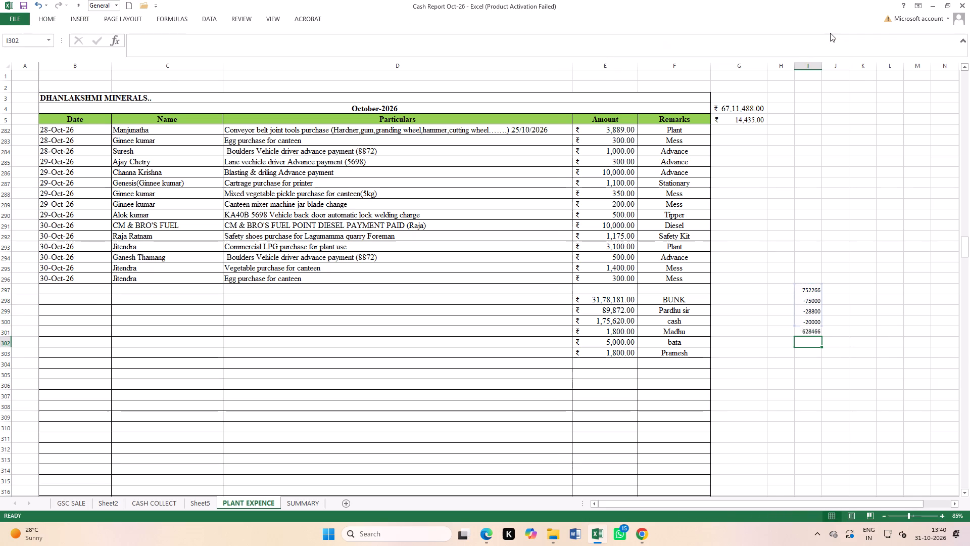
Enter 142000, 55500, 77767, 103700 and 128333 down cells J295 to J299.
left_click(852, 289)
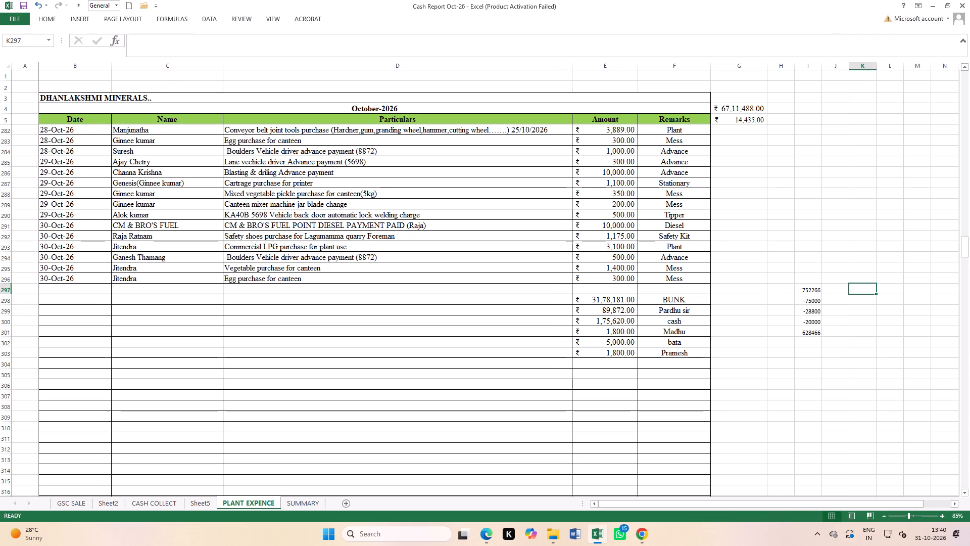
left_click(839, 288)
left_click(839, 264)
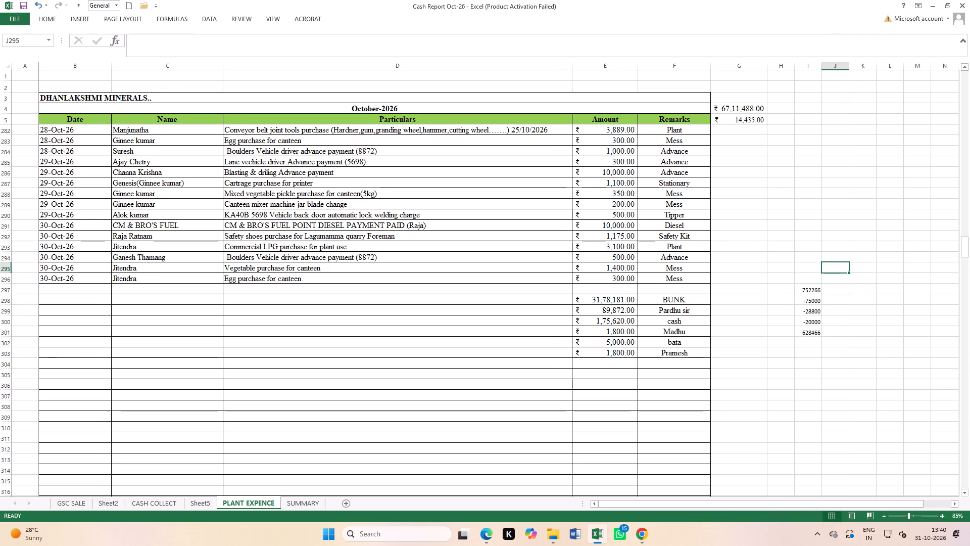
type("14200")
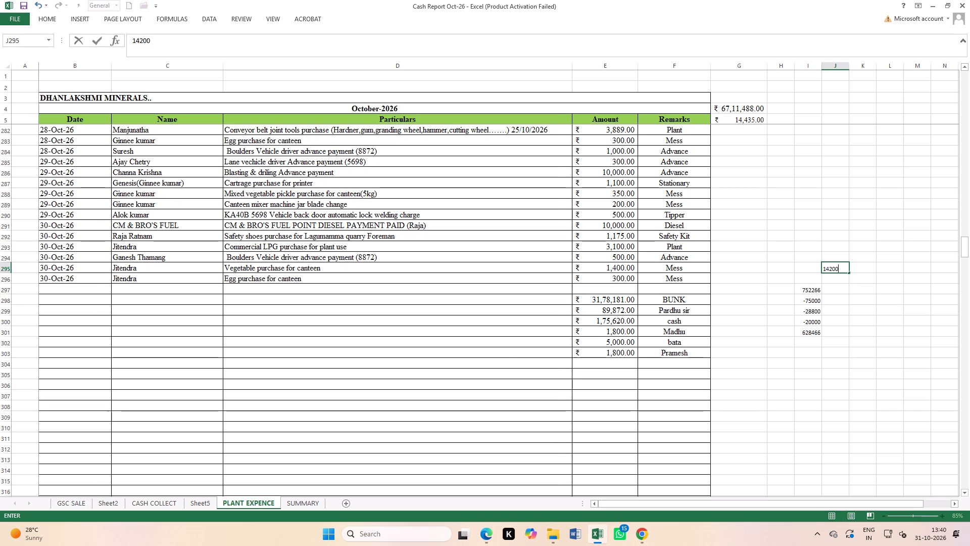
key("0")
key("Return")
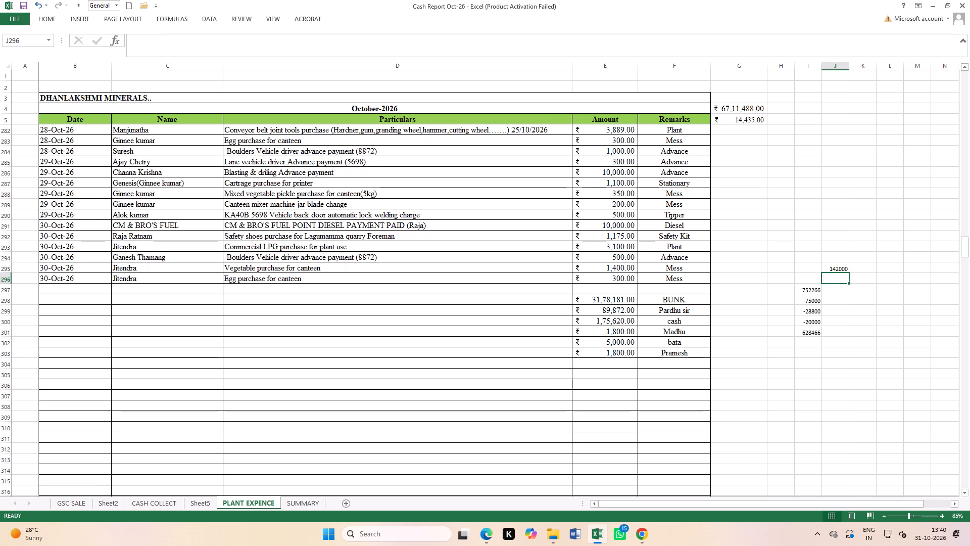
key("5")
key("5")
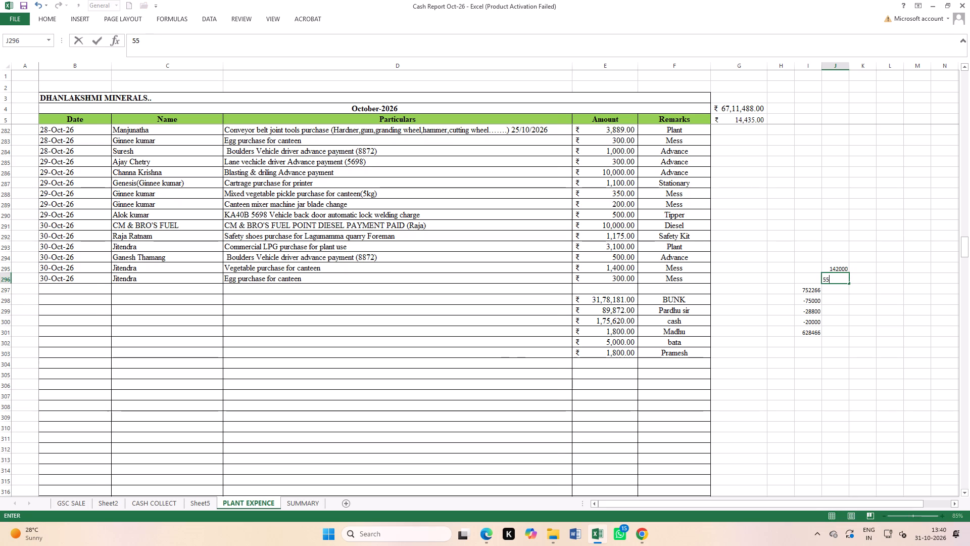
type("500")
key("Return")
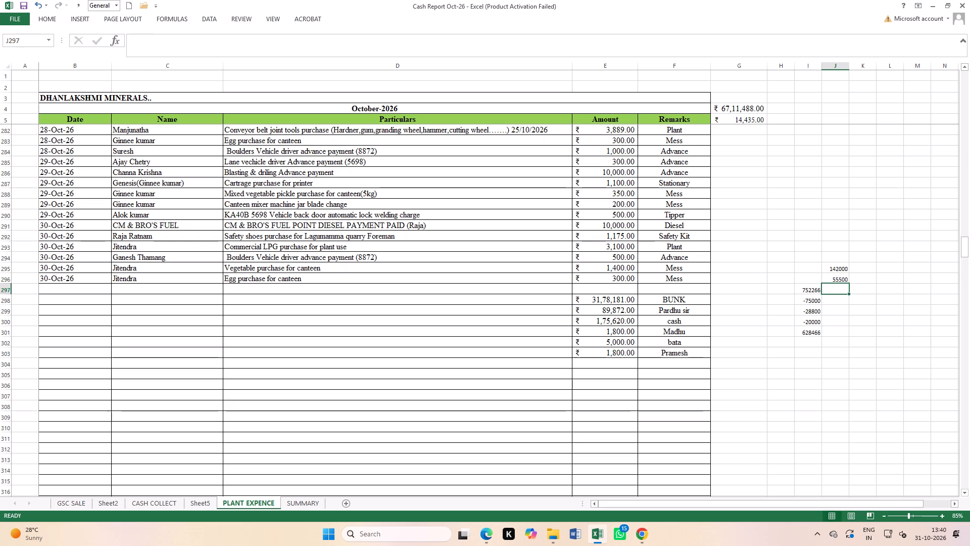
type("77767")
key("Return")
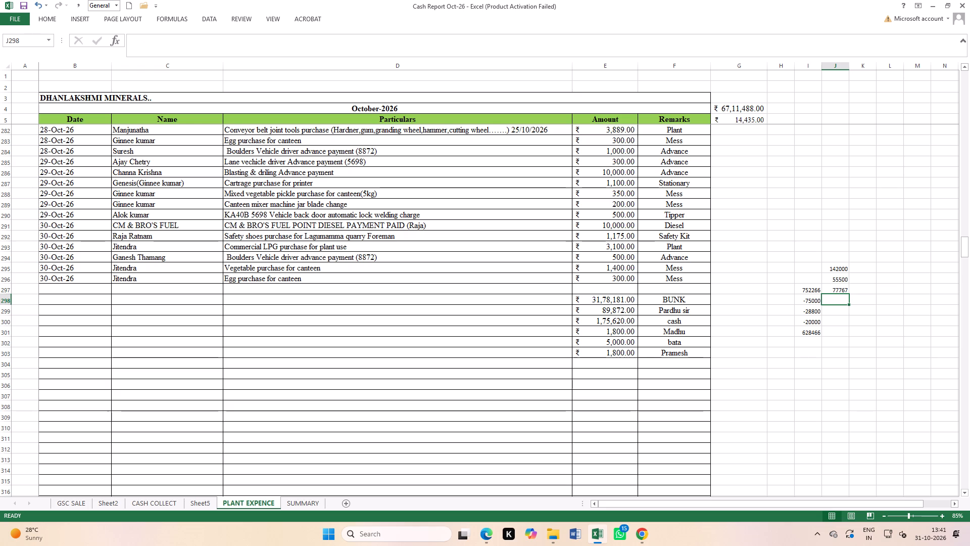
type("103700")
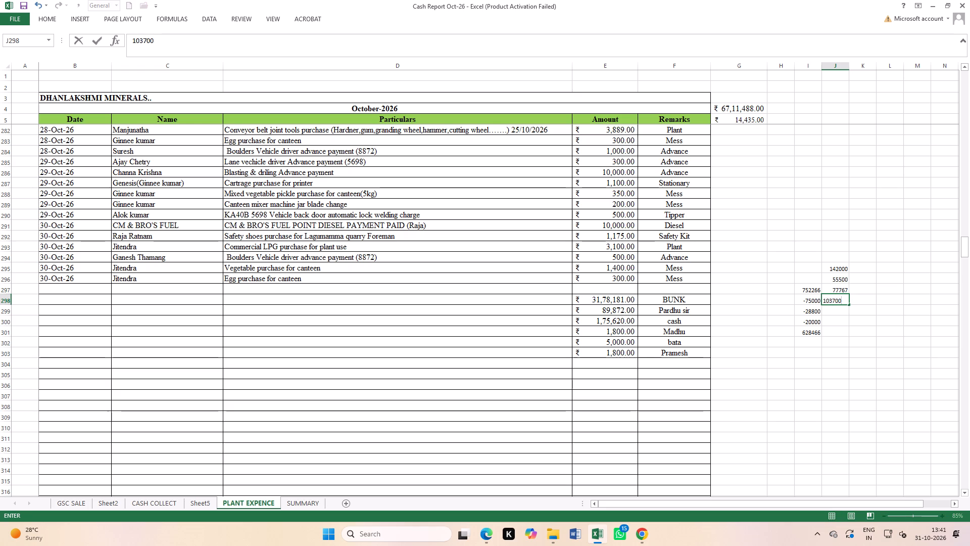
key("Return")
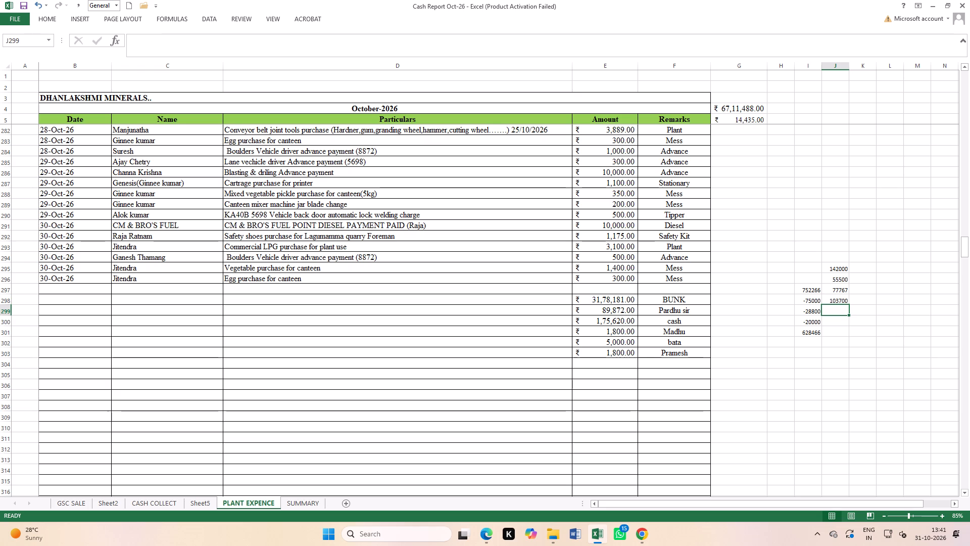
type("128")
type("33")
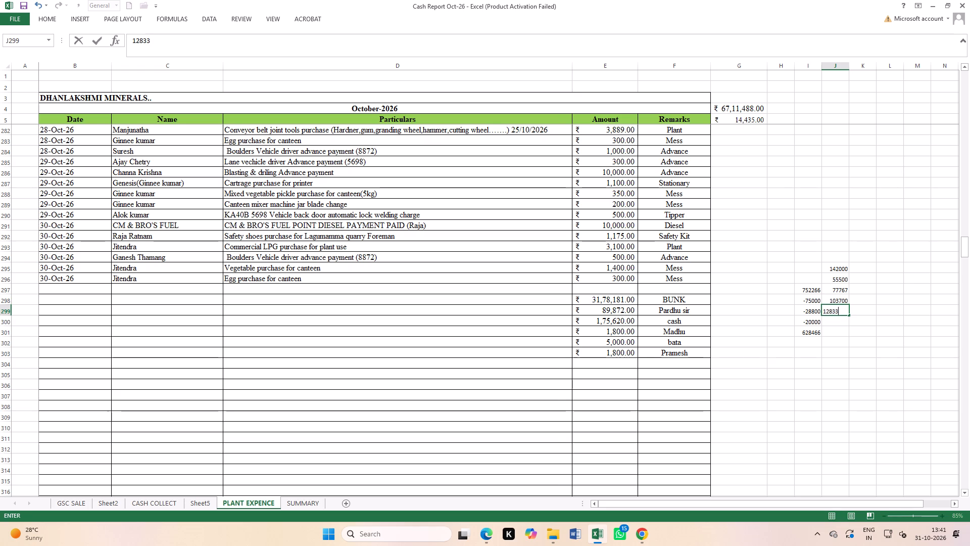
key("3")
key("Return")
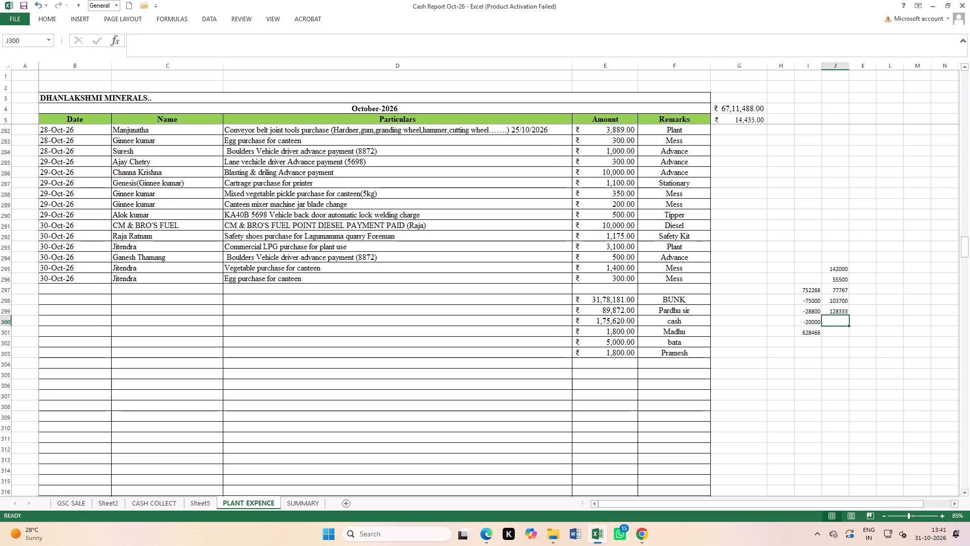
Add an AutoSum total of J295:J300 in cell J301.
left_click(845, 334)
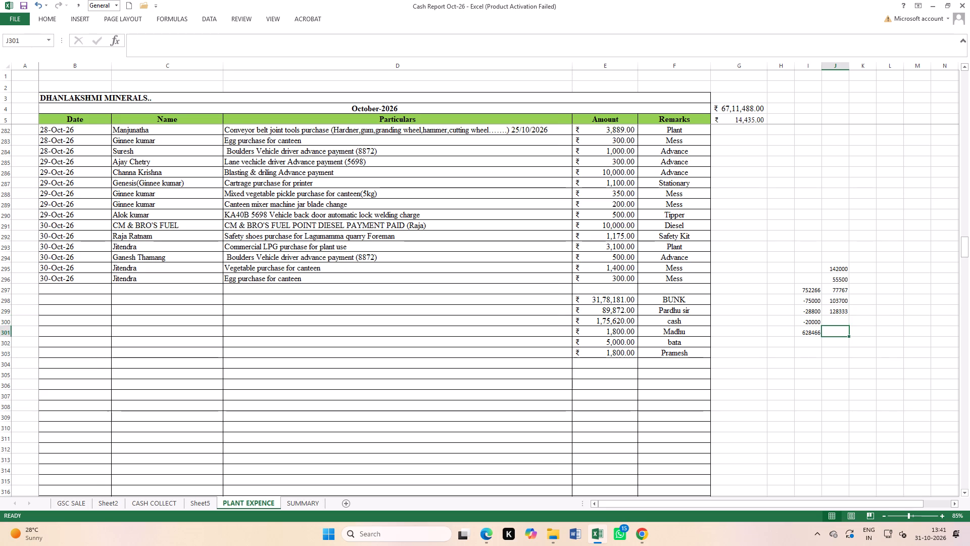
left_click(49, 17)
left_click(829, 33)
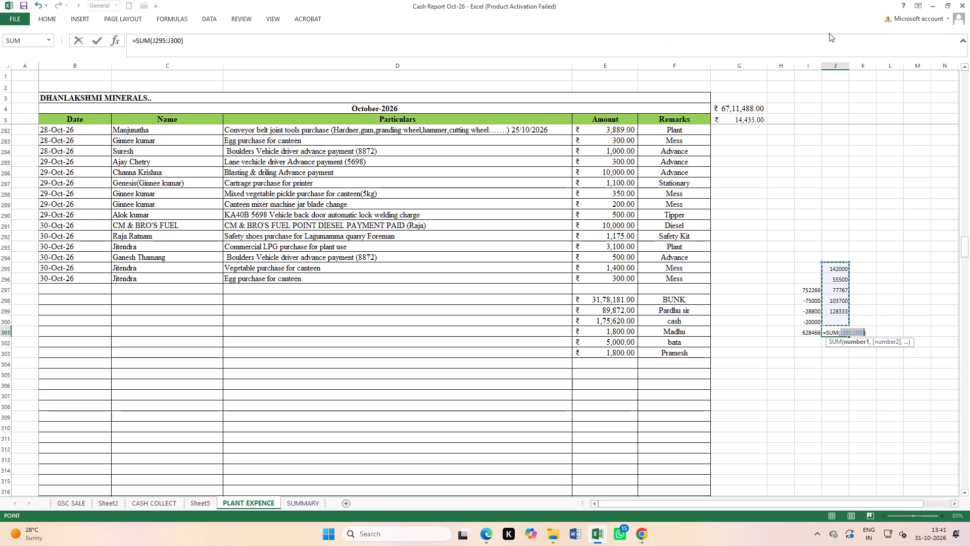
key("Return")
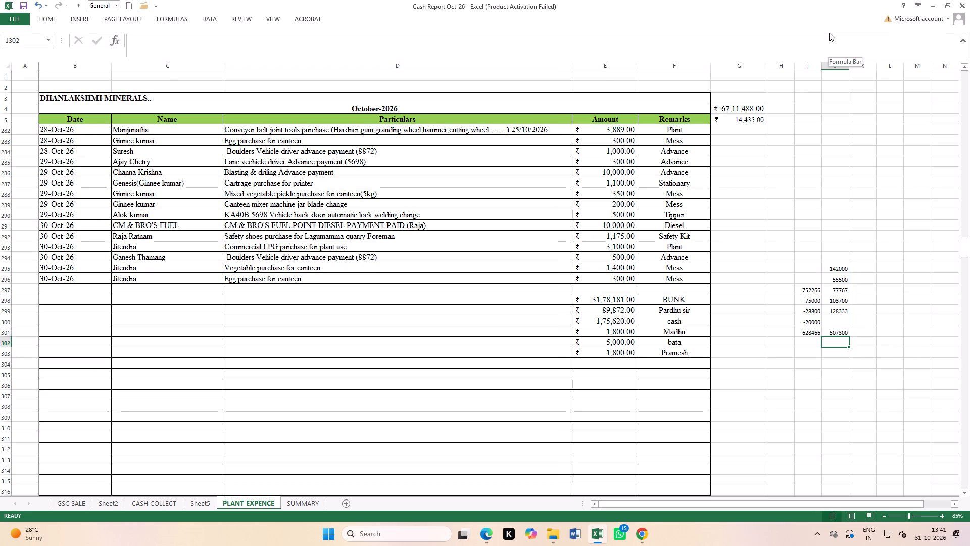
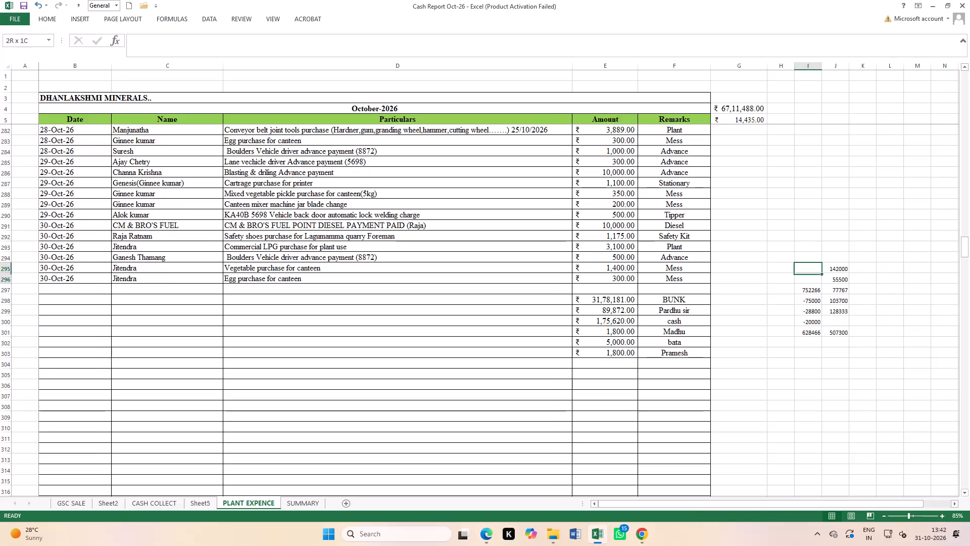
Clear the working figures and totals from cells I295 to J304 beside the plant expense table.
key("Delete")
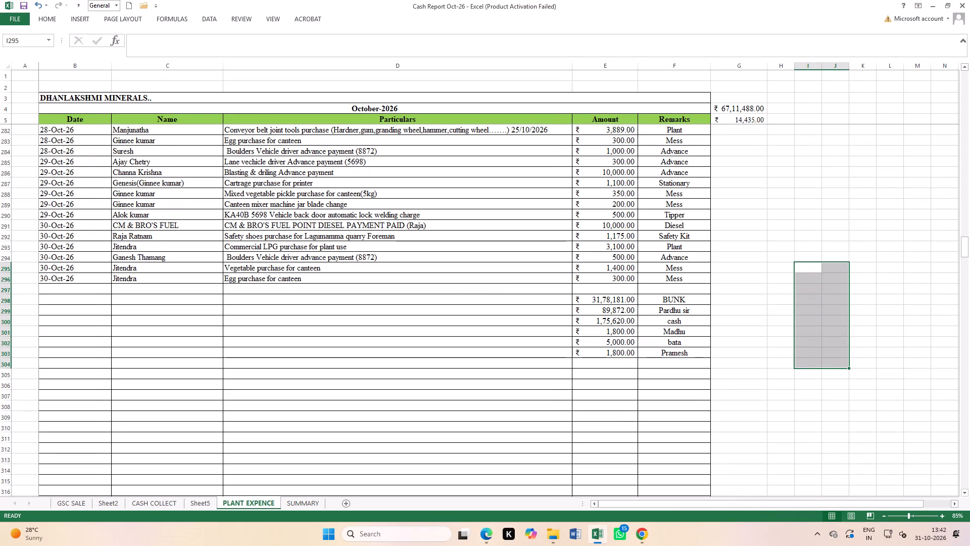
Enter 103700, 128333, 142000, 77767 and 55500 down cells I295 to I299 and check their sum.
left_click(808, 265)
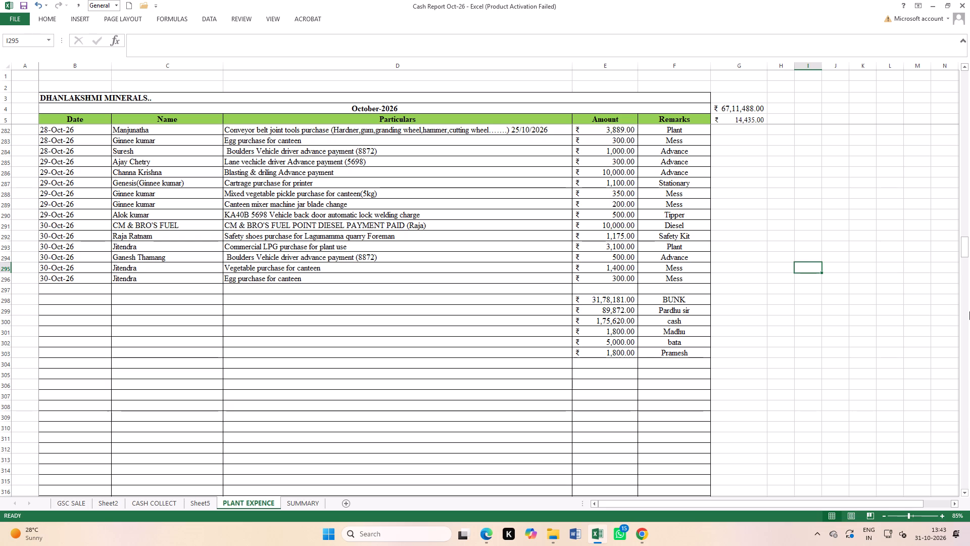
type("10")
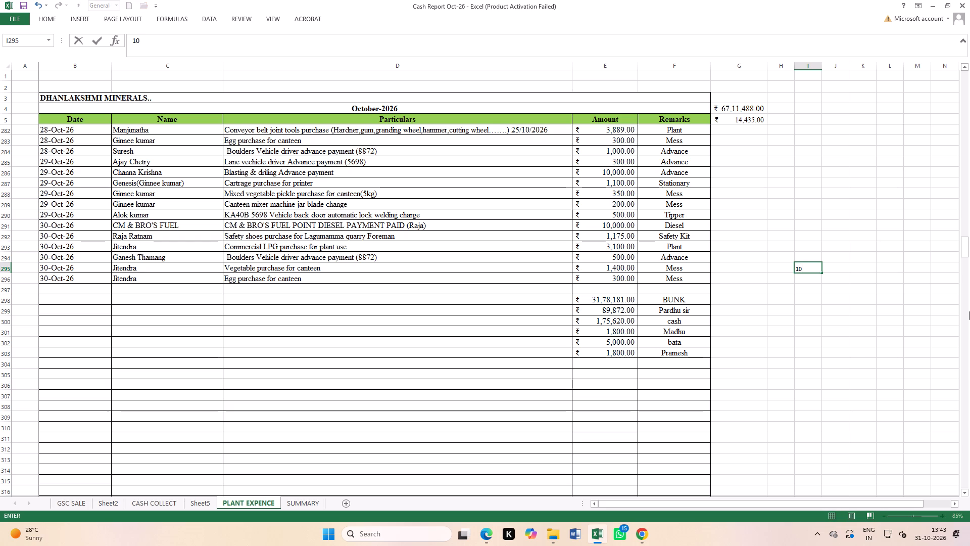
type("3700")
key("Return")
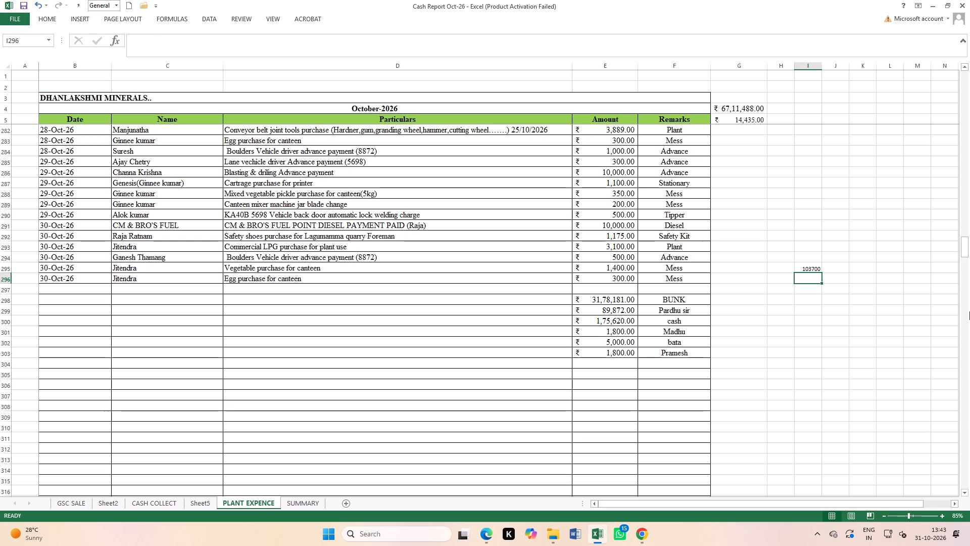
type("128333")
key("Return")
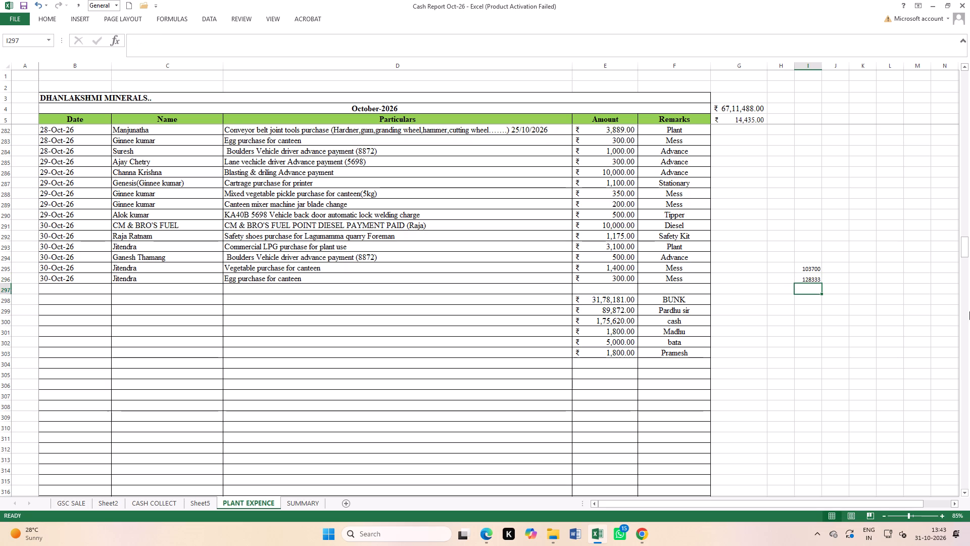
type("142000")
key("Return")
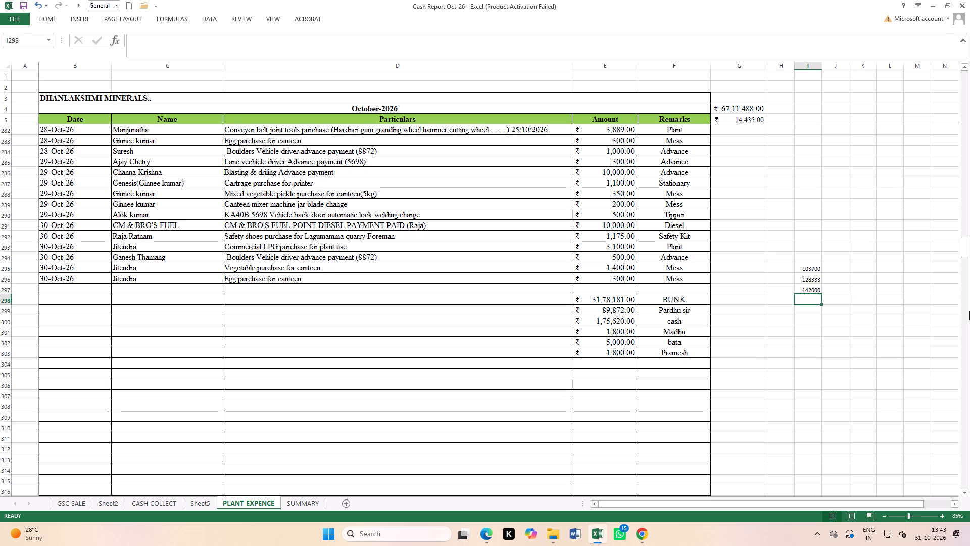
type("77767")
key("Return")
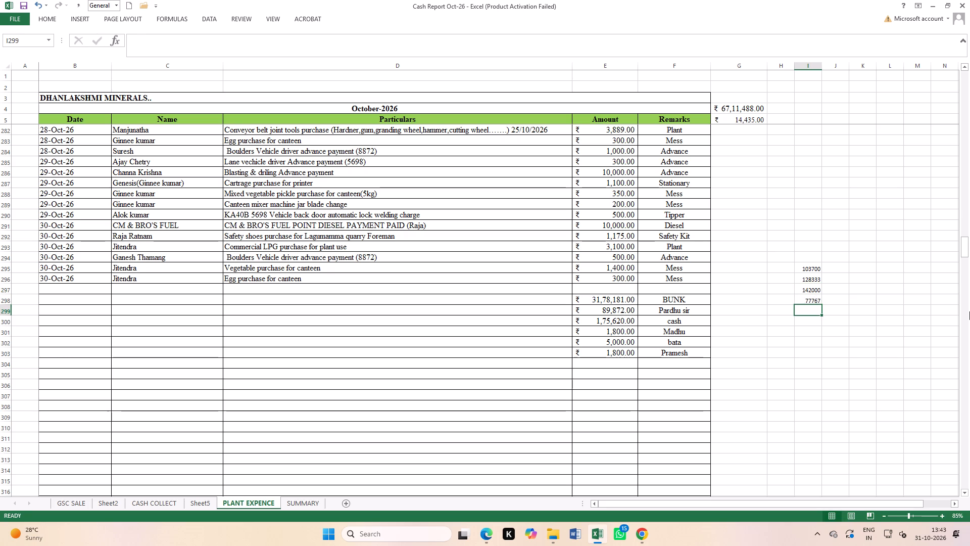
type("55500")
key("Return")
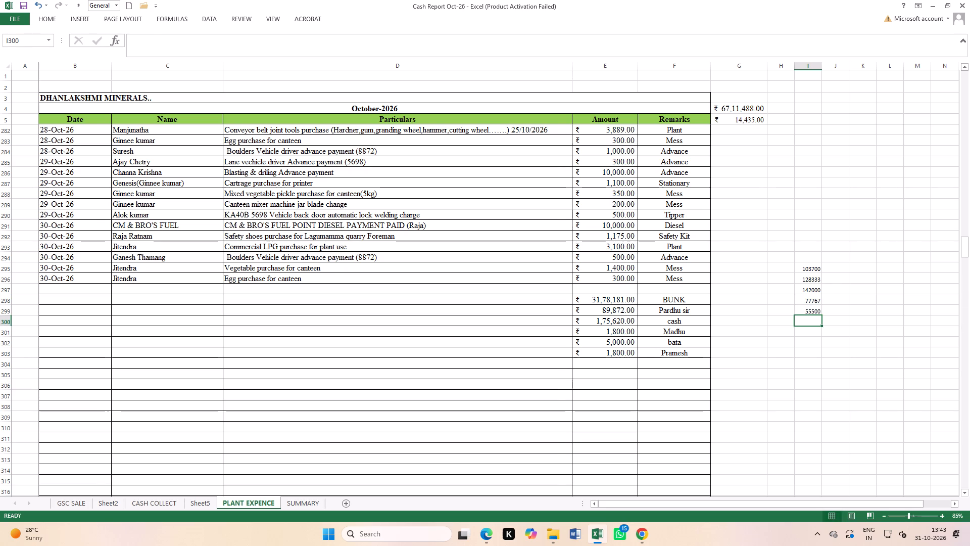
left_click_drag(813, 268, 815, 312)
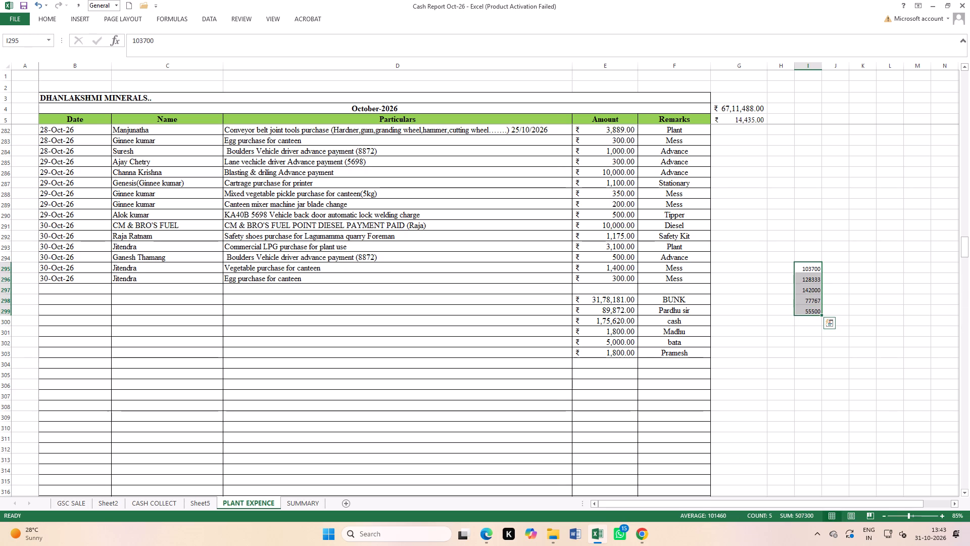
Continue the column with 6000, 22733, 23467, 23467 and 12000 in cells I300 to I304.
left_click(809, 323)
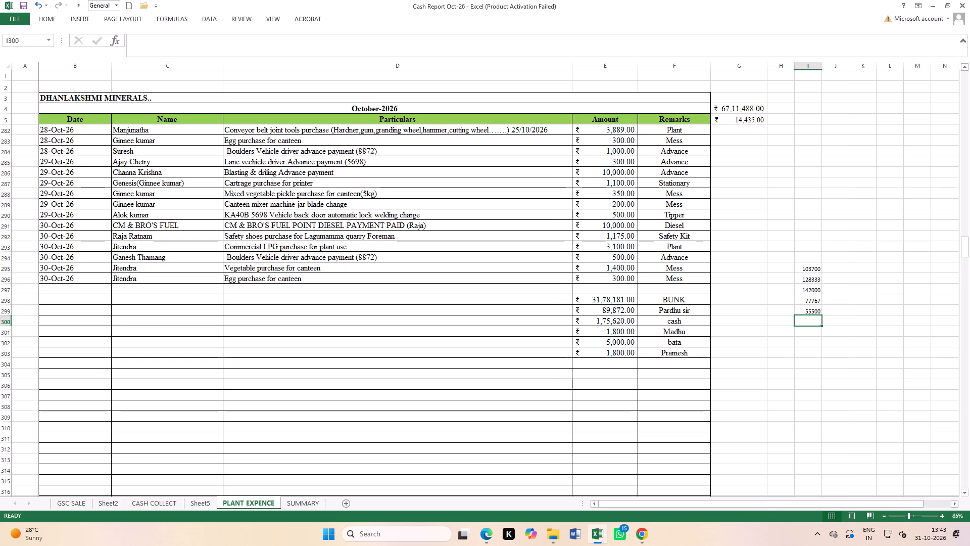
type("6000")
key("Return")
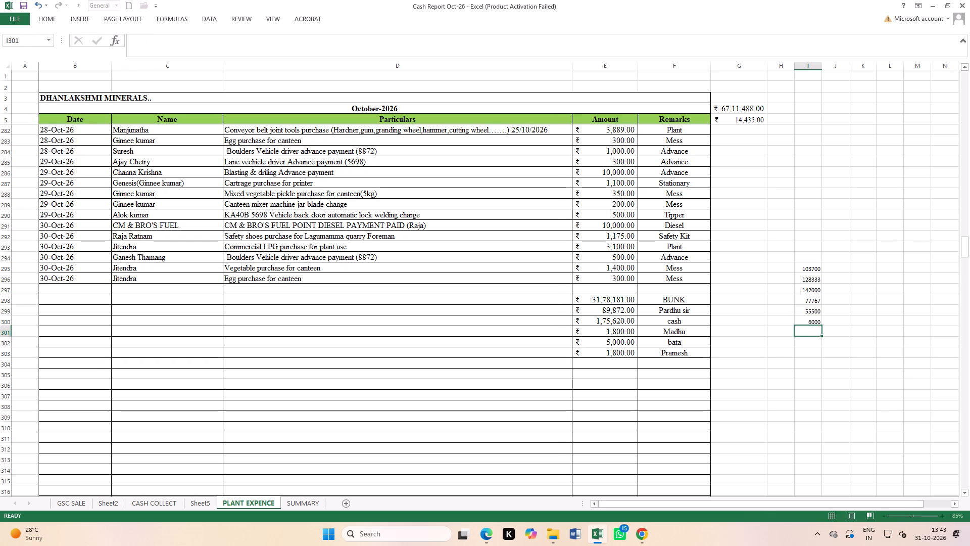
type("227")
type("33")
key("Return")
type("23467")
key("Return")
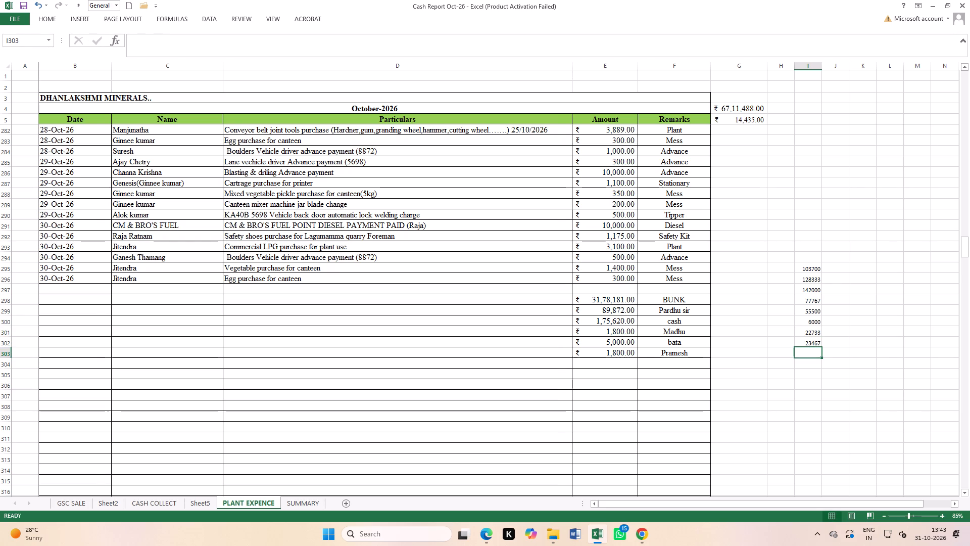
key("4")
key("BackSpace")
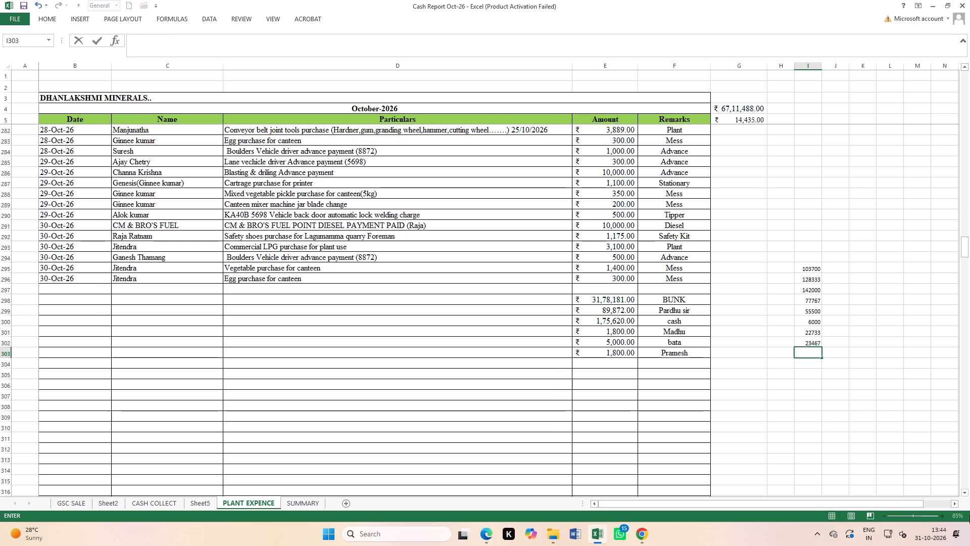
type("23467")
key("Return")
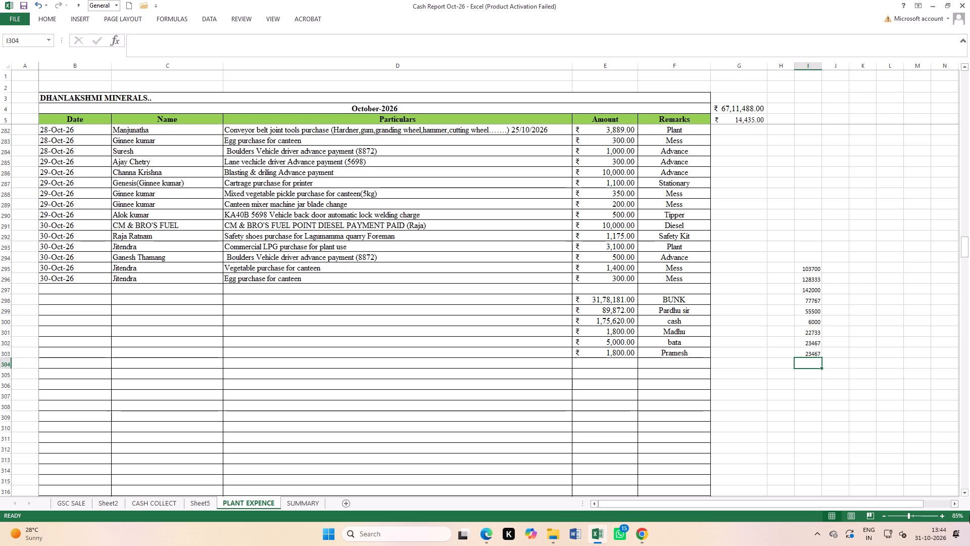
type("12000")
key("Return")
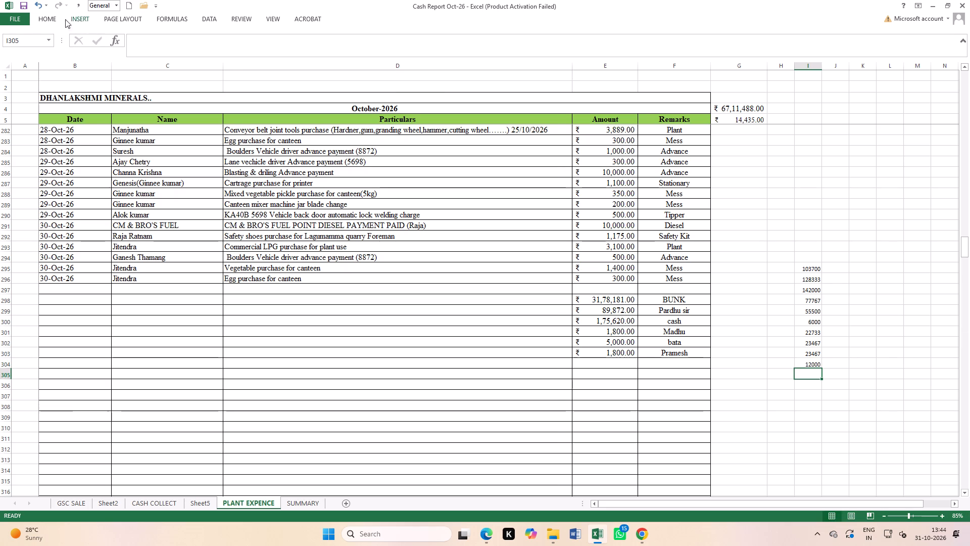
Add an AutoSum total of I295:I304 in cell I305.
left_click(48, 16)
left_click(826, 32)
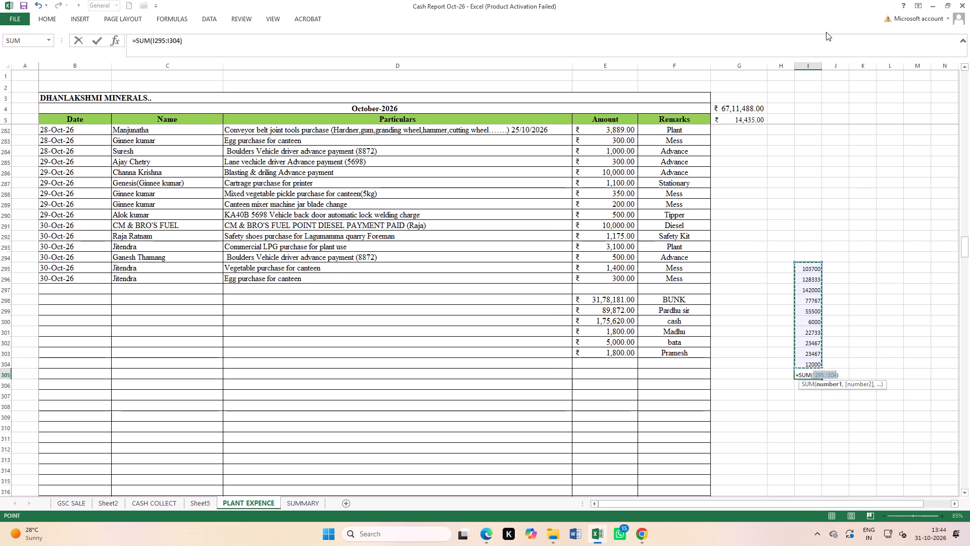
key("Return")
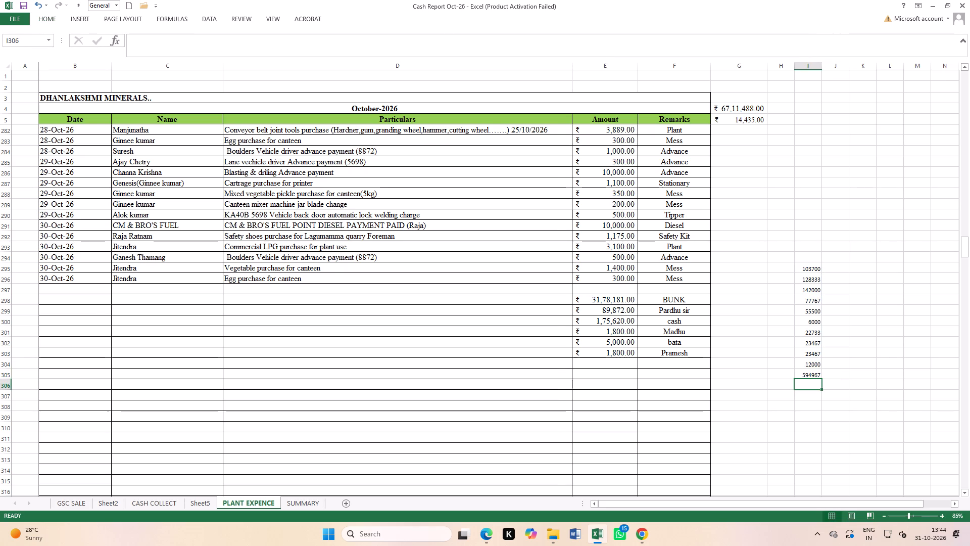
Select cell K295 in the blank area beside the working figures.
left_click(864, 365)
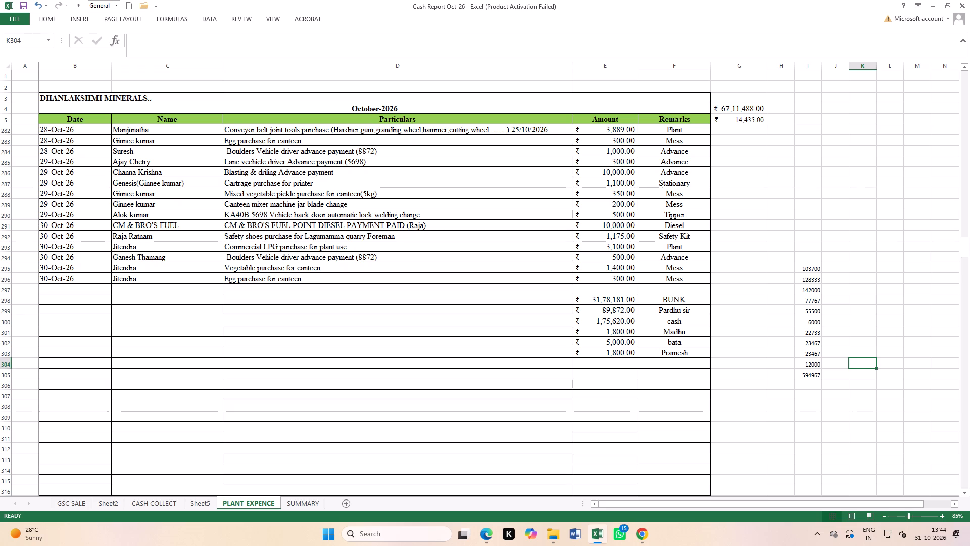
left_click(868, 267)
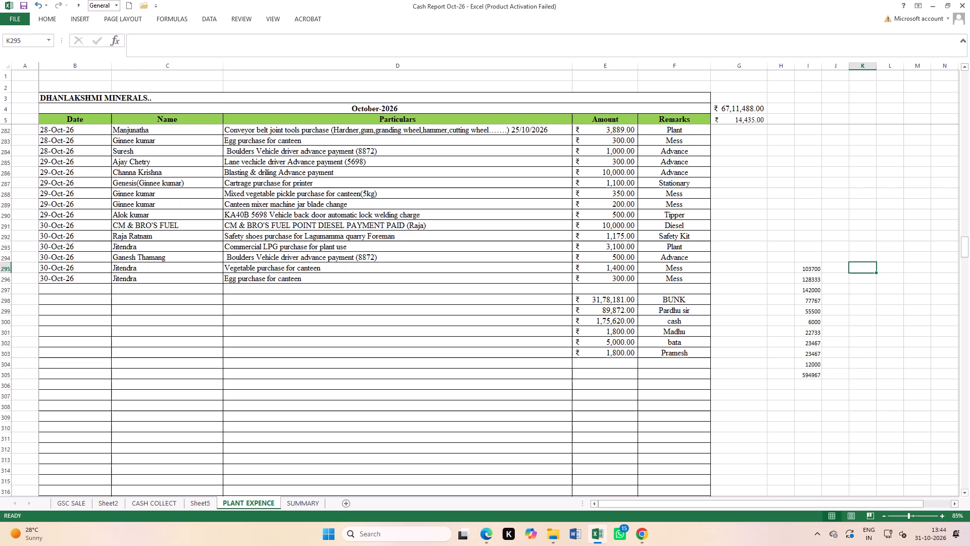
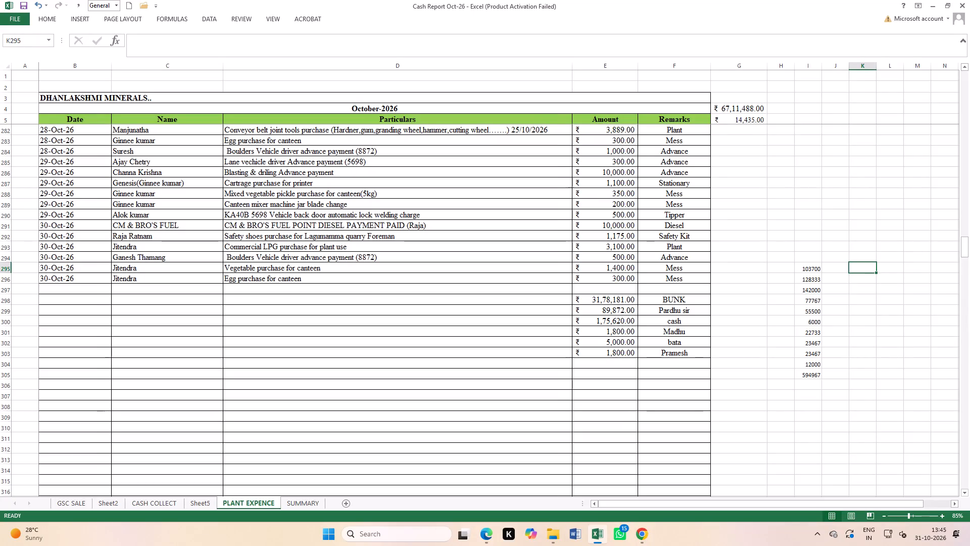
Save the workbook.
left_click_drag(807, 386, 813, 383)
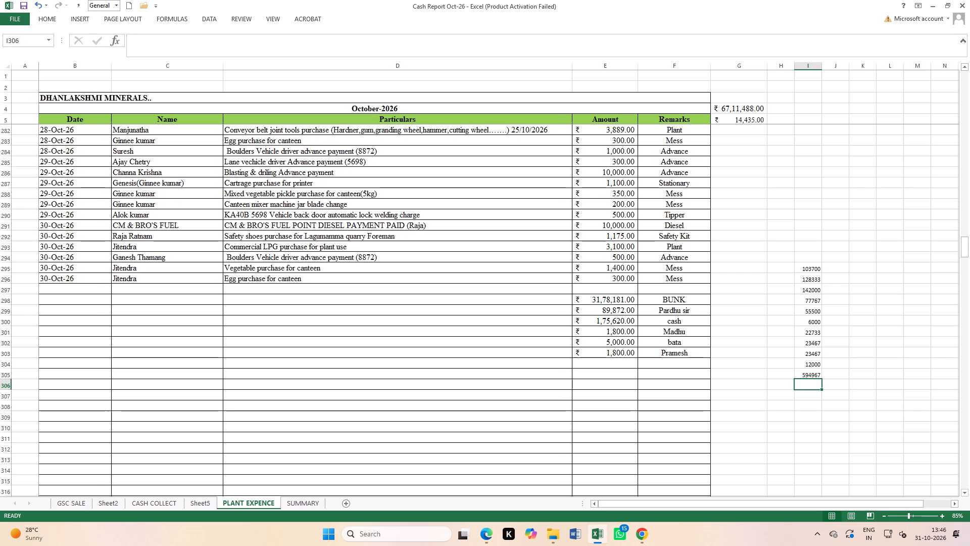
left_click(24, 1)
Clear the working figures and their total beside the table from I292:J310.
left_click_drag(806, 239, 826, 431)
key("Delete")
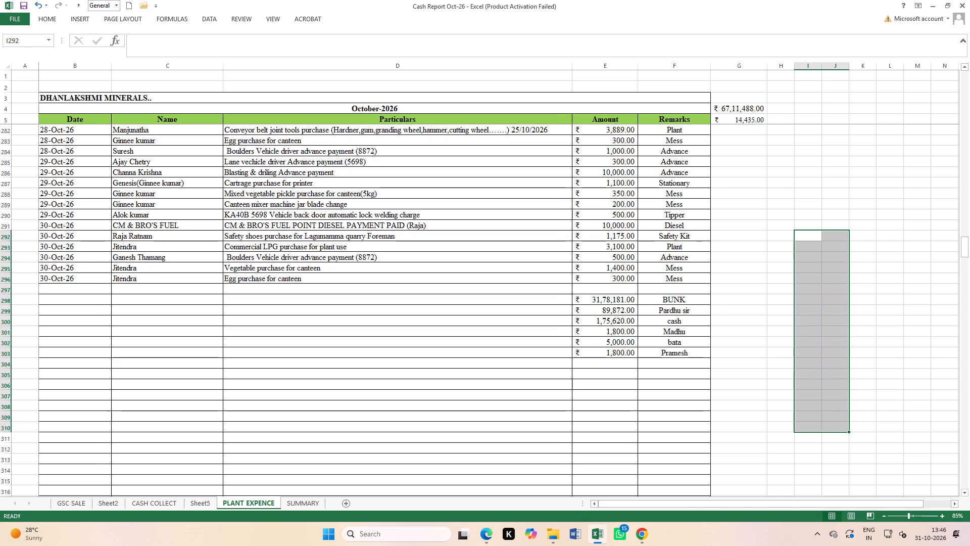
left_click(664, 409)
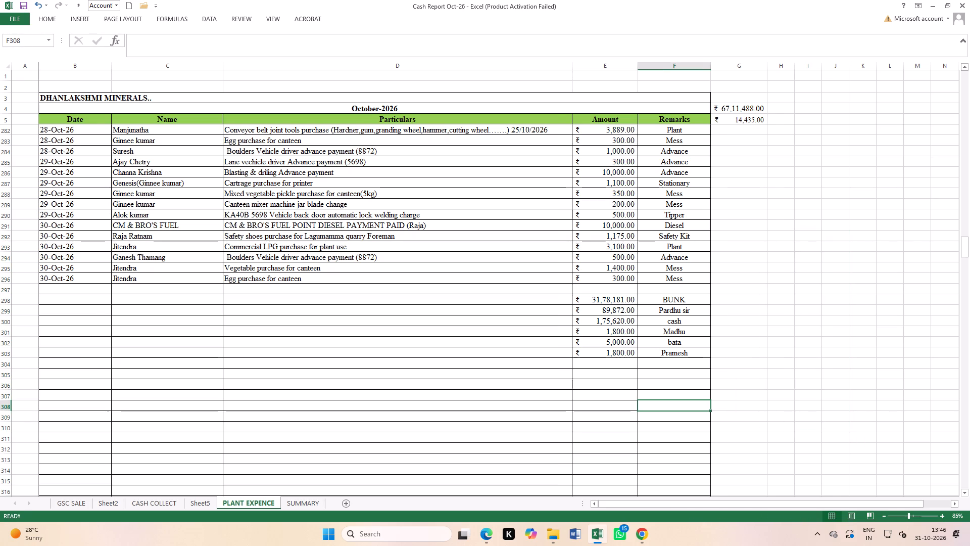
Insert 28 blank rows at row 199, between the 16-Oct-26 and 17-Oct-26 entries.
scroll(698, 383, "up", 6)
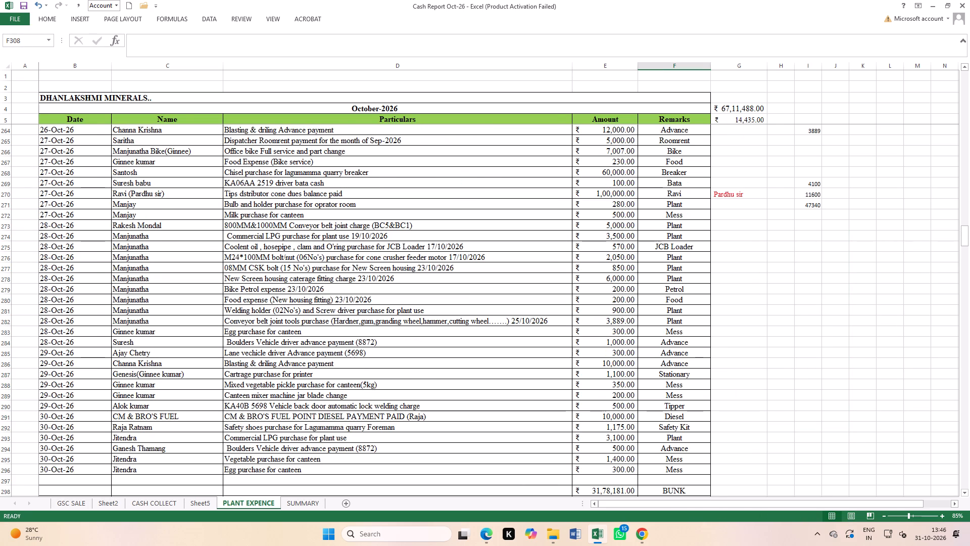
scroll(698, 383, "up", 6)
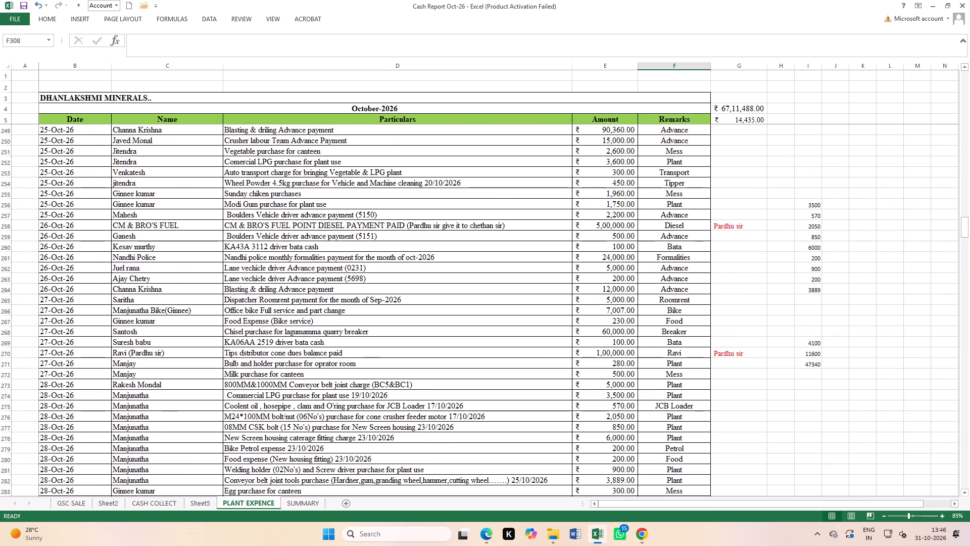
scroll(701, 377, "up", 13)
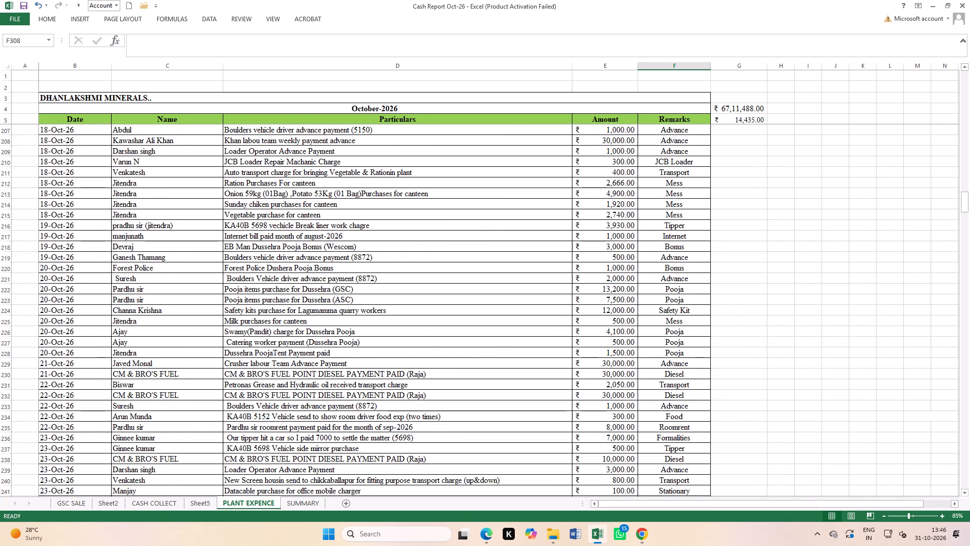
scroll(161, 289, "up", 13)
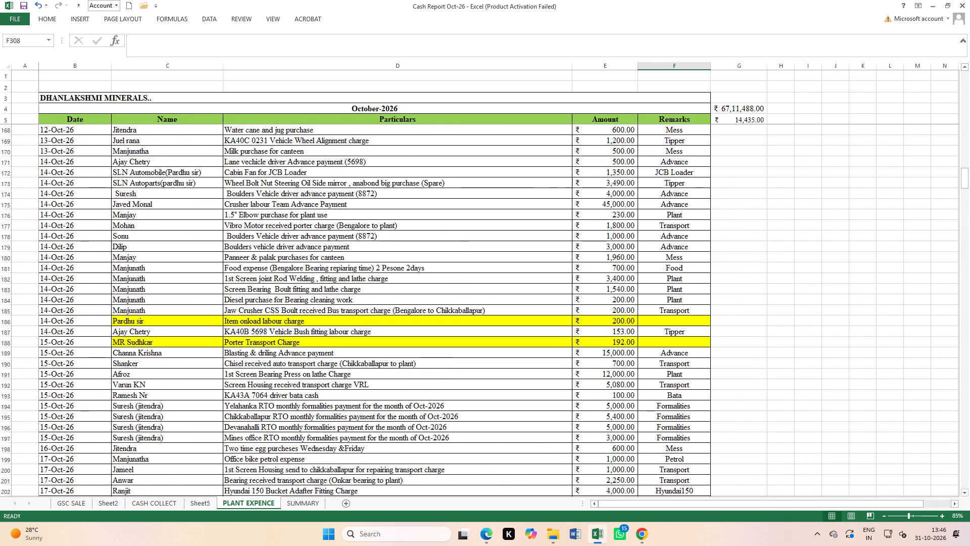
scroll(84, 221, "up", 3)
scroll(70, 263, "down", 9)
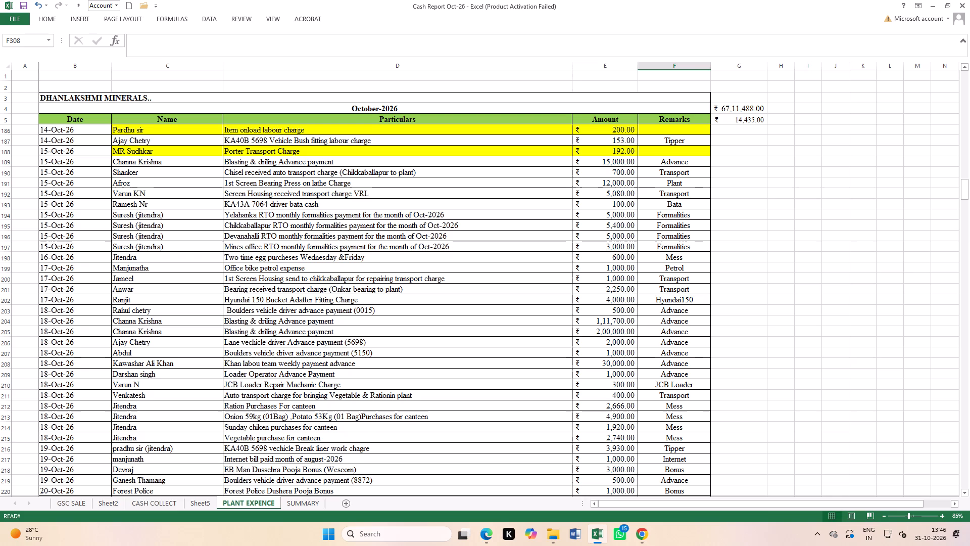
left_click(0, 268)
key("ctrl+plus")
key("ctrl+plus")
key("ctrl+plus")
key("ctrl+plus")
key("ctrl+plus")
key("ctrl+plus")
key("ctrl+plus")
key("ctrl+plus")
key("ctrl+plus")
key("ctrl+plus")
key("ctrl+plus")
key("ctrl+plus")
key("ctrl+plus")
key("ctrl+plus")
key("ctrl+plus")
key("ctrl+plus")
key("ctrl+plus")
key("ctrl+plus")
key("ctrl+plus")
key("ctrl+plus")
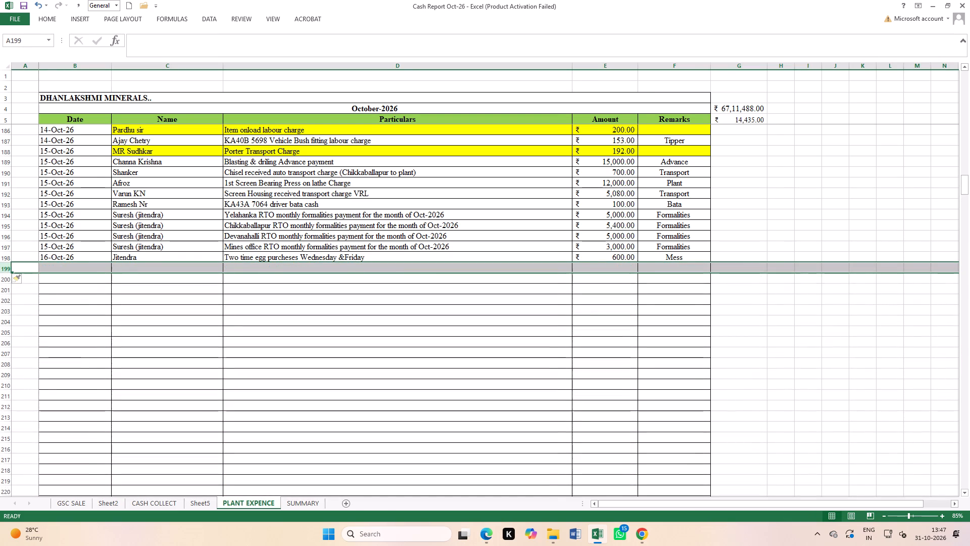
Fill the date 16-Oct-26 from B198 down the new rows to B225.
left_click(113, 293)
left_click_drag(67, 255, 70, 512)
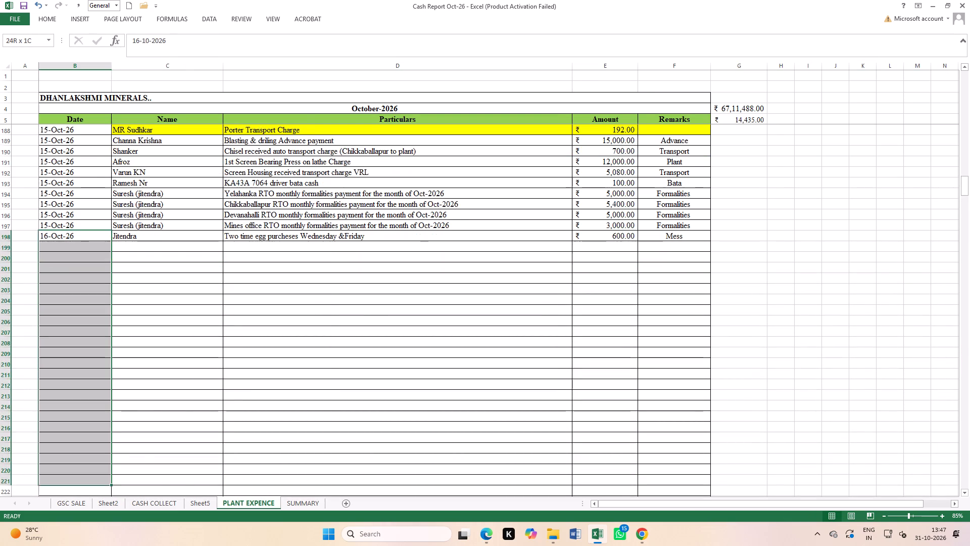
left_click_drag(70, 512, 84, 467)
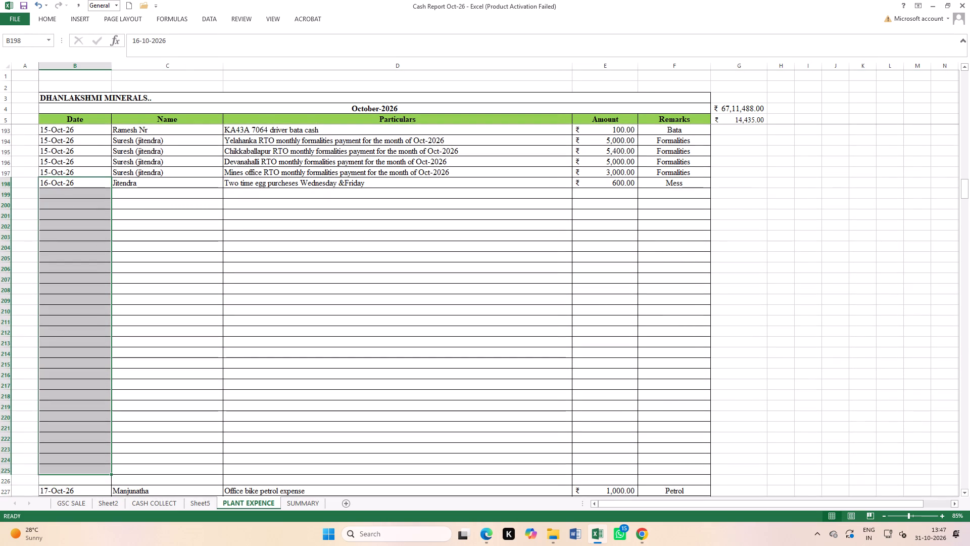
key("ctrl+d")
left_click(200, 349)
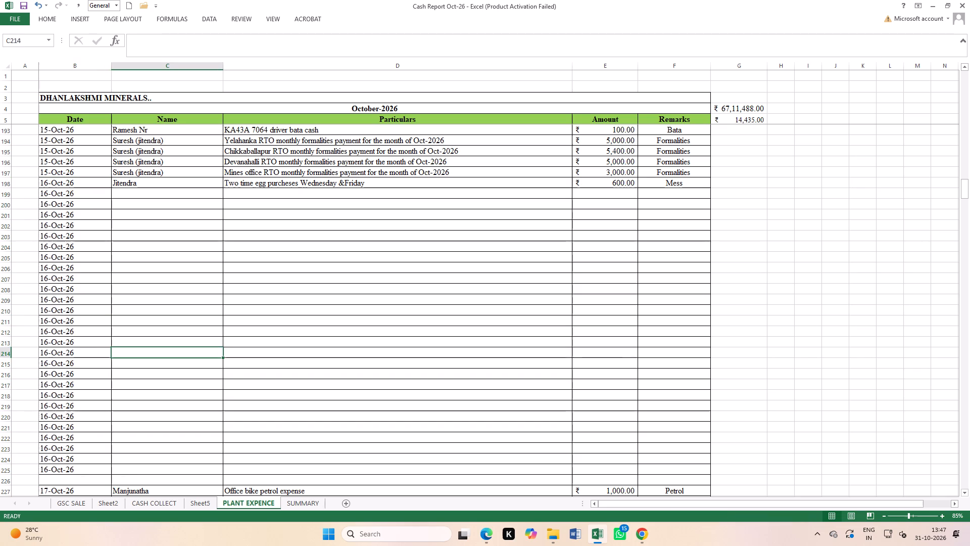
Fill row 199 with the first bucket operator's name, particulars "September-2026 month salary (Bucket oprator)" and amount 18000.
left_click(139, 192)
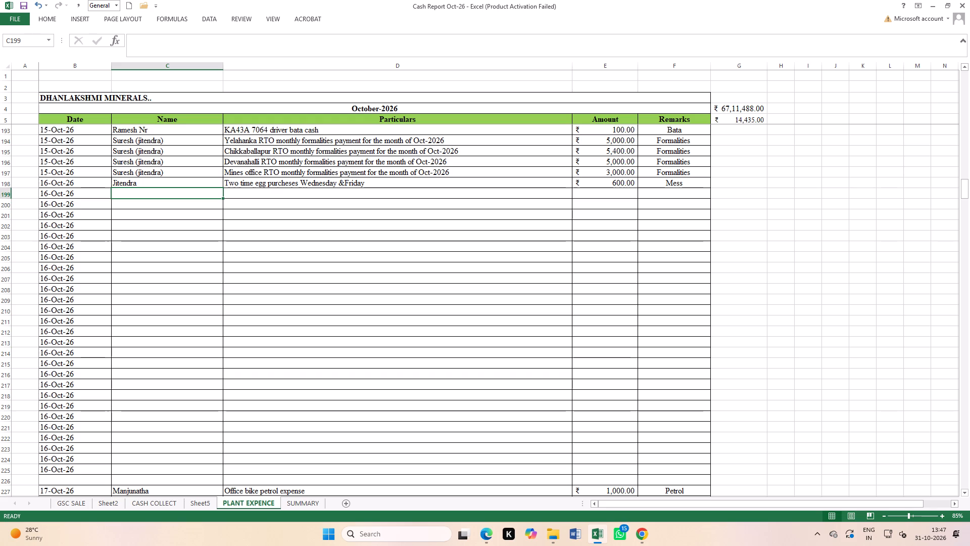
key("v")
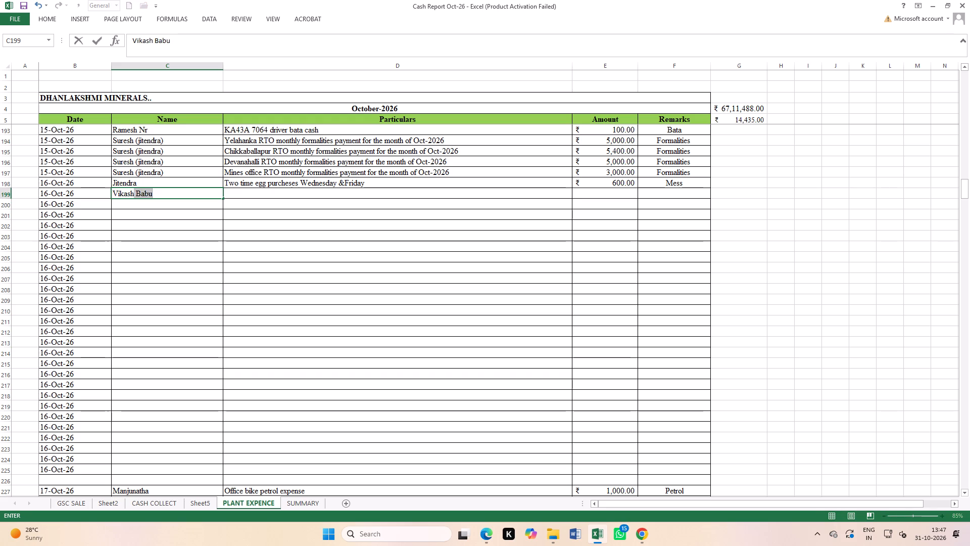
key("Right")
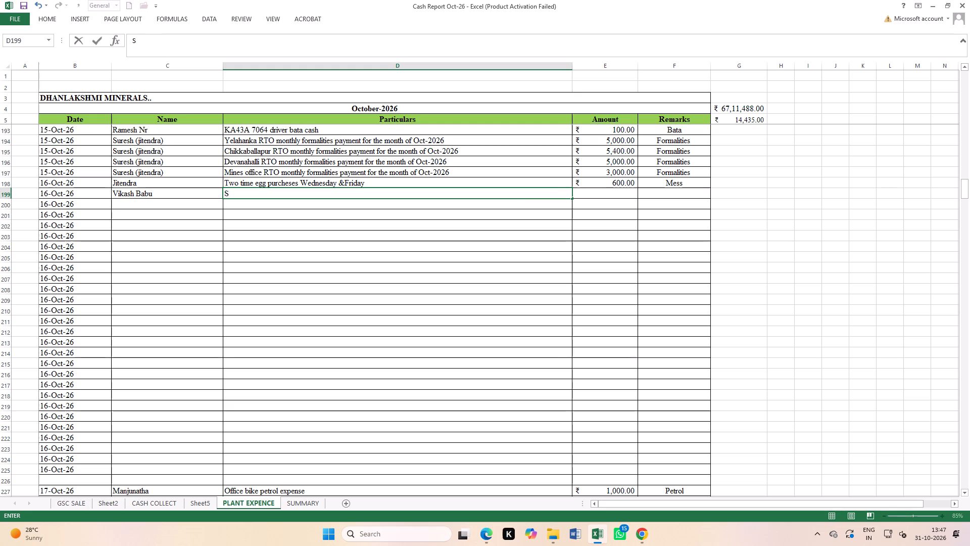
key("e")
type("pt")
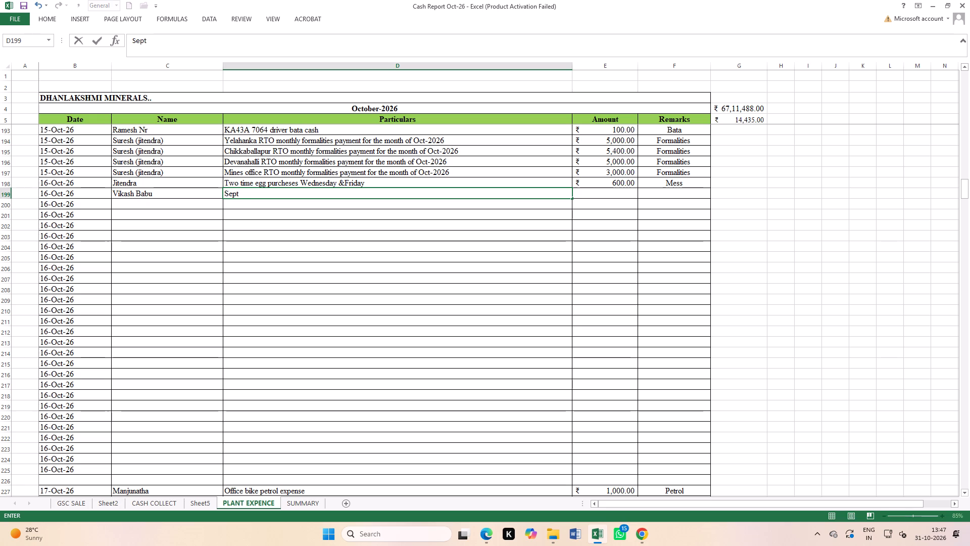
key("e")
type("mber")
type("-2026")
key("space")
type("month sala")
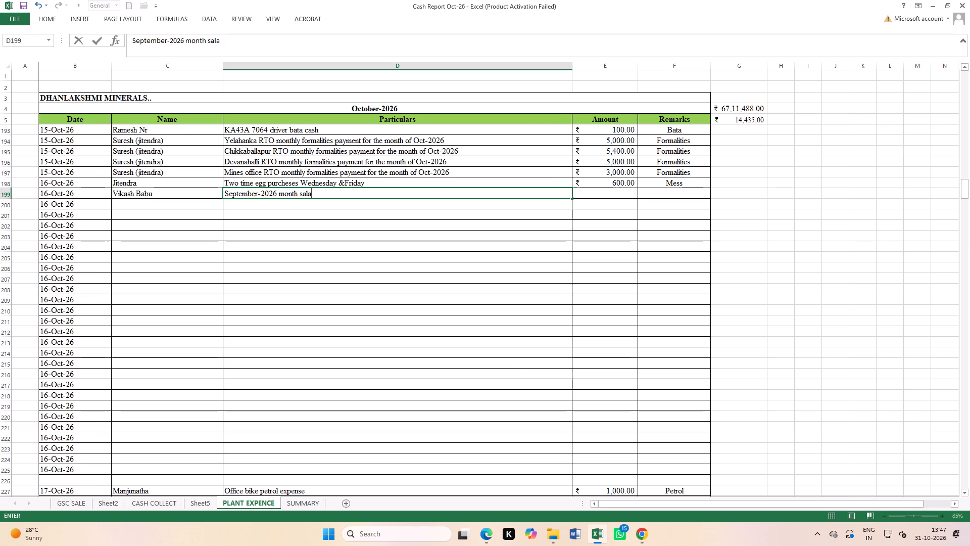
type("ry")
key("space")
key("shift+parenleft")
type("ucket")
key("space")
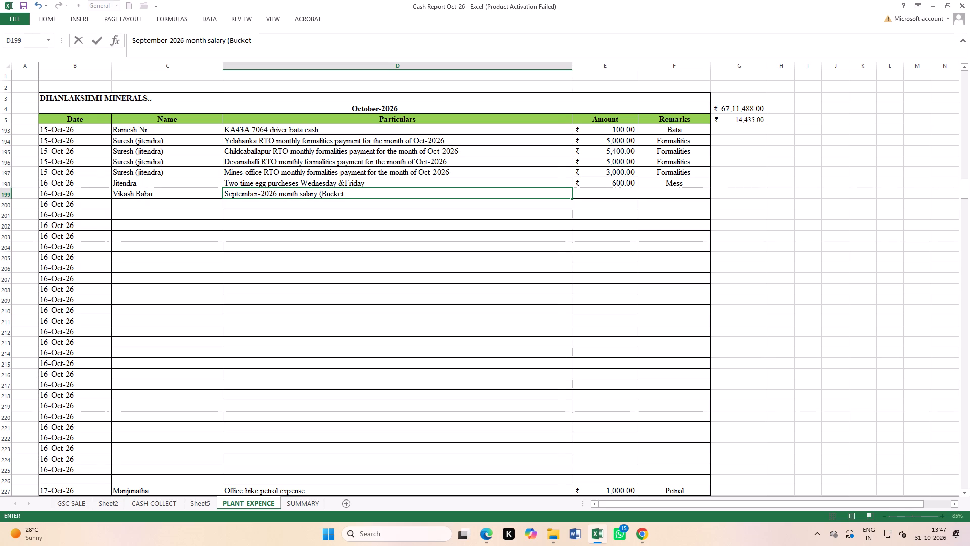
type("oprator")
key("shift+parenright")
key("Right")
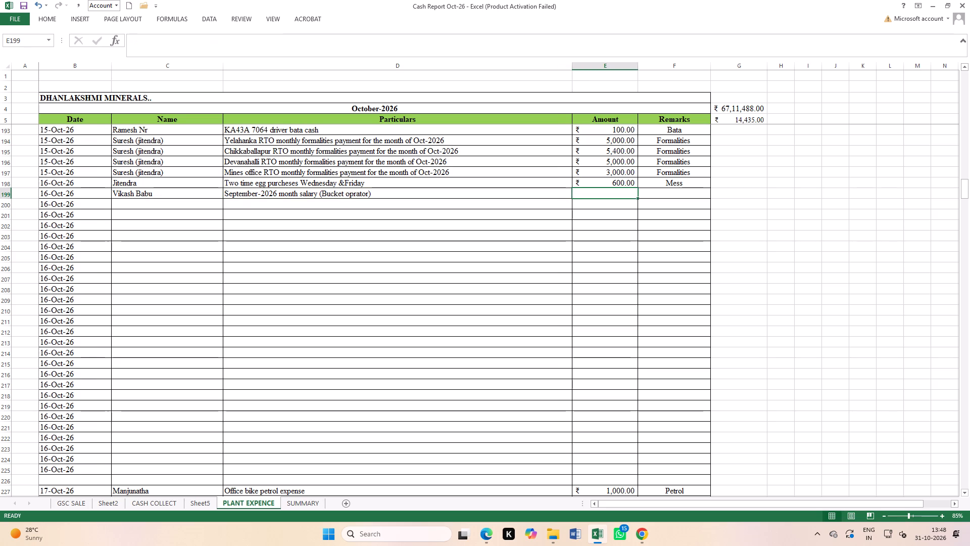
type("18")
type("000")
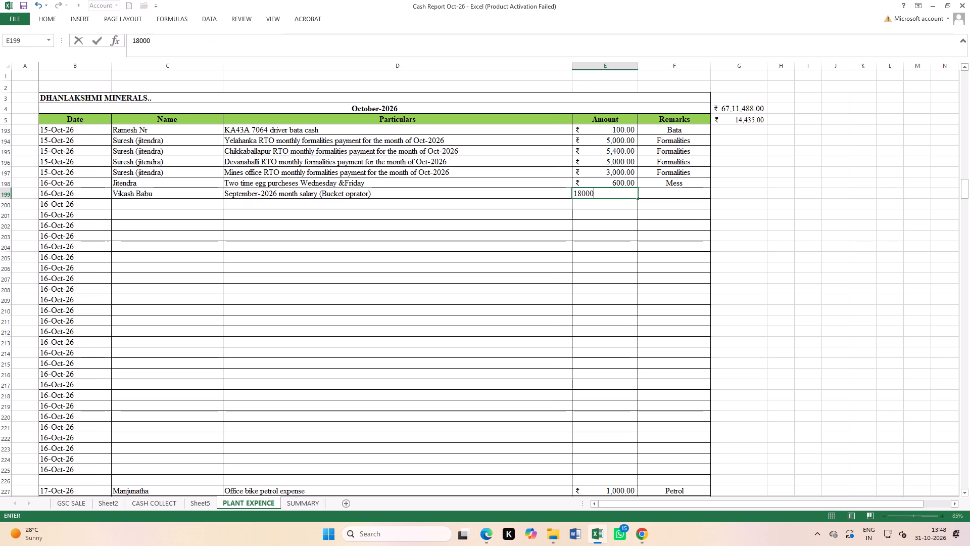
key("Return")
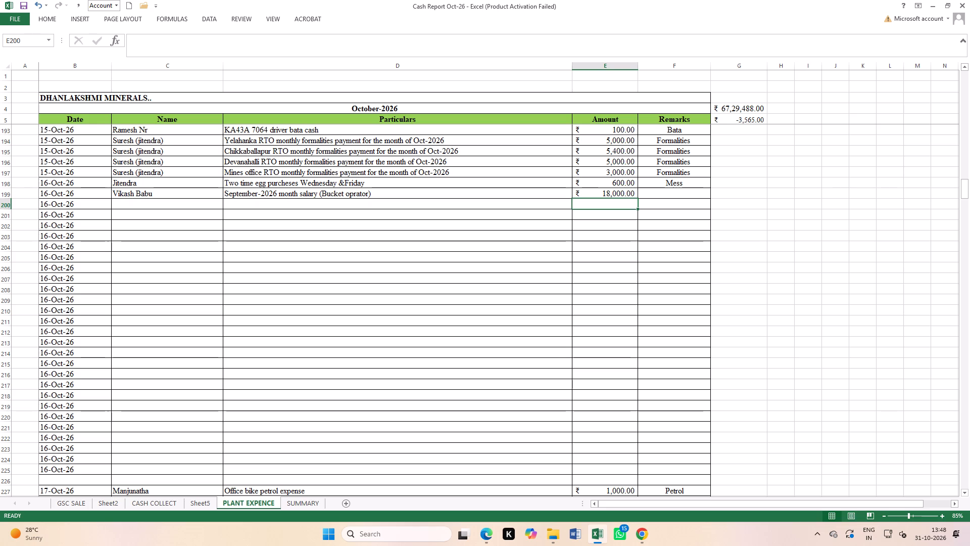
Fill row 200 with amount 25000, the particulars copied from the row above and the second bucket operator's name.
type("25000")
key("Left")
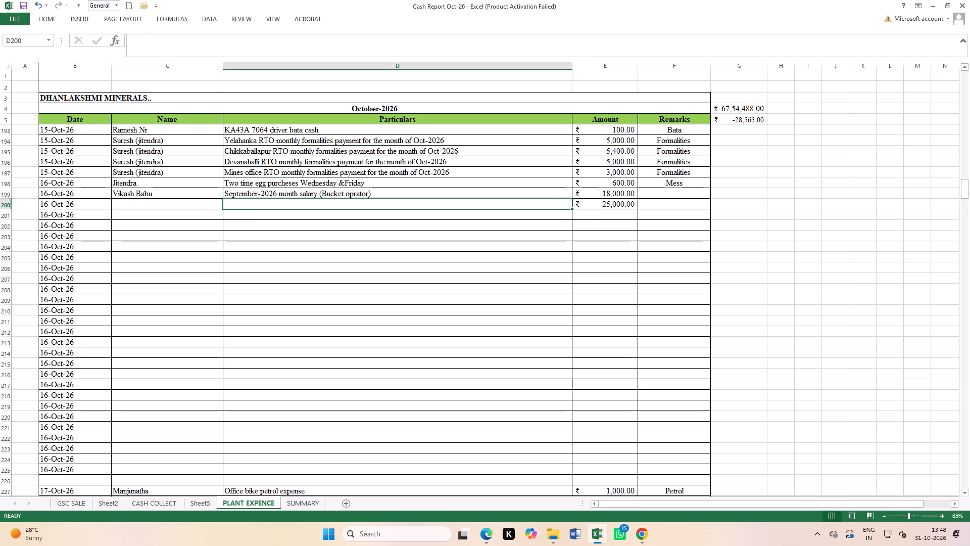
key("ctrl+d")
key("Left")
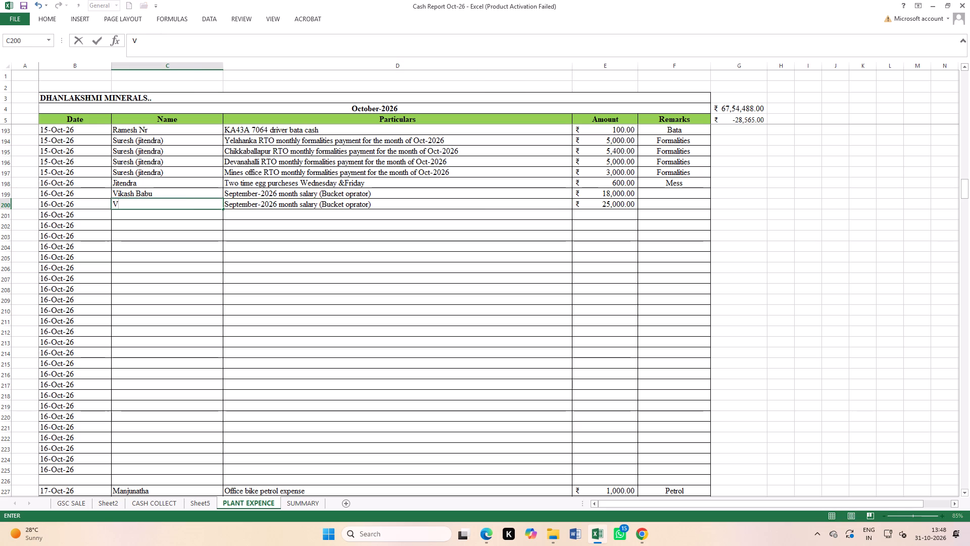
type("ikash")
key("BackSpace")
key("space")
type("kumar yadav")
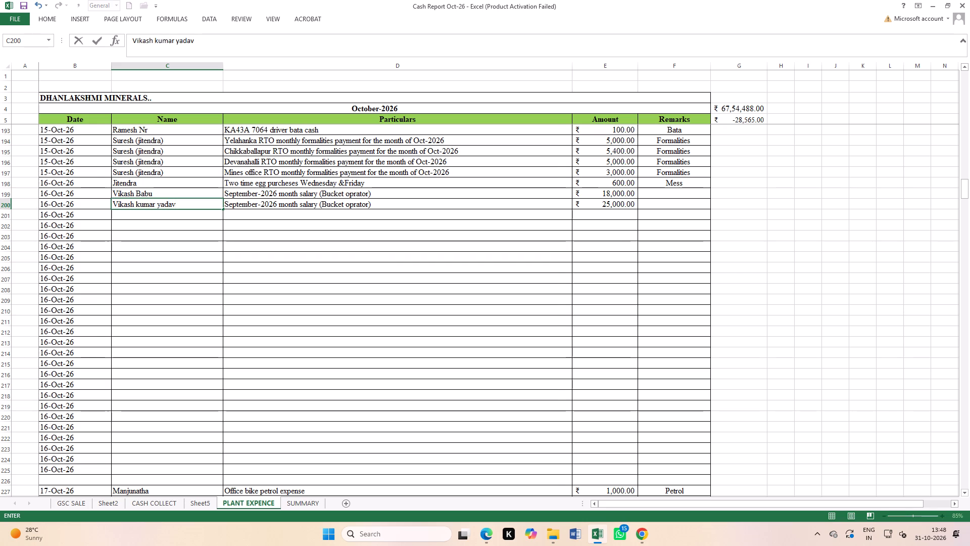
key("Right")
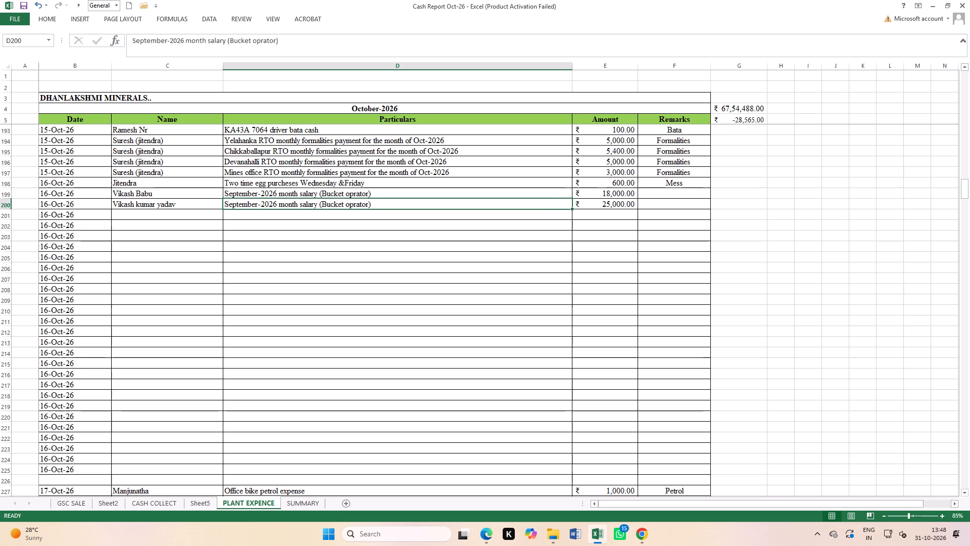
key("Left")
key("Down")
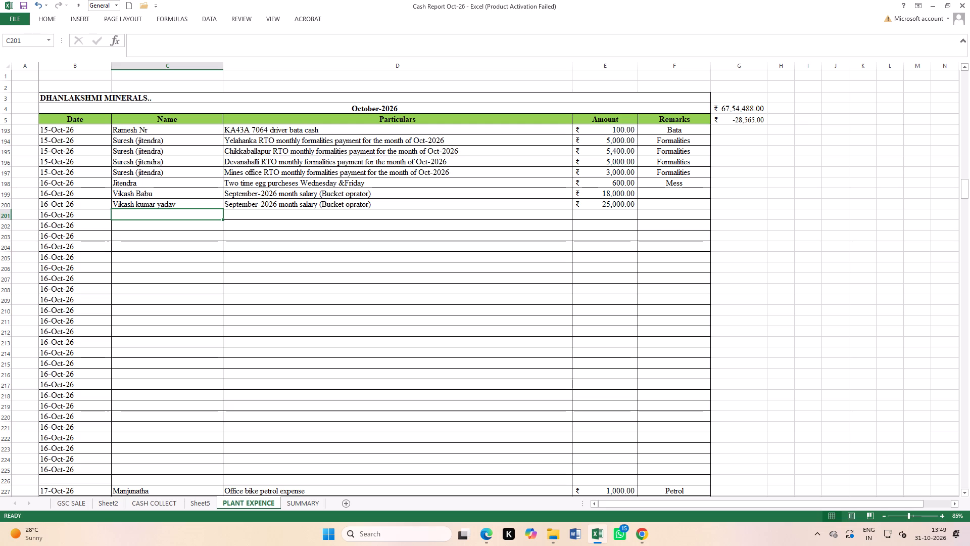
Review the earlier October expense entries above the new salary rows.
scroll(189, 257, "up", 2)
left_click(186, 308)
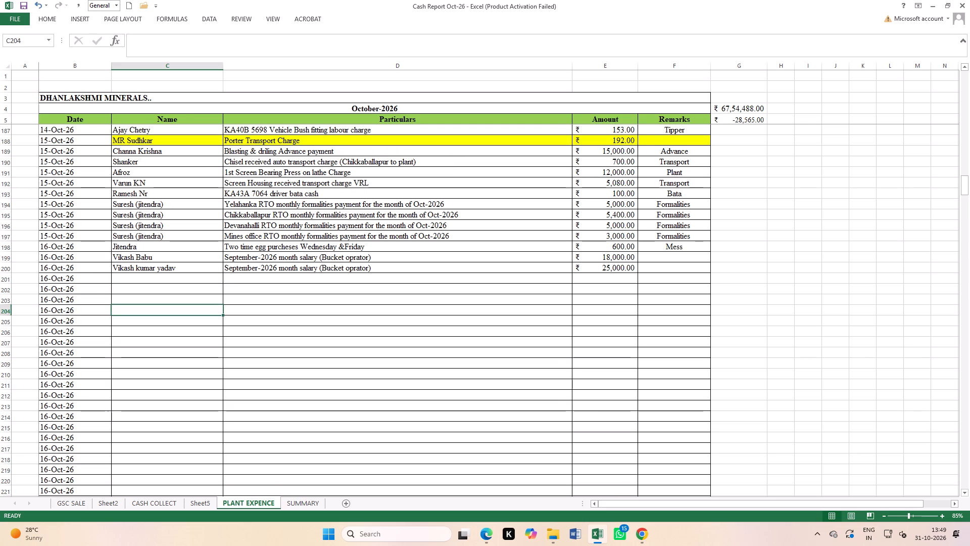
scroll(145, 290, "up", 13)
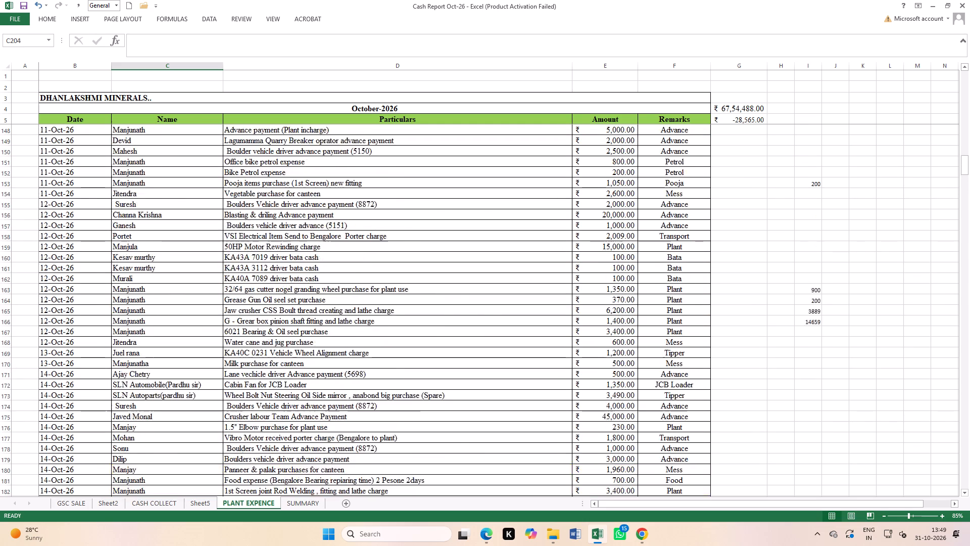
scroll(173, 277, "up", 3)
scroll(173, 277, "down", 13)
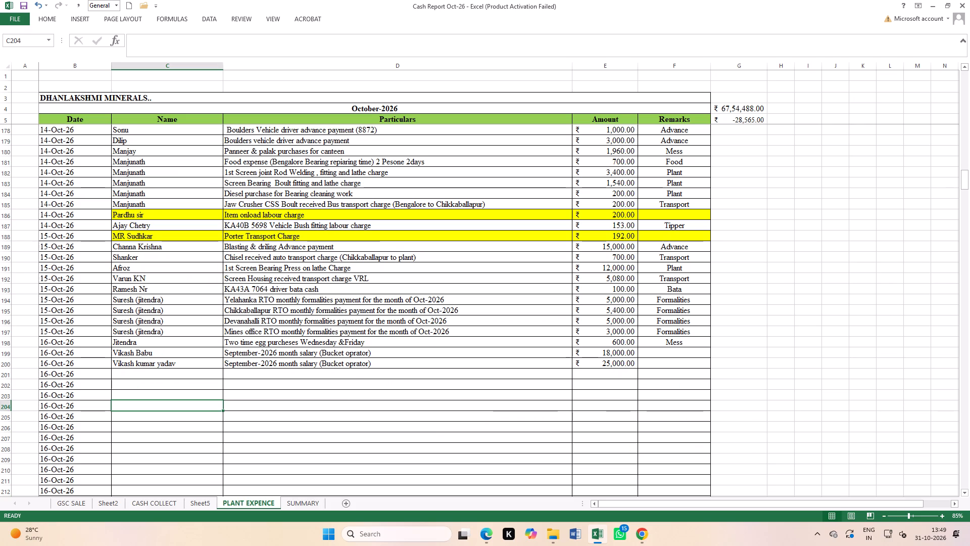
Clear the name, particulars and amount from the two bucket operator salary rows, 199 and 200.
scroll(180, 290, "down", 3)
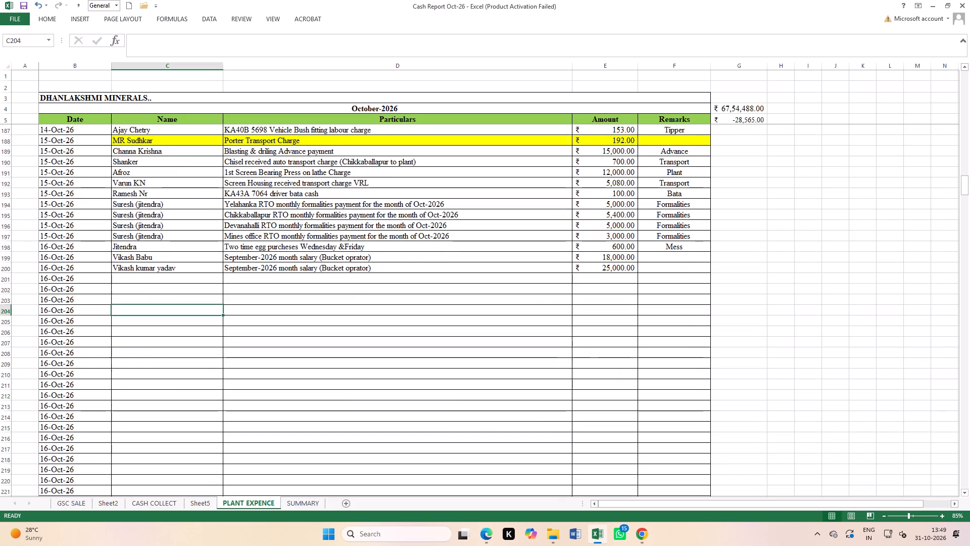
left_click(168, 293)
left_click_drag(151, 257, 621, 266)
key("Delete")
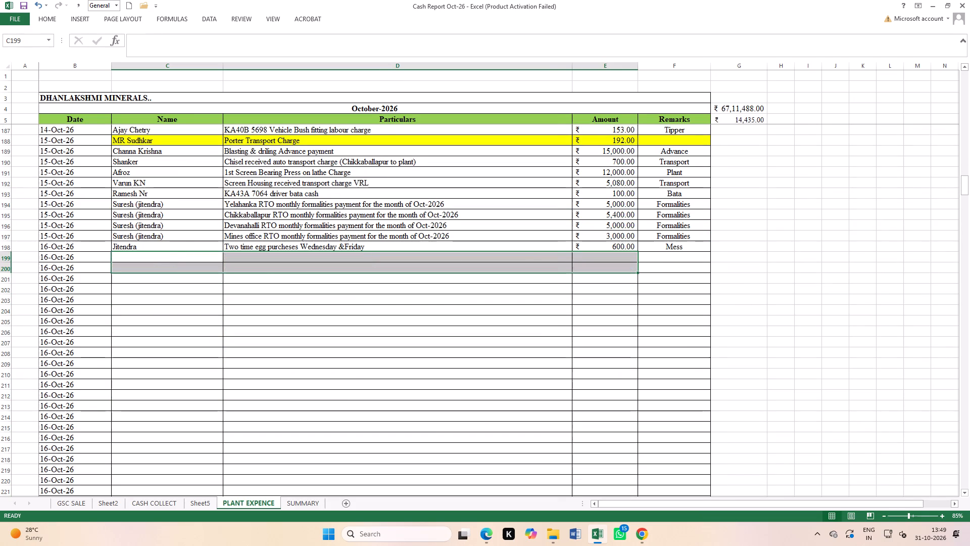
Undo the clearing, both bucket operator salary entries and the 16-Oct-26 date fill below row 198.
left_click(370, 385)
key("ctrl+z")
key("ctrl+z")
key("ctrl+z")
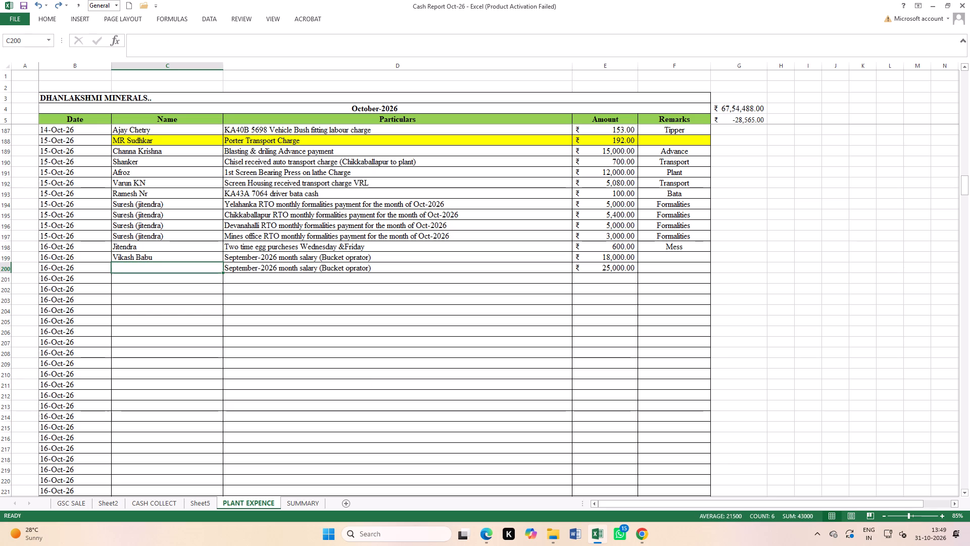
key("ctrl+z")
key("ctrl+z")
key("ctrl+z")
key("ctrl+z")
key("ctrl+z")
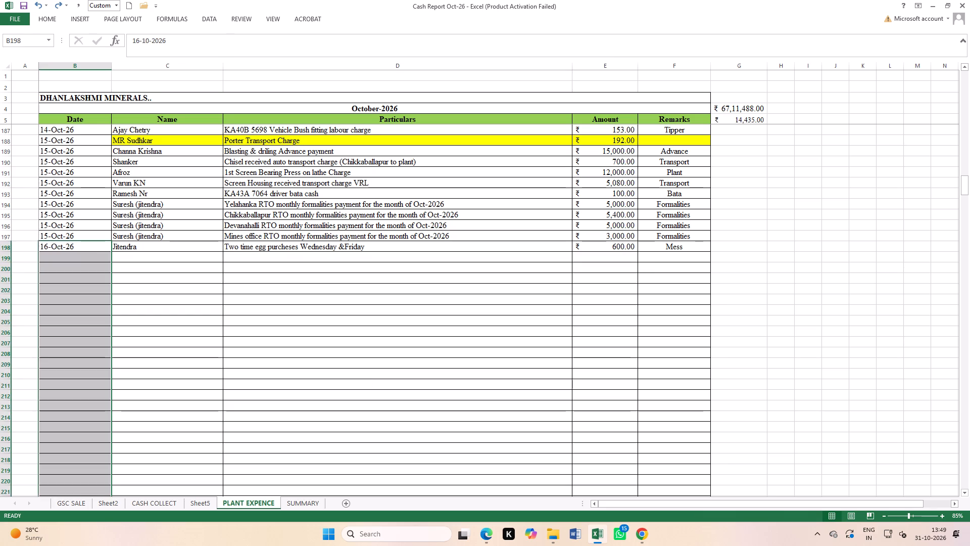
Undo the blank rows inserted between the 16-Oct-26 and 17-Oct-26 entries.
key("ctrl+z")
key("ctrl+z")
key("ctrl+z")
key("ctrl+z")
key("ctrl+z")
key("ctrl+z")
key("ctrl+z")
key("ctrl+z")
key("ctrl+z")
key("ctrl+z")
key("ctrl+z")
key("ctrl+z")
key("ctrl+z")
key("ctrl+z")
key("ctrl+z")
key("ctrl+z")
key("ctrl+z")
key("ctrl+z")
key("ctrl+z")
key("ctrl+z")
key("ctrl+z")
key("ctrl+z")
key("ctrl+z")
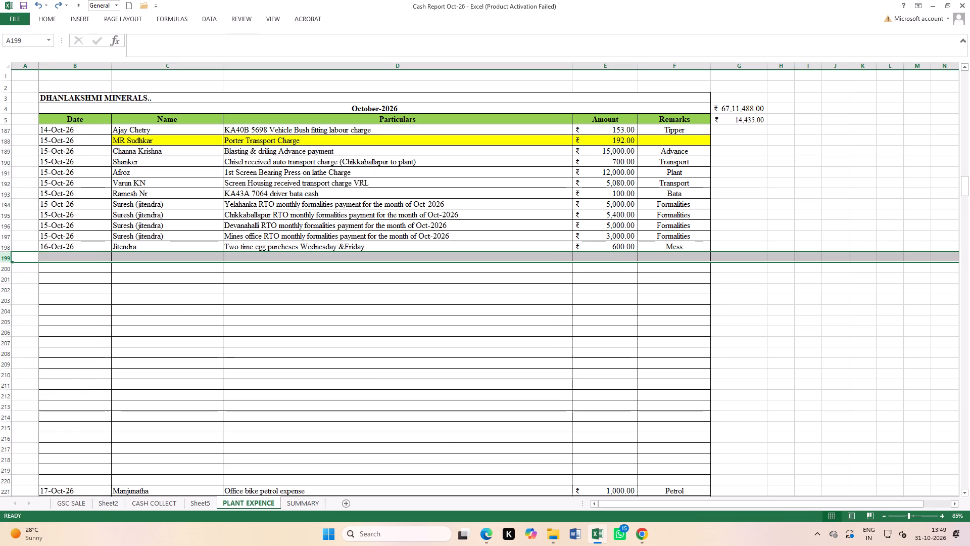
key("ctrl+z")
key("ctrl+z")
key("ctrl+z")
key("ctrl+z")
key("ctrl+z")
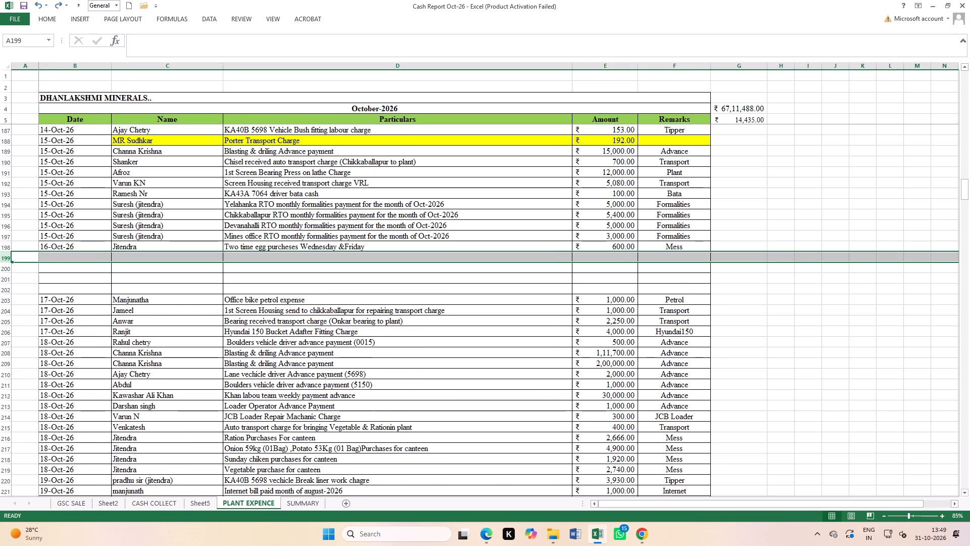
key("ctrl+z")
key("ctrl+z")
key("ctrl+z")
left_click(185, 393)
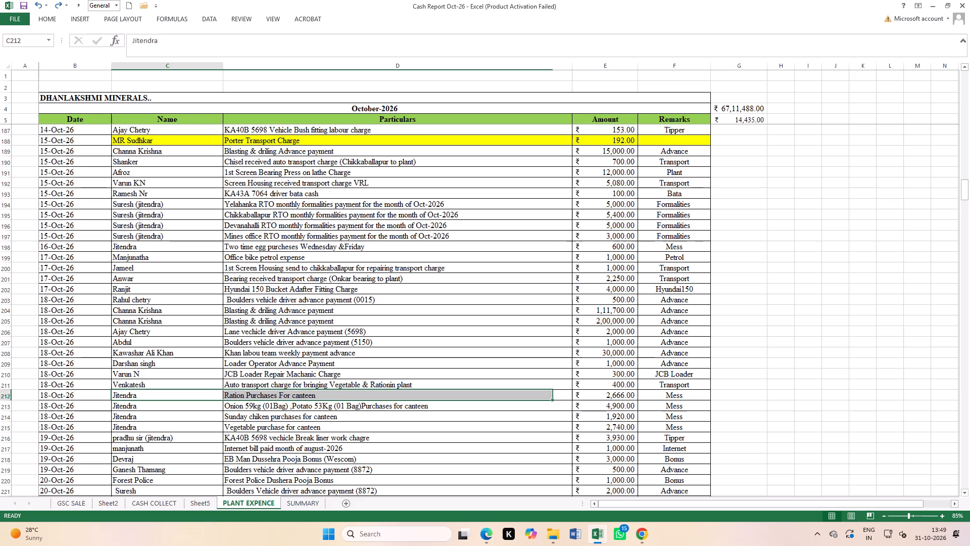
Save the Cash Report Oct-26 workbook.
double_click(23, 2)
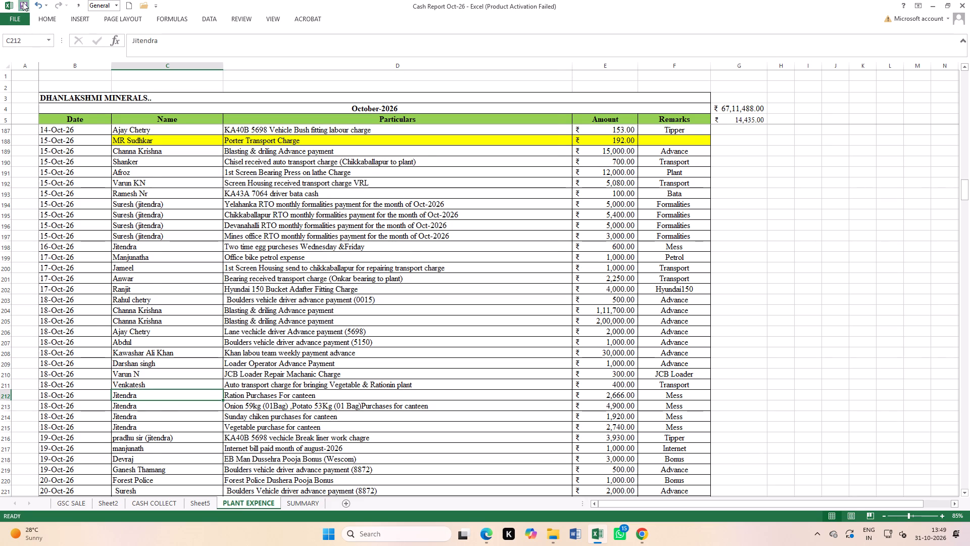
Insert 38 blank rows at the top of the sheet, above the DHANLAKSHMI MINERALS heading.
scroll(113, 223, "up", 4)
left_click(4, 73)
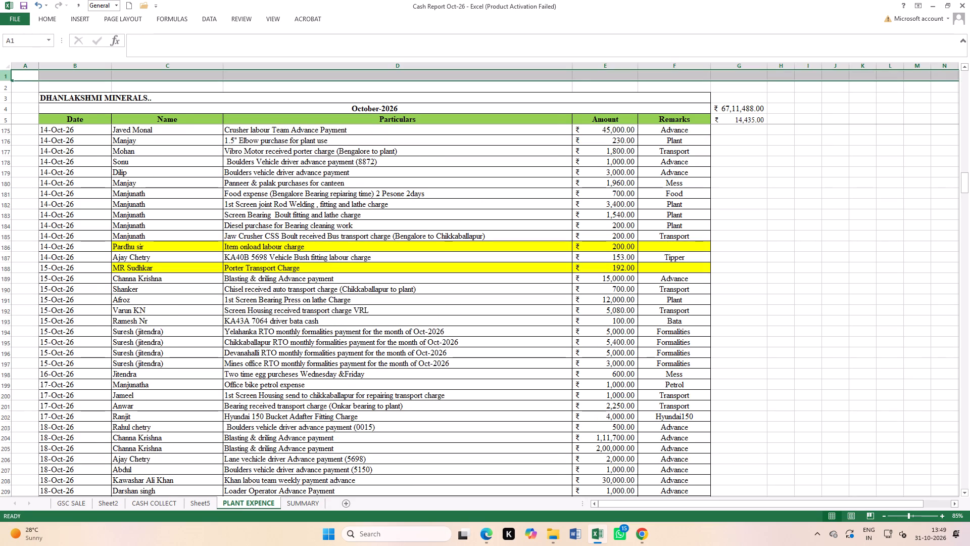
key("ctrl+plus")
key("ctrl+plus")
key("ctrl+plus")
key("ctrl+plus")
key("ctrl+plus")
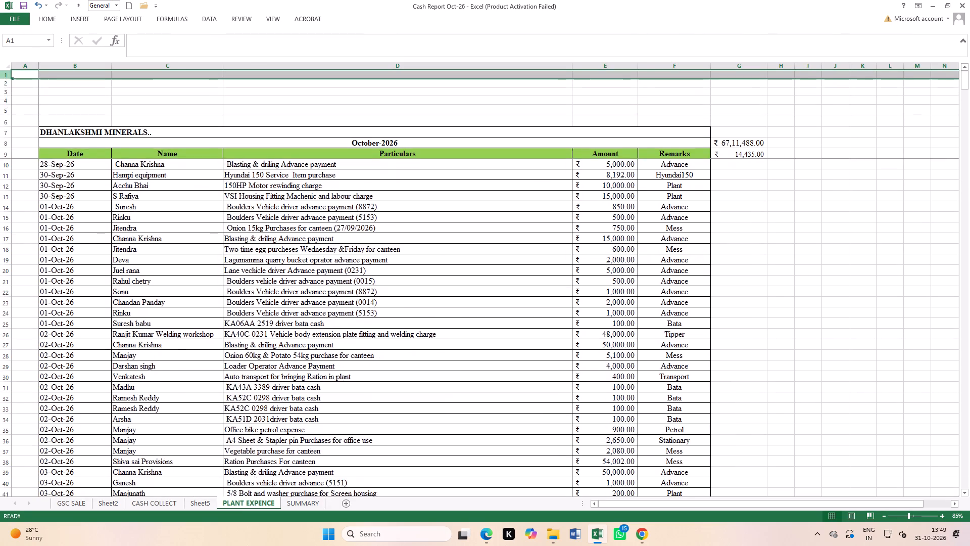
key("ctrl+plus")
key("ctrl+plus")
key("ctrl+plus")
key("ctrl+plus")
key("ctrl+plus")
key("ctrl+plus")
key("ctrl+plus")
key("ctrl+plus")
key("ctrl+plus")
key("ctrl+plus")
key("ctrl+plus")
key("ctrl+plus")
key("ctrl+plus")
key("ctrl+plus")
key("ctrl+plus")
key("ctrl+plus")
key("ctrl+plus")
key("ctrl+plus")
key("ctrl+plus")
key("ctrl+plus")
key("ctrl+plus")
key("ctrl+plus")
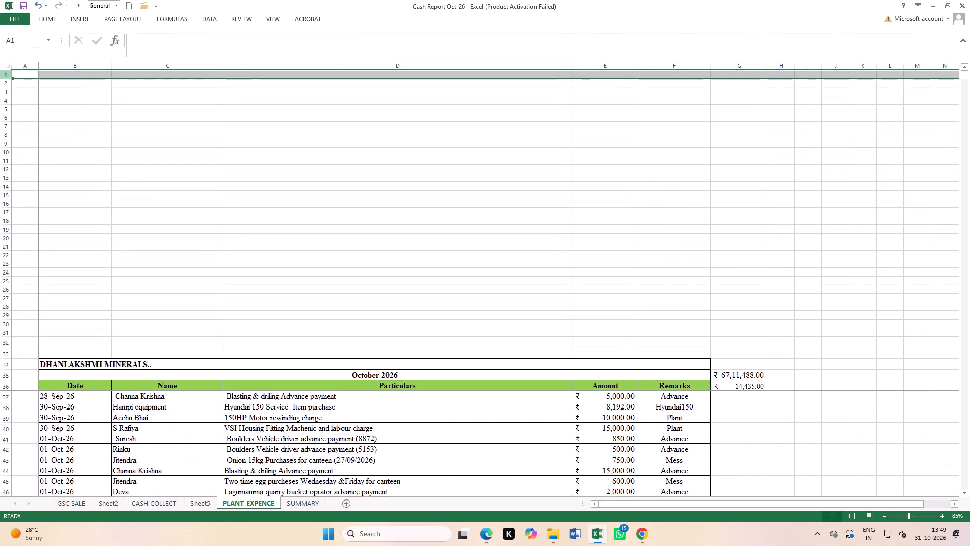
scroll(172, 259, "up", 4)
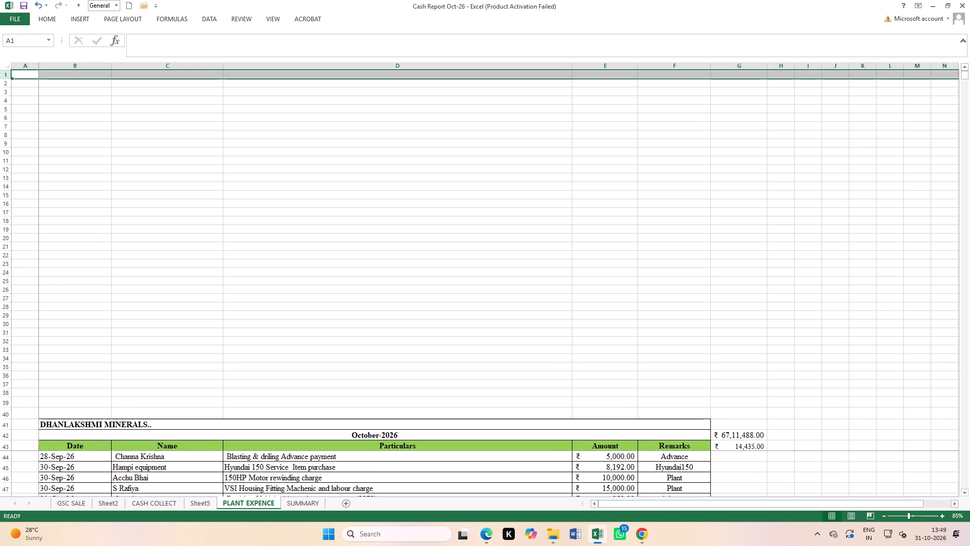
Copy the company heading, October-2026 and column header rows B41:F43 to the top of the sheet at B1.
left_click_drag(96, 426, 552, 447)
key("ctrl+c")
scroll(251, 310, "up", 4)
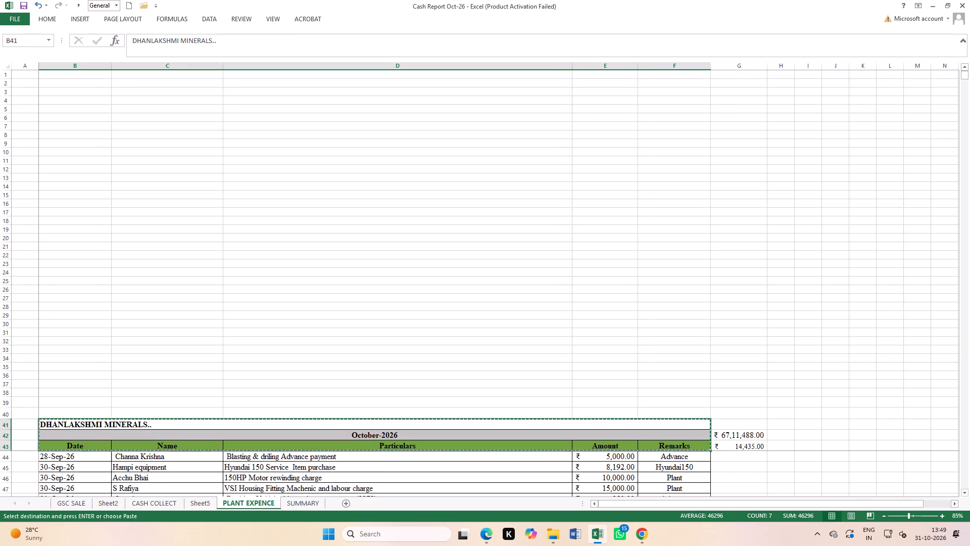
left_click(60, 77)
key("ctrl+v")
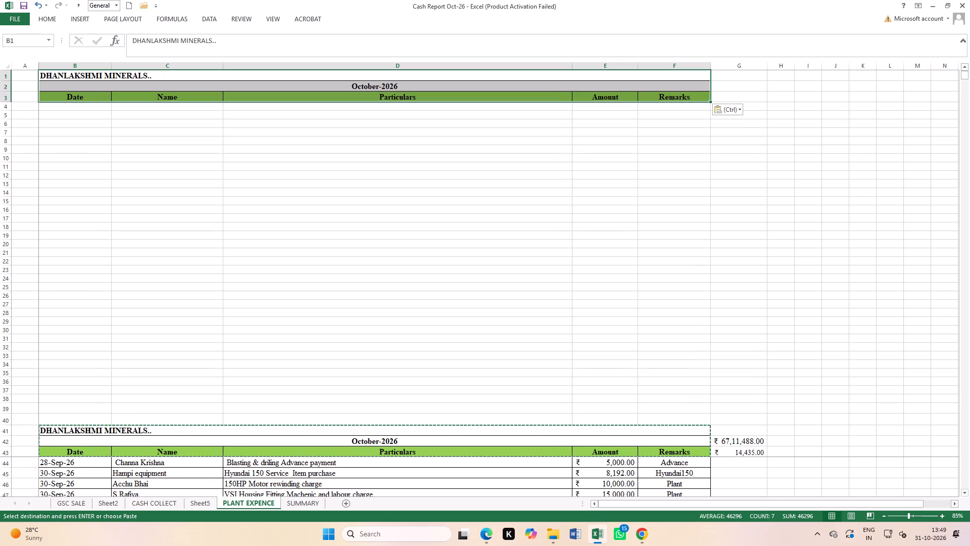
Check how the expense entries scroll beneath the frozen blank rows and the two header blocks.
left_click(227, 221)
scroll(298, 259, "down", 17)
scroll(327, 248, "up", 3)
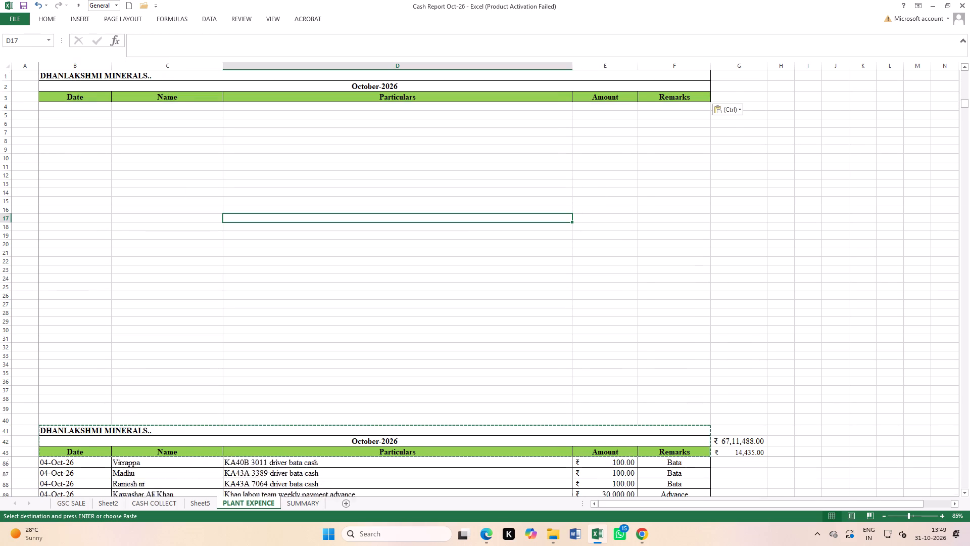
scroll(327, 248, "up", 17)
scroll(322, 247, "up", 5)
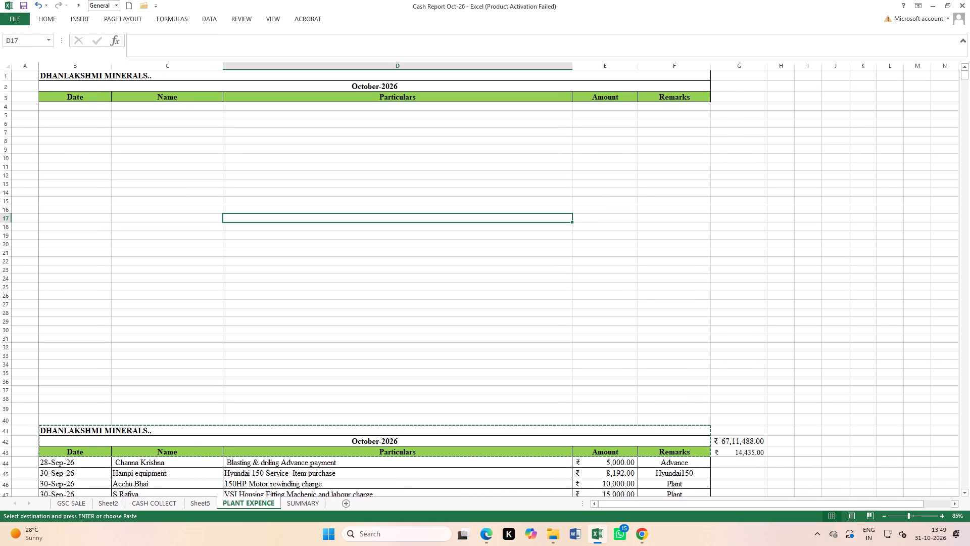
scroll(315, 244, "down", 4)
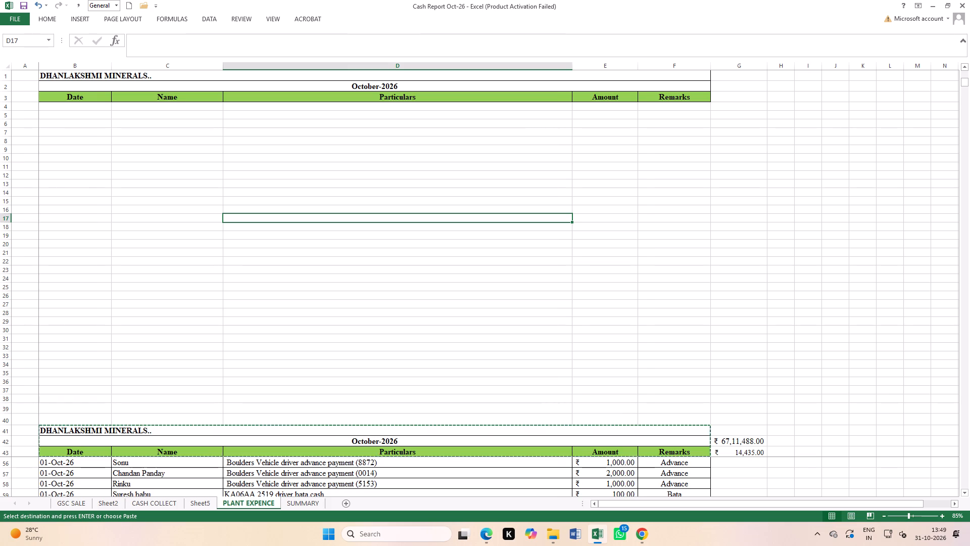
left_click_drag(964, 82, 964, 82)
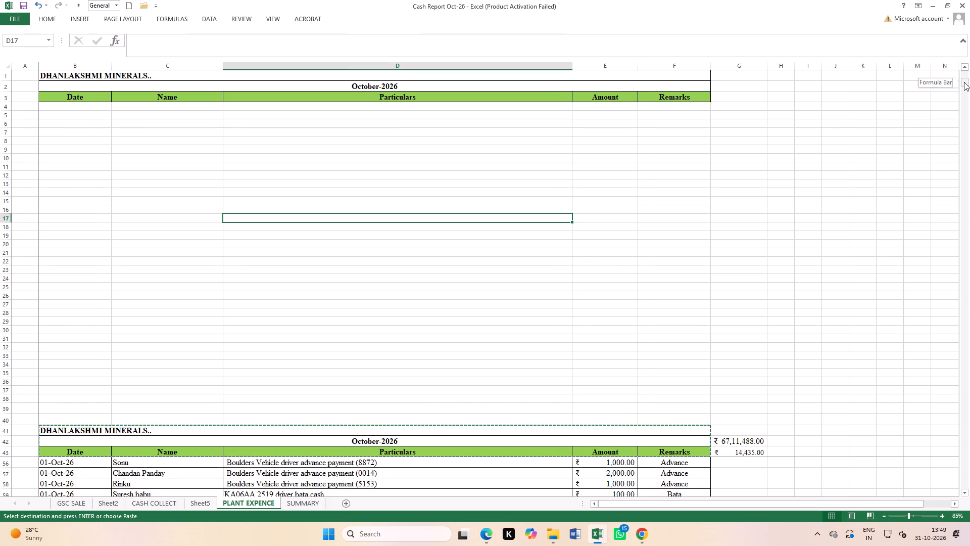
left_click_drag(964, 82, 959, 65)
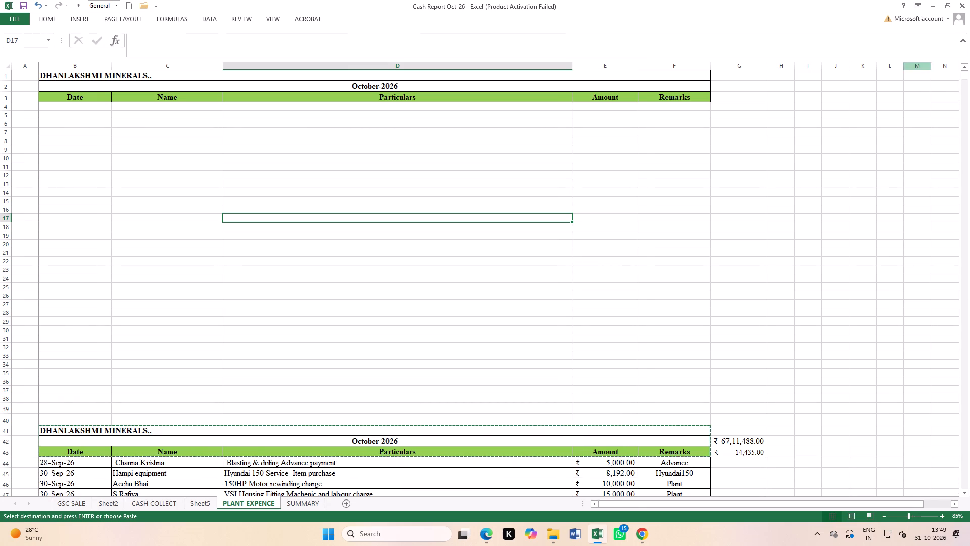
scroll(258, 295, "down", 4)
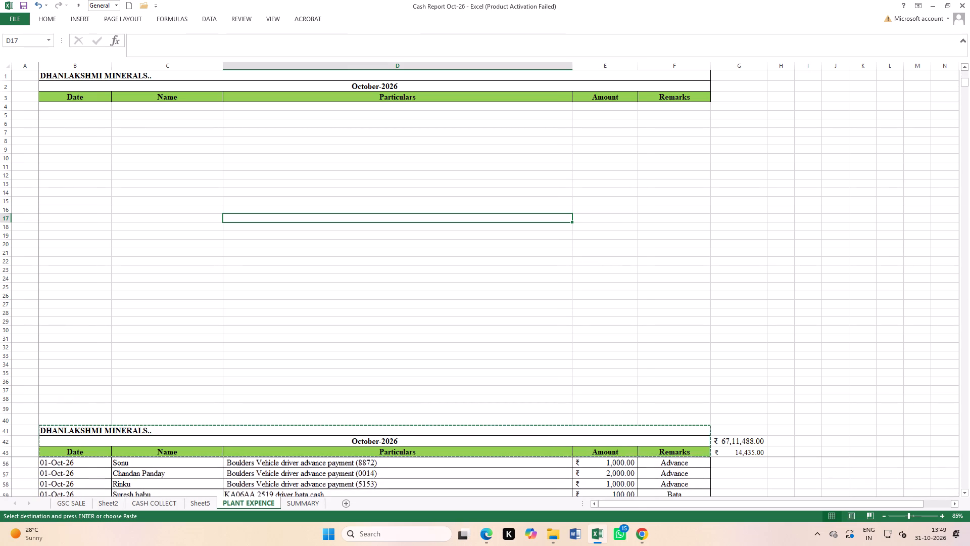
scroll(238, 310, "up", 17)
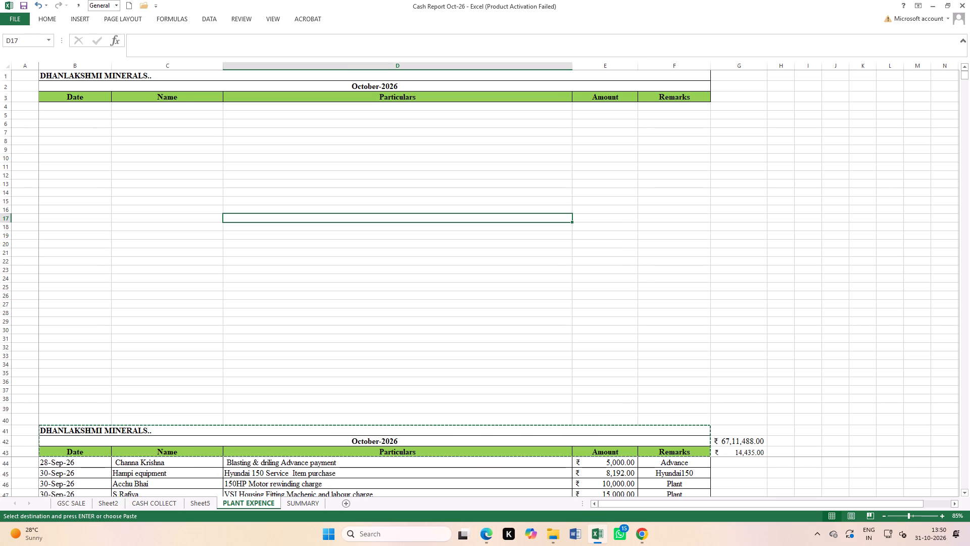
scroll(330, 323, "up", 5)
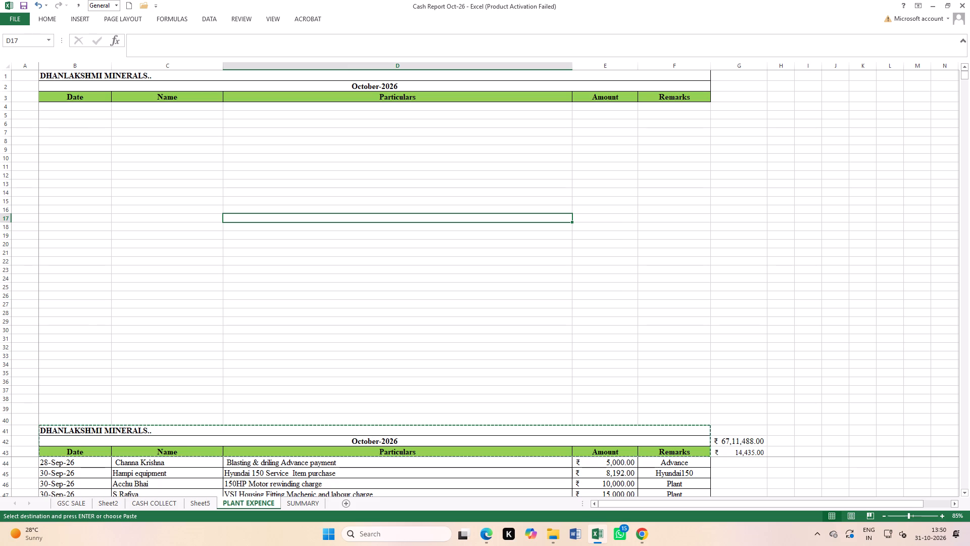
scroll(235, 143, "down", 10)
scroll(235, 143, "up", 14)
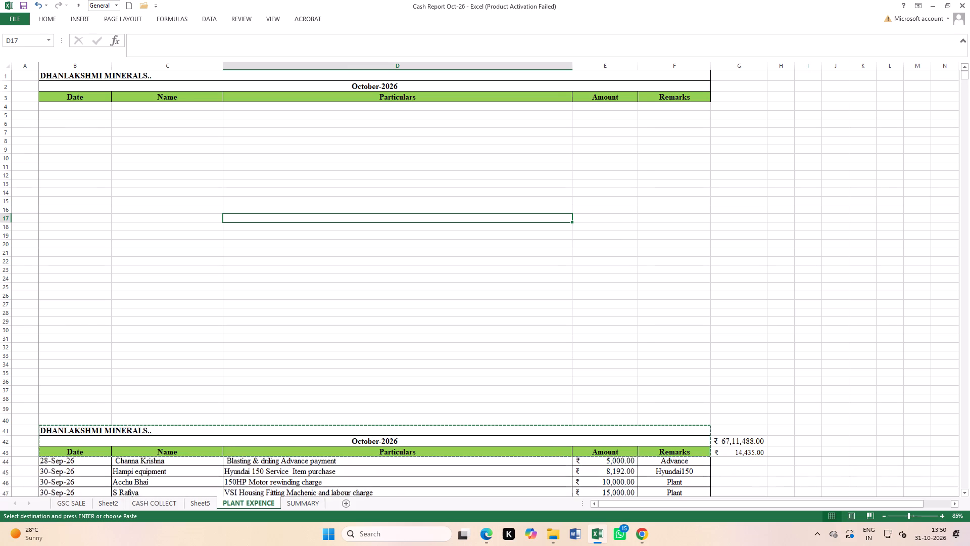
scroll(225, 233, "up", 12)
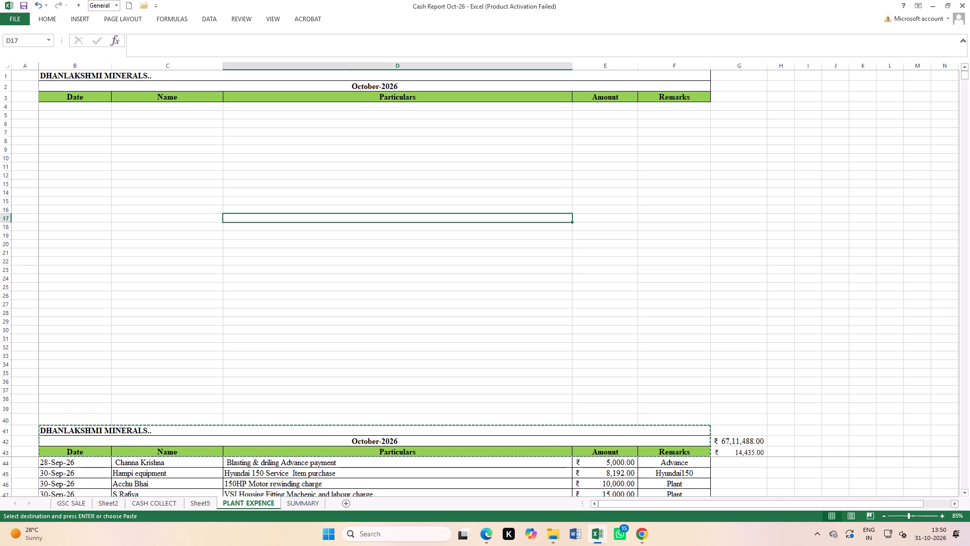
scroll(275, 276, "up", 6)
scroll(157, 267, "down", 3)
scroll(157, 267, "up", 8)
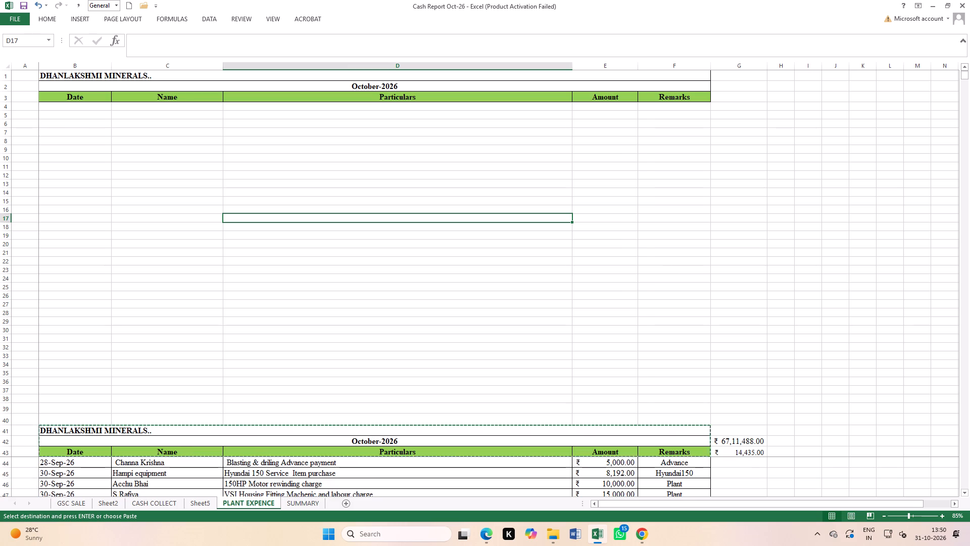
scroll(162, 217, "down", 4)
scroll(162, 217, "up", 5)
scroll(162, 217, "down", 5)
scroll(162, 217, "up", 5)
scroll(162, 217, "down", 6)
scroll(161, 218, "up", 5)
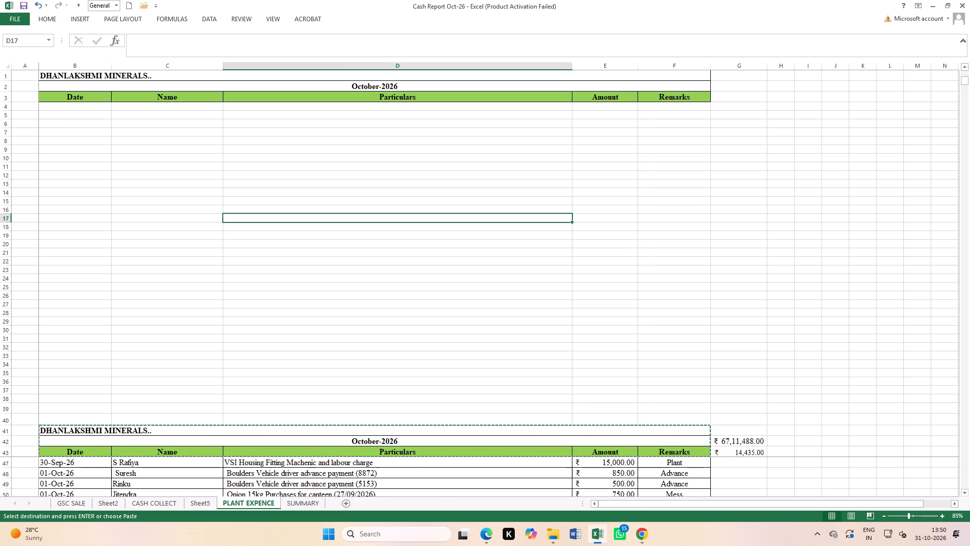
scroll(192, 158, "down", 4)
scroll(262, 249, "down", 4)
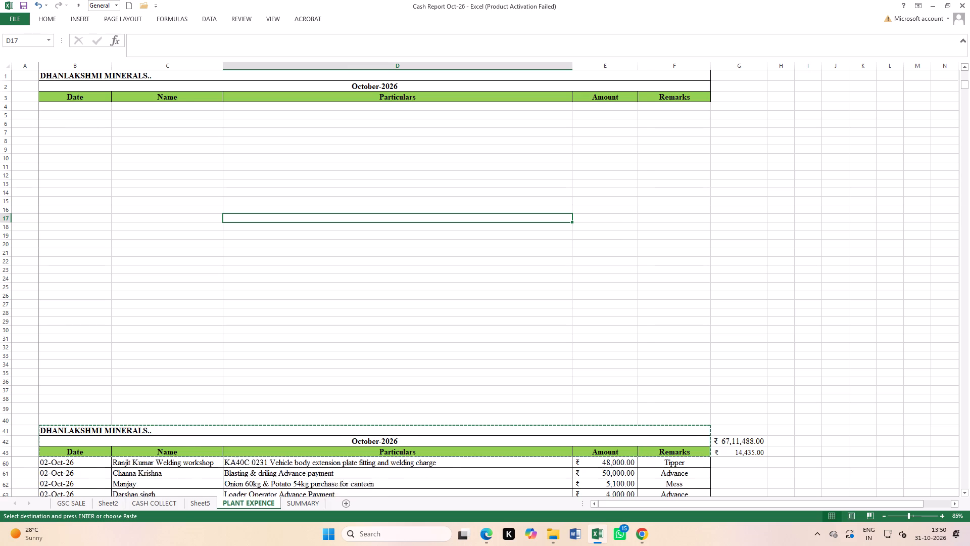
scroll(264, 258, "down", 2)
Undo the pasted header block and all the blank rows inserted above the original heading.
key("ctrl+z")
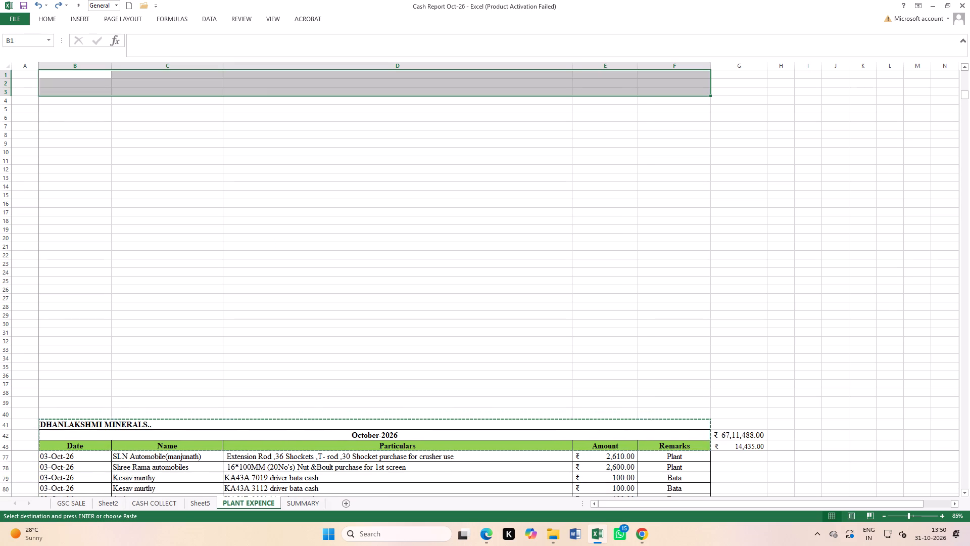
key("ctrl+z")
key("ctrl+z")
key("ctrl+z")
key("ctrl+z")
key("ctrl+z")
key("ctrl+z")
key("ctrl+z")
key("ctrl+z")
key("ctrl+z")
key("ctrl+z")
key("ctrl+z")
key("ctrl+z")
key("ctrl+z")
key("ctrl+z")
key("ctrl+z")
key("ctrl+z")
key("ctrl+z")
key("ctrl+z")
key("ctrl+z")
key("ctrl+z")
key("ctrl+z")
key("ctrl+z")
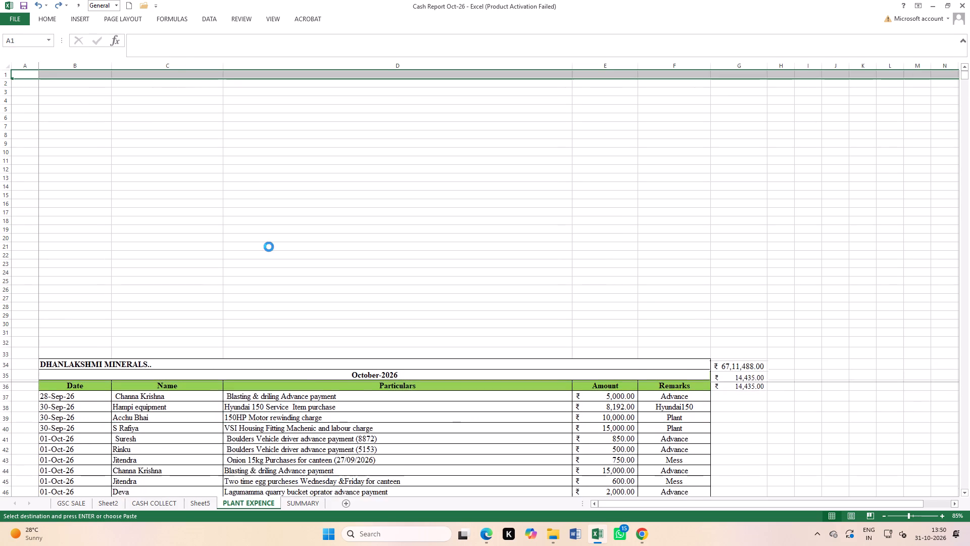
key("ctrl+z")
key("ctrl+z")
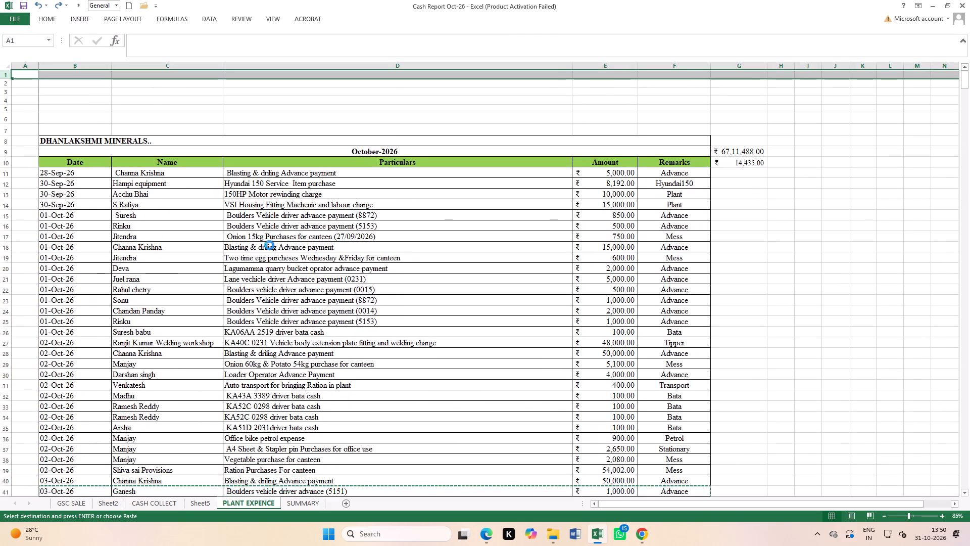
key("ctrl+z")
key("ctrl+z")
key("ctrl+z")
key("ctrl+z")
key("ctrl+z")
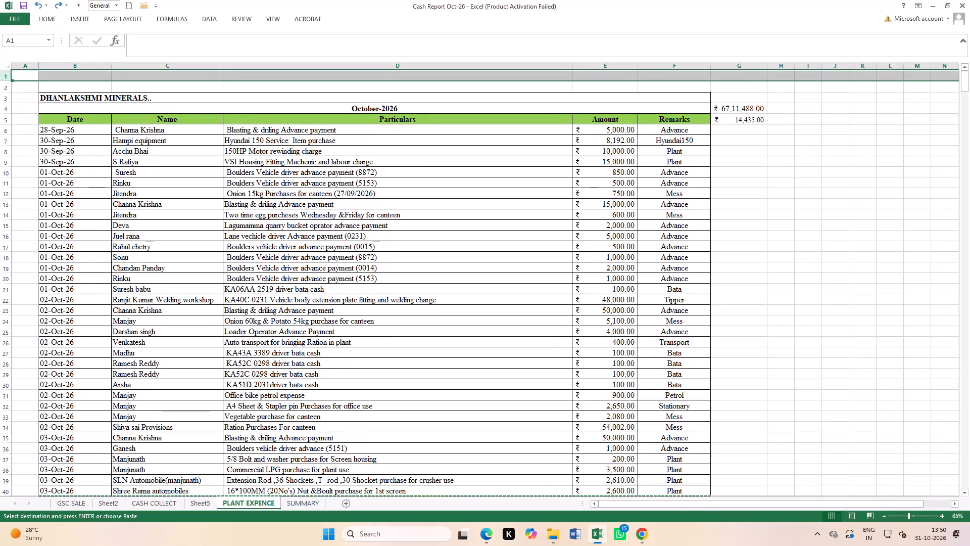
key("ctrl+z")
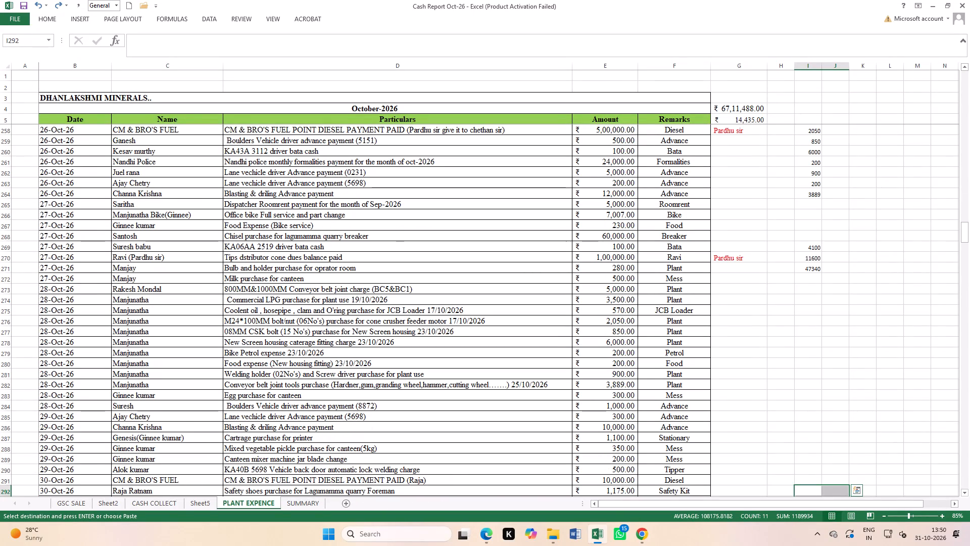
Review the dated expense entries to find a suitable place for the September-2026 staff salary payments.
scroll(240, 237, "down", 11)
scroll(240, 237, "up", 15)
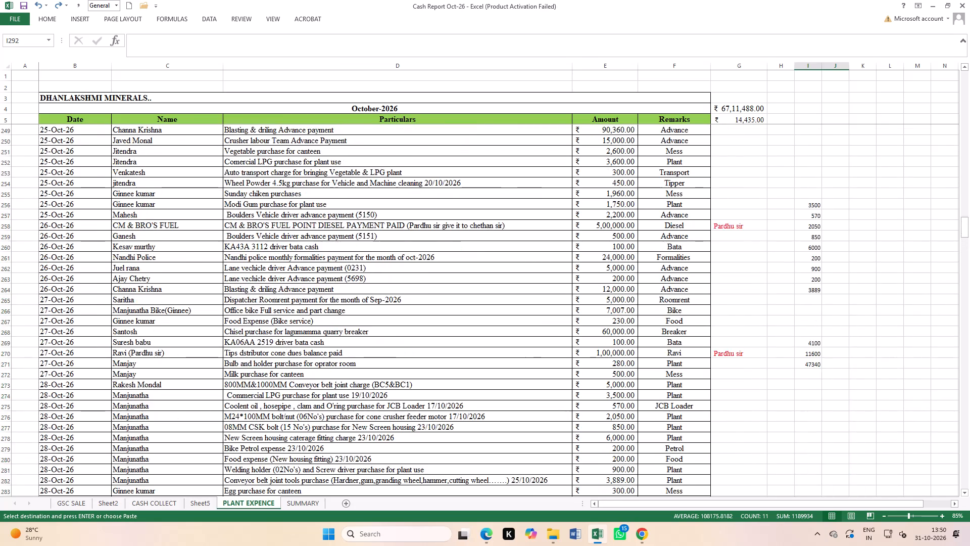
scroll(241, 237, "up", 20)
scroll(241, 237, "up", 20)
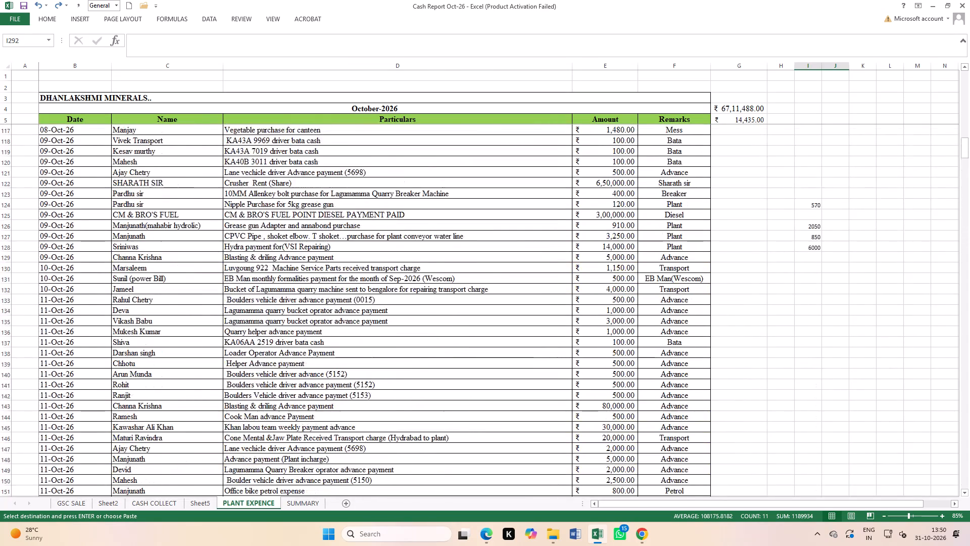
scroll(224, 229, "up", 20)
scroll(224, 229, "up", 20)
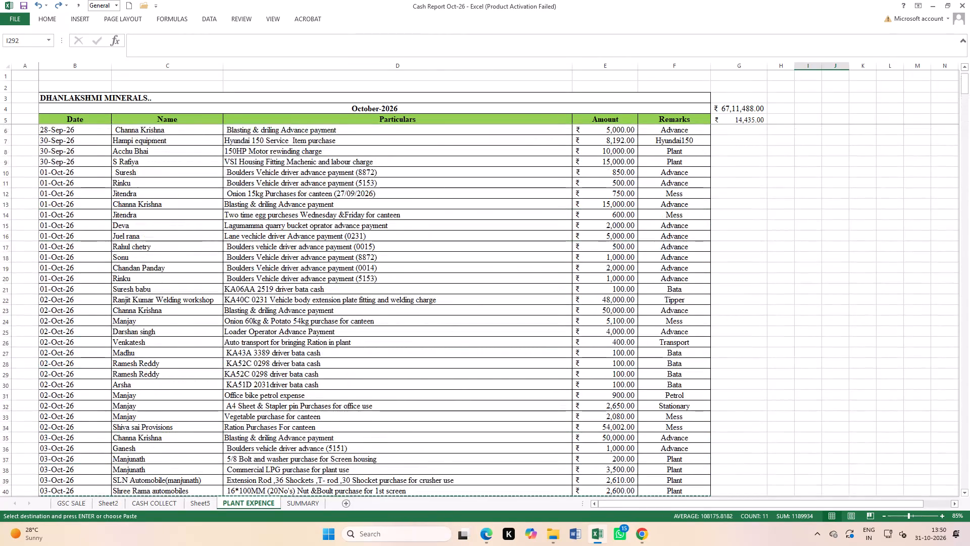
scroll(224, 229, "up", 18)
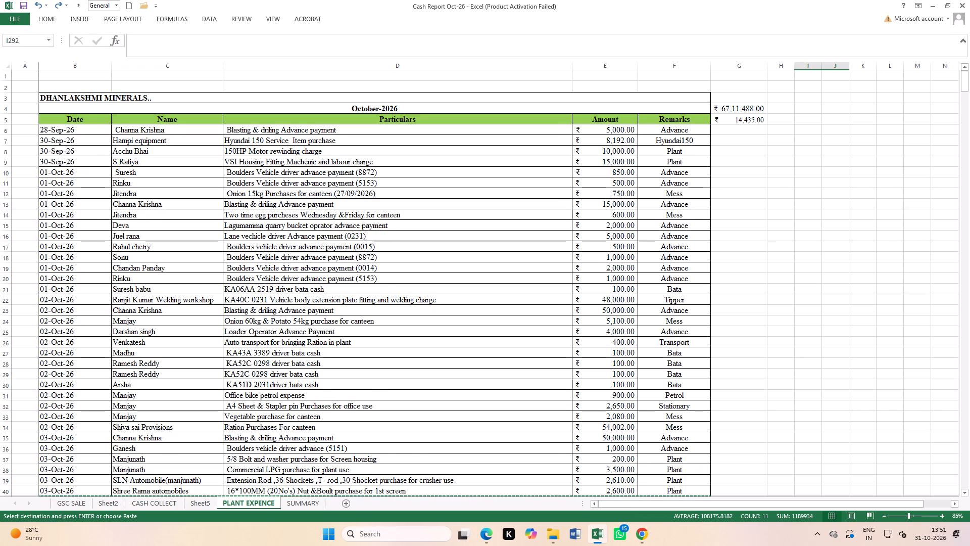
scroll(254, 277, "down", 15)
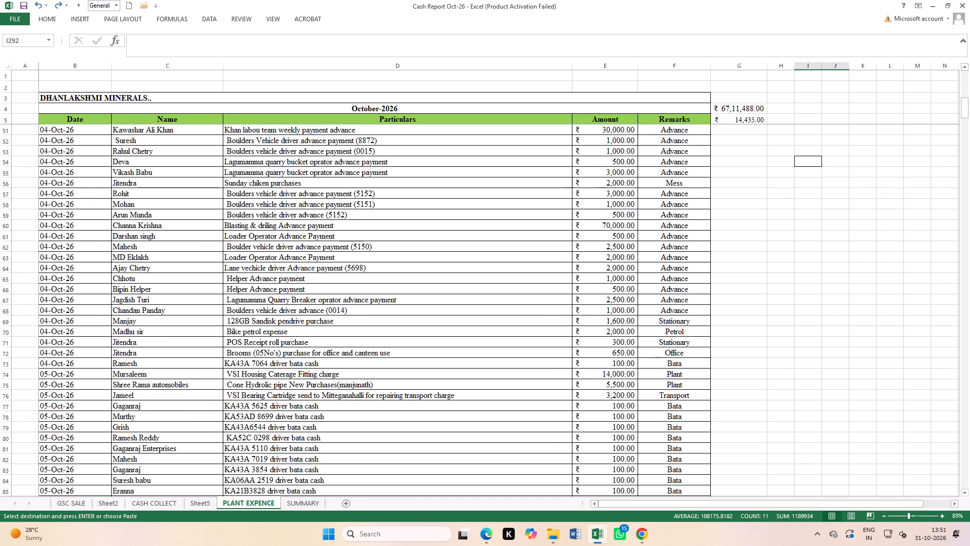
scroll(253, 277, "down", 5)
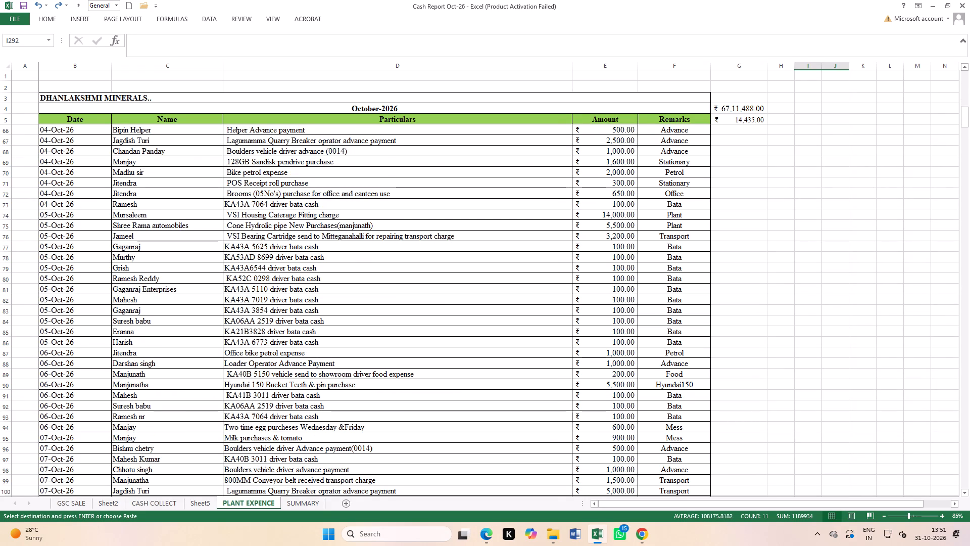
scroll(324, 311, "down", 3)
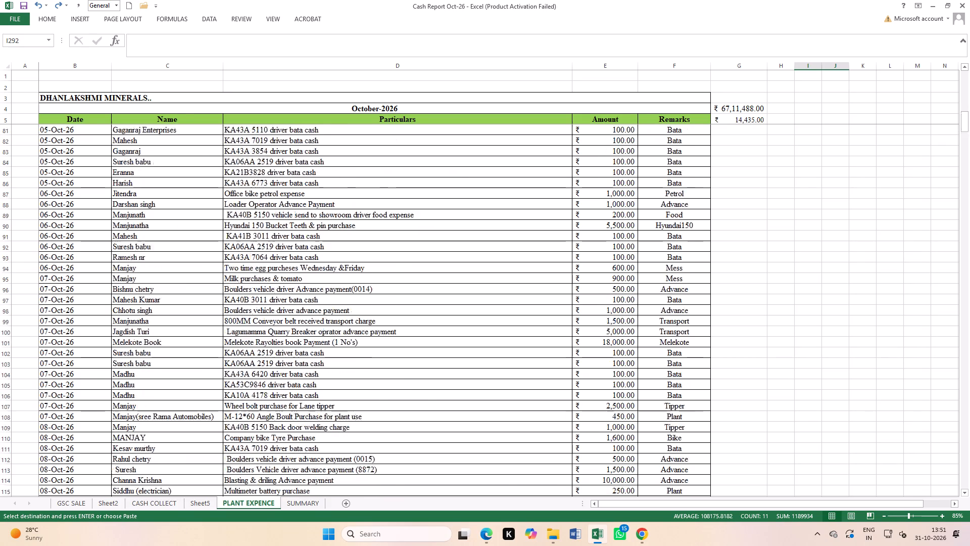
scroll(338, 318, "down", 20)
scroll(338, 318, "down", 18)
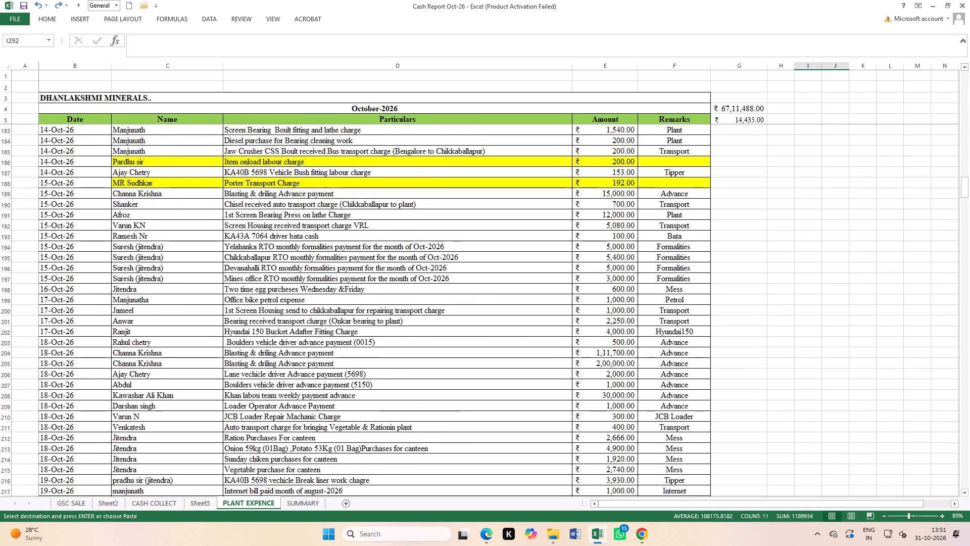
scroll(117, 337, "down", 2)
scroll(101, 320, "up", 3)
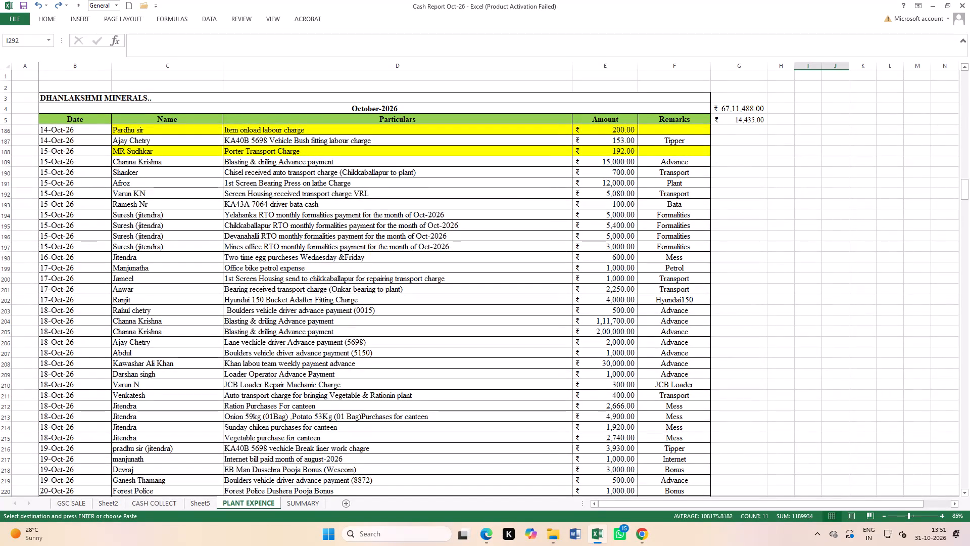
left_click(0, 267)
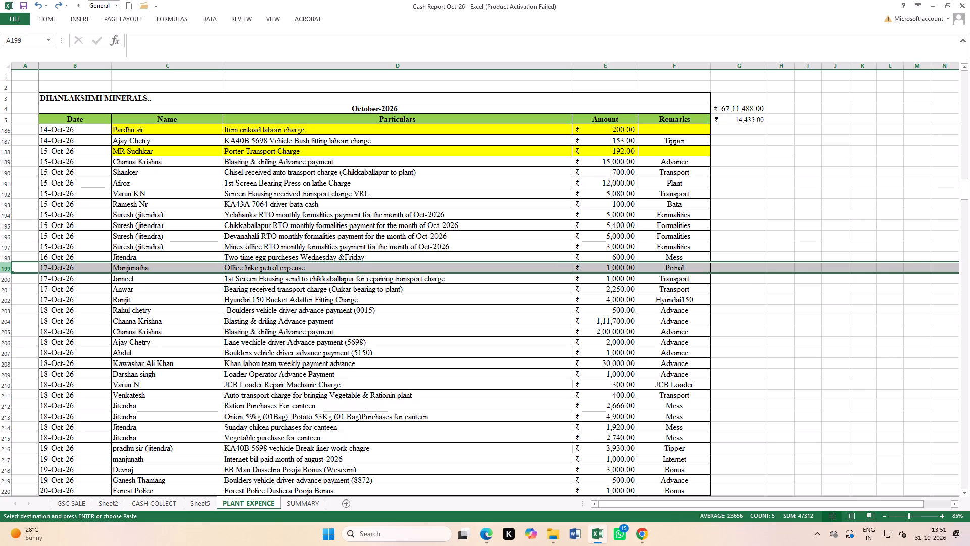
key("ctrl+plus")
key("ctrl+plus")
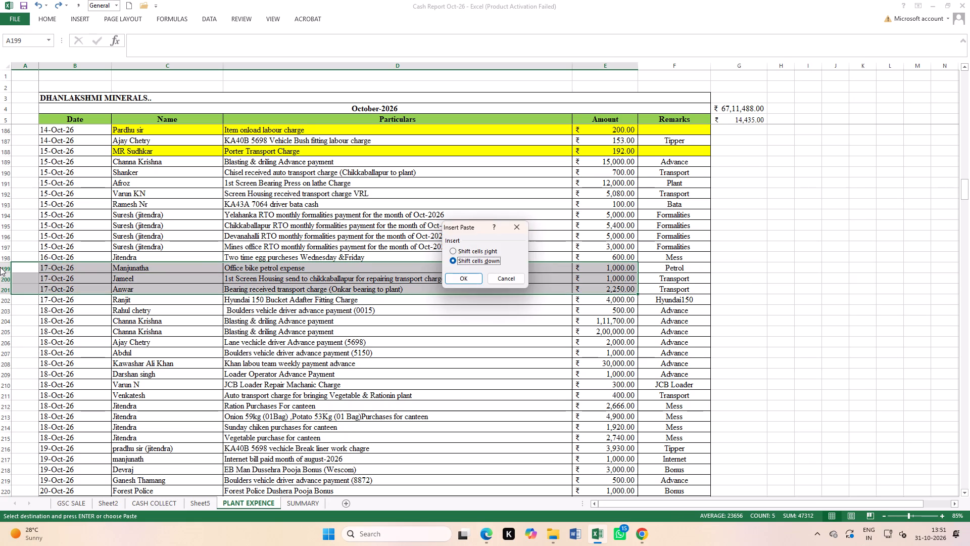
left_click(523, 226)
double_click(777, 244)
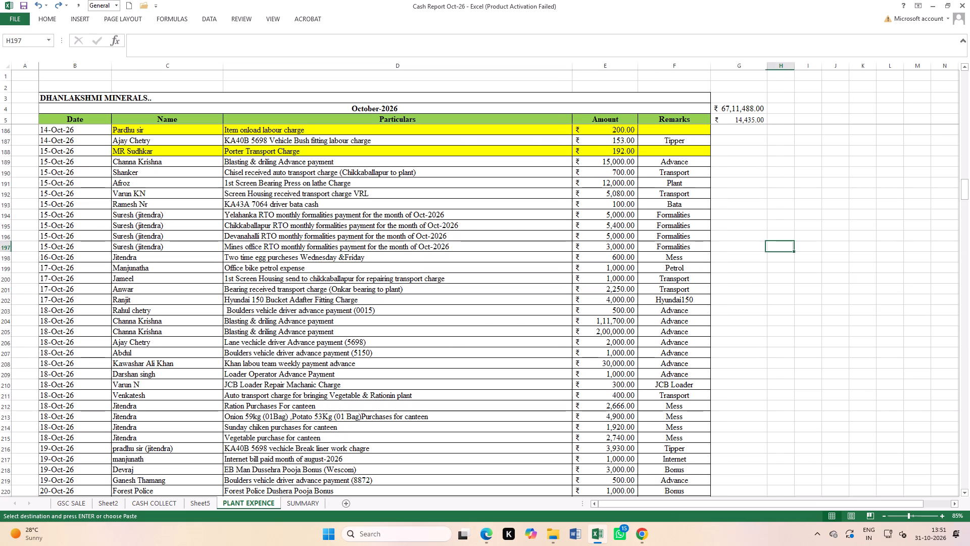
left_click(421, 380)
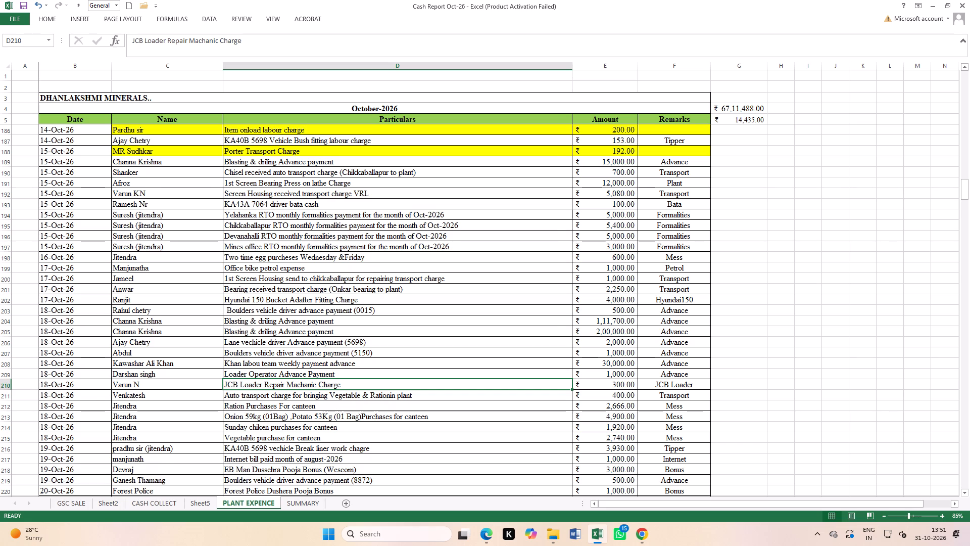
Insert 48 blank rows at row 199, between the 16-Oct-26 egg purchase and the first 17-Oct-26 entry.
left_click(0, 269)
key("ctrl+plus")
key("ctrl+plus")
key("ctrl+plus")
key("ctrl+plus")
key("ctrl+plus")
key("ctrl+plus")
key("ctrl+plus")
key("ctrl+plus")
key("ctrl+plus")
key("ctrl+plus")
key("ctrl+plus")
key("ctrl+plus")
key("ctrl+plus")
key("ctrl+plus")
key("ctrl+plus")
key("ctrl+plus")
key("ctrl+plus")
key("ctrl+plus")
key("ctrl+plus")
key("ctrl+plus")
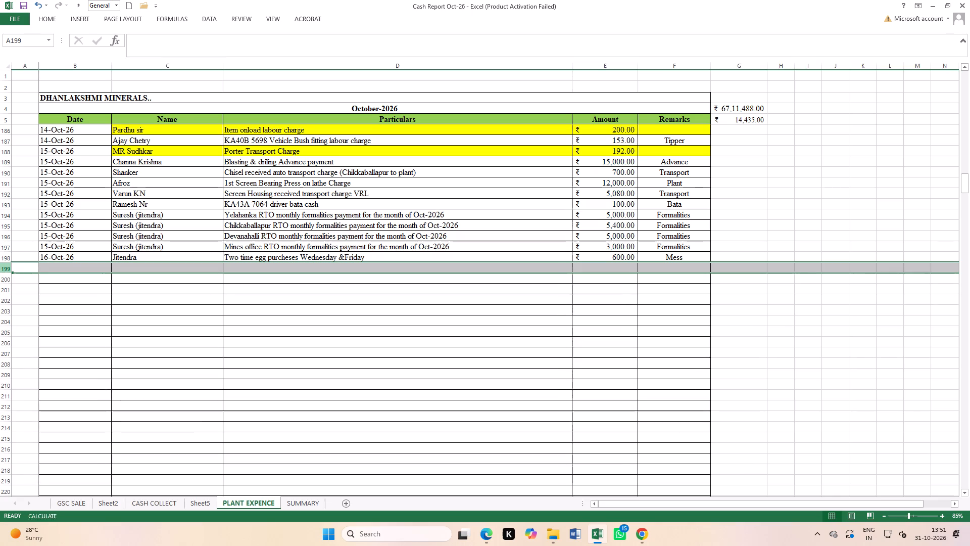
left_click(225, 401)
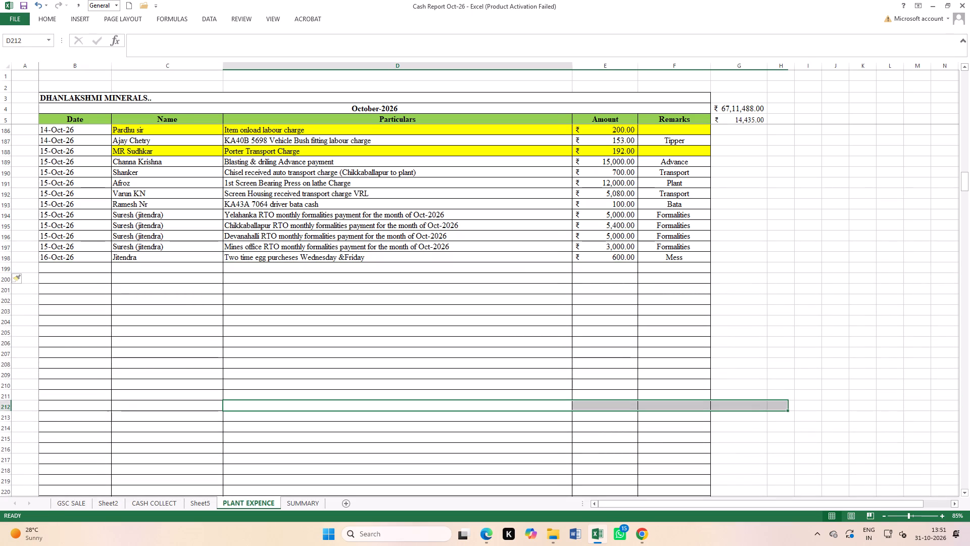
Fill the date 16-Oct-26 from B198 down through all the new blank rows to B246.
left_click_drag(73, 256, 98, 514)
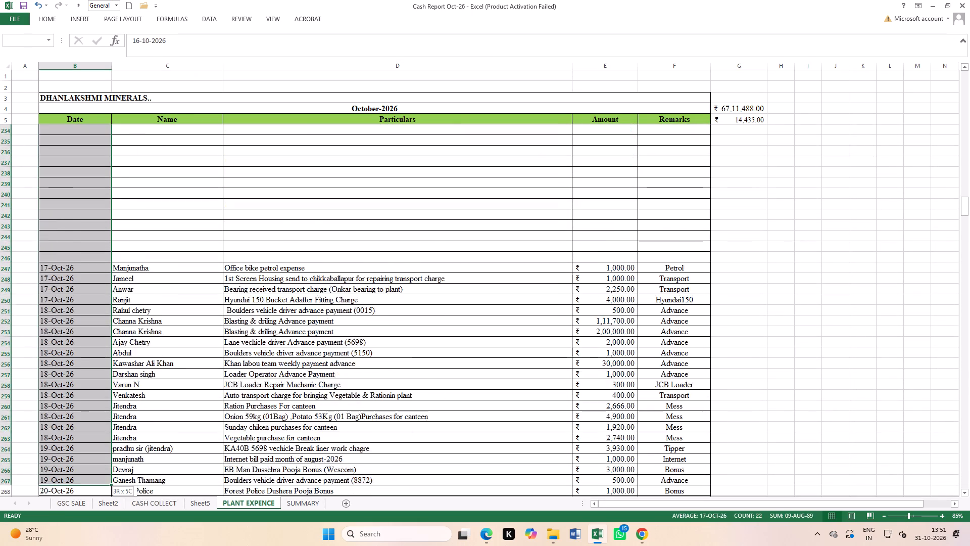
left_click_drag(98, 514, 101, 219)
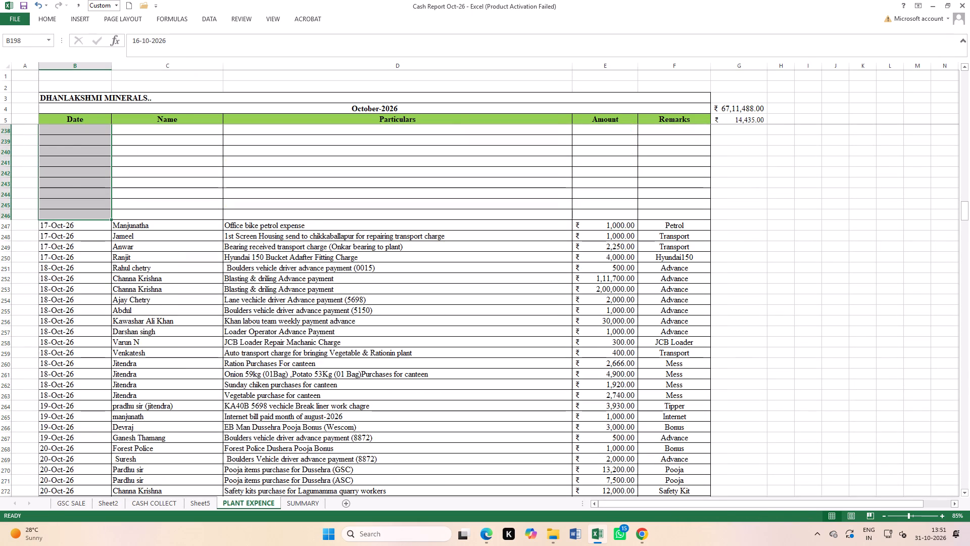
key("ctrl+d")
Enter the Lagumamma quarry bucket operator's name in C199, the first new 16-Oct-26 row.
scroll(145, 230, "up", 14)
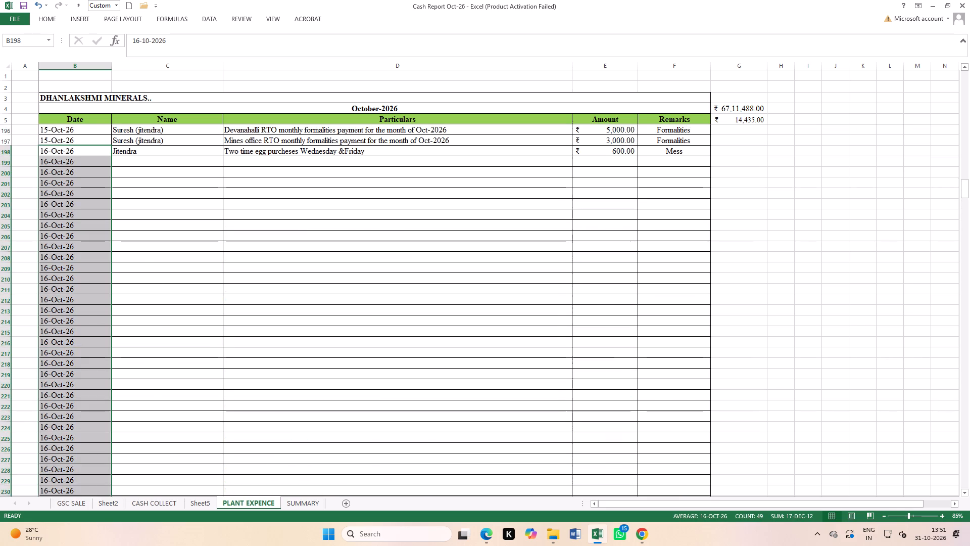
scroll(145, 230, "up", 2)
left_click(145, 225)
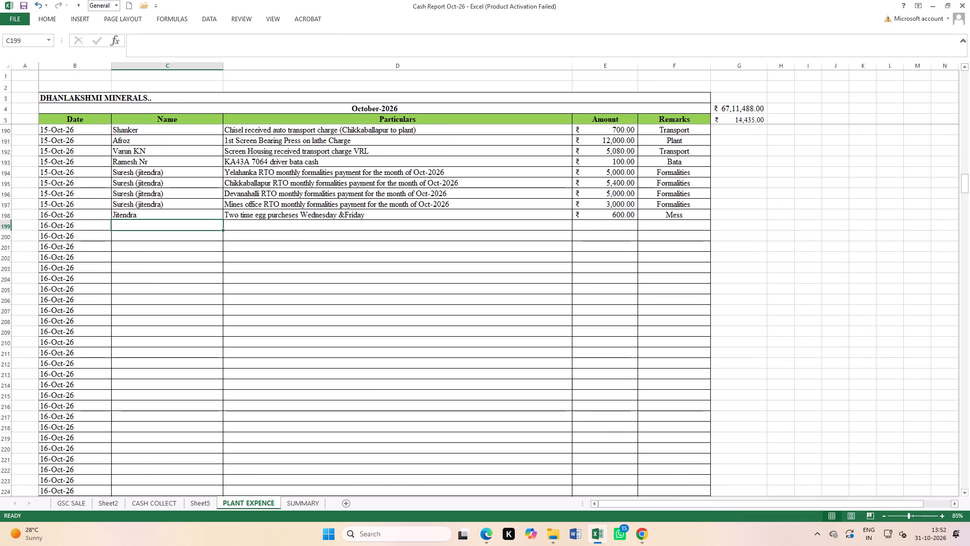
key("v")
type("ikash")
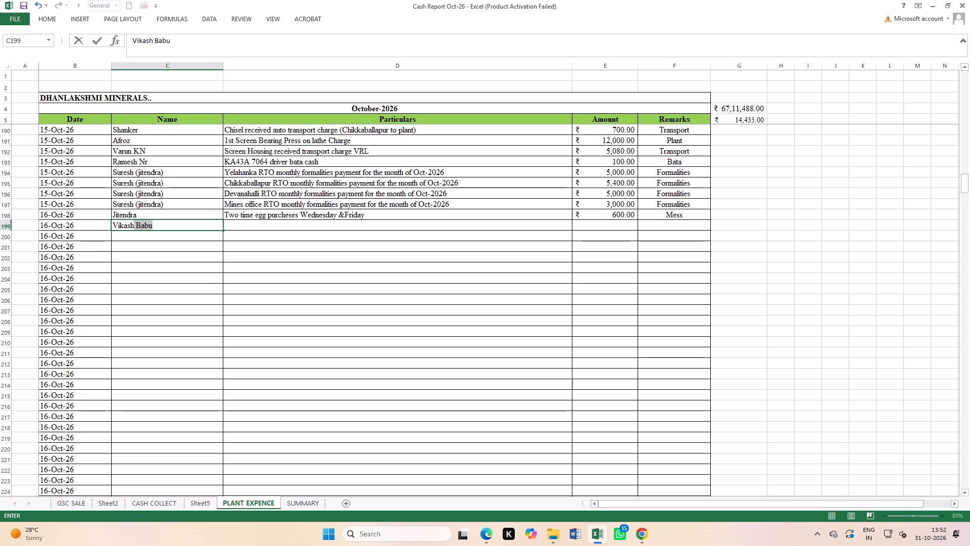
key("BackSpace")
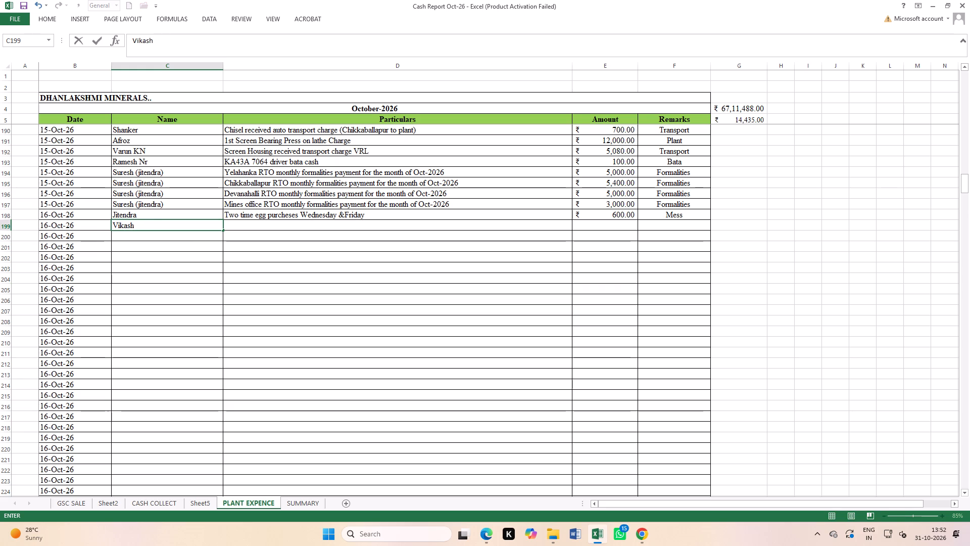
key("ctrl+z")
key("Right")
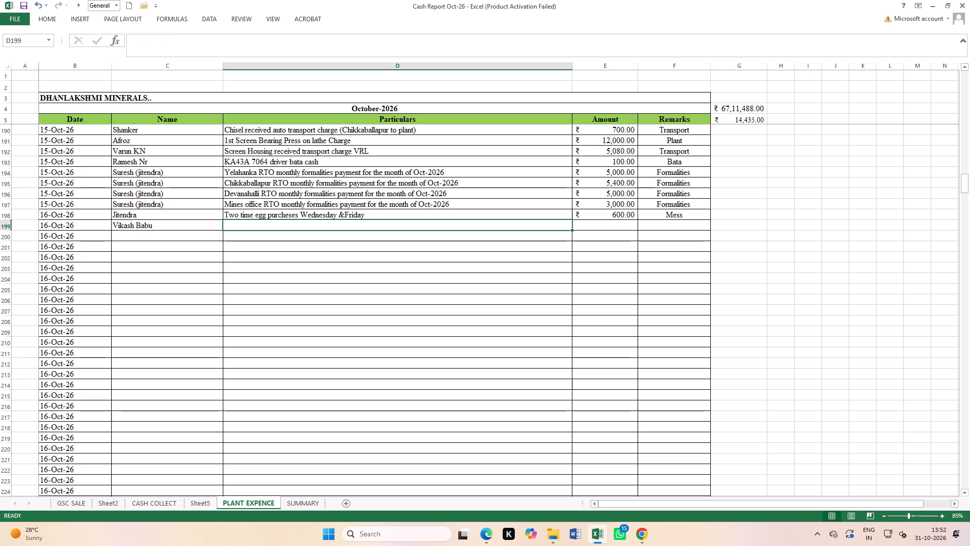
Enter the particulars "September-2026 month salary (Bucket optaror)" in D199.
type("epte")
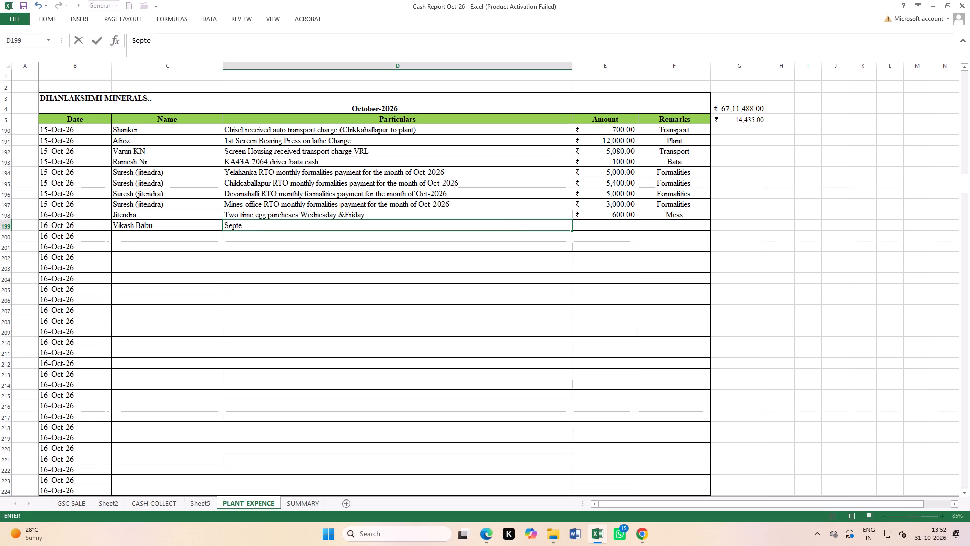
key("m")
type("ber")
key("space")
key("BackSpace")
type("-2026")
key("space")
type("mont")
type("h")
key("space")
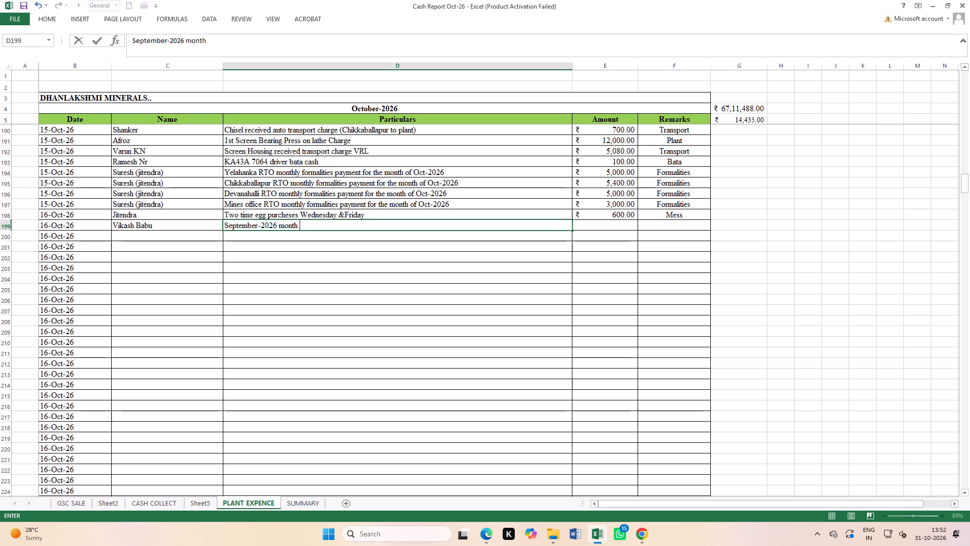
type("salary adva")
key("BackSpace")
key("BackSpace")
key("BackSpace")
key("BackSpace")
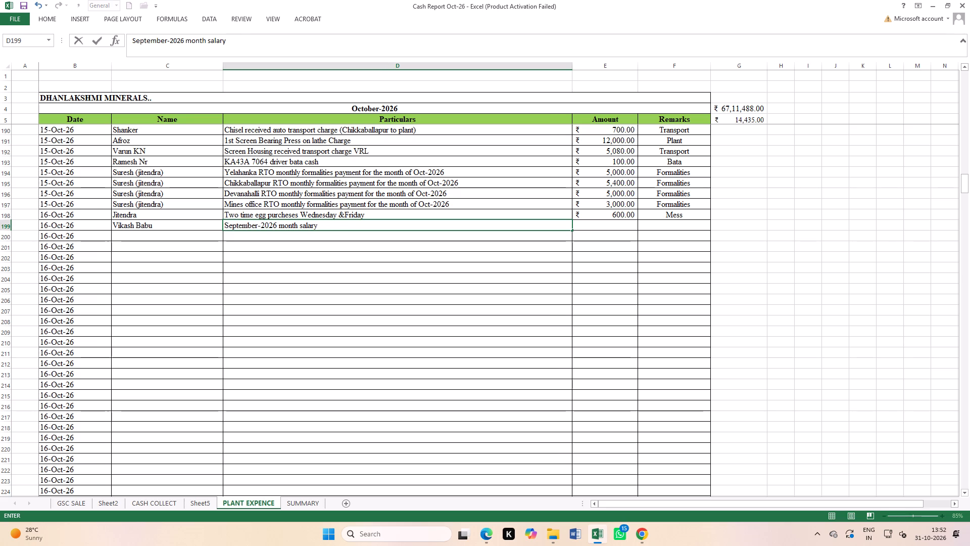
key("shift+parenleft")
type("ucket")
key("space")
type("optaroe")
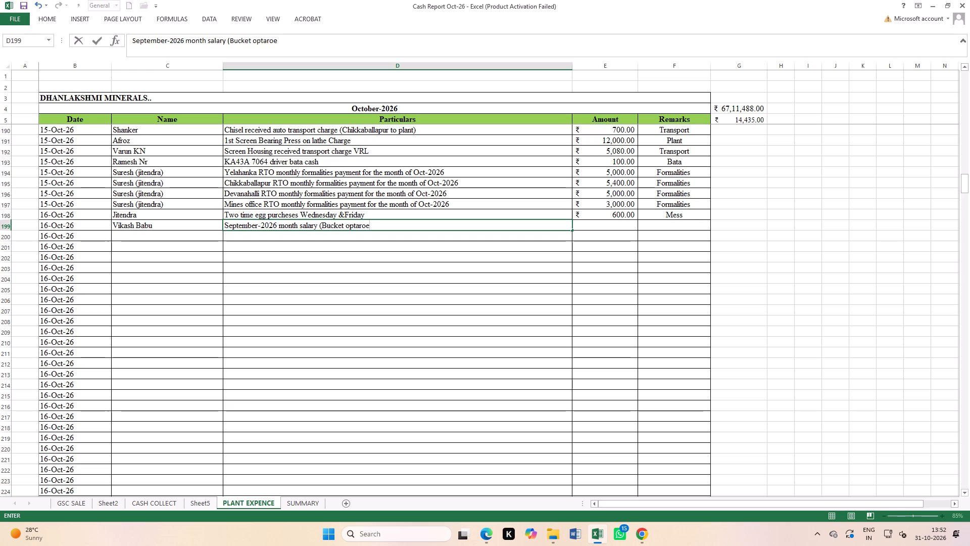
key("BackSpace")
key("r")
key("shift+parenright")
Set the bucket operator's salary amount in E199 to 18000.
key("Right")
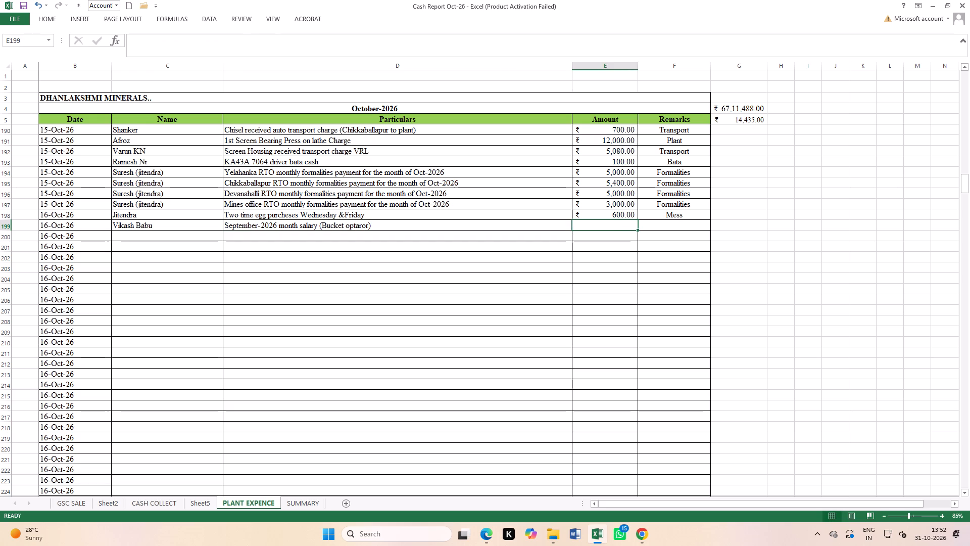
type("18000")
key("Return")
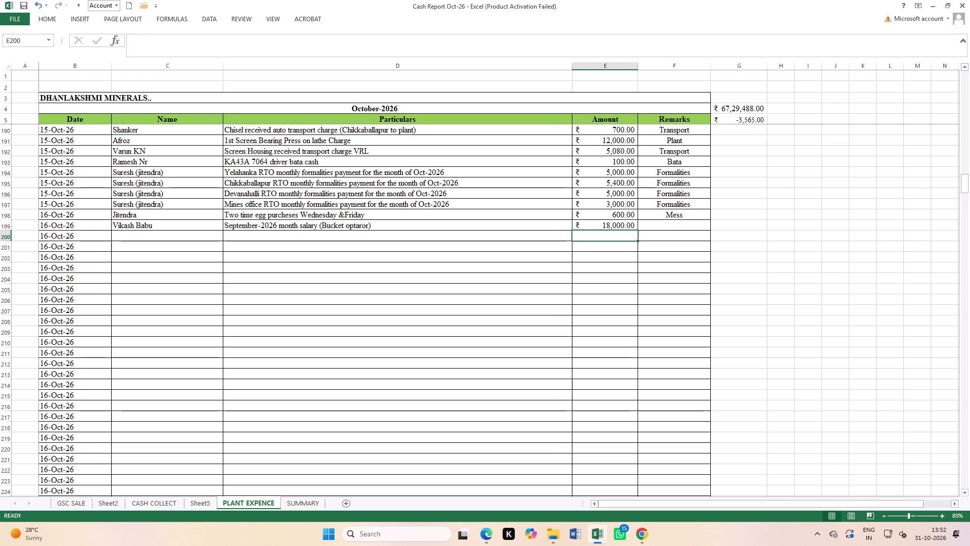
Complete row 200 with the second bucket operator's name, the "September-2026 month salary (Bucket optaror)" particulars copied from above, and amount 25000.
left_click(291, 233)
key("ctrl+d")
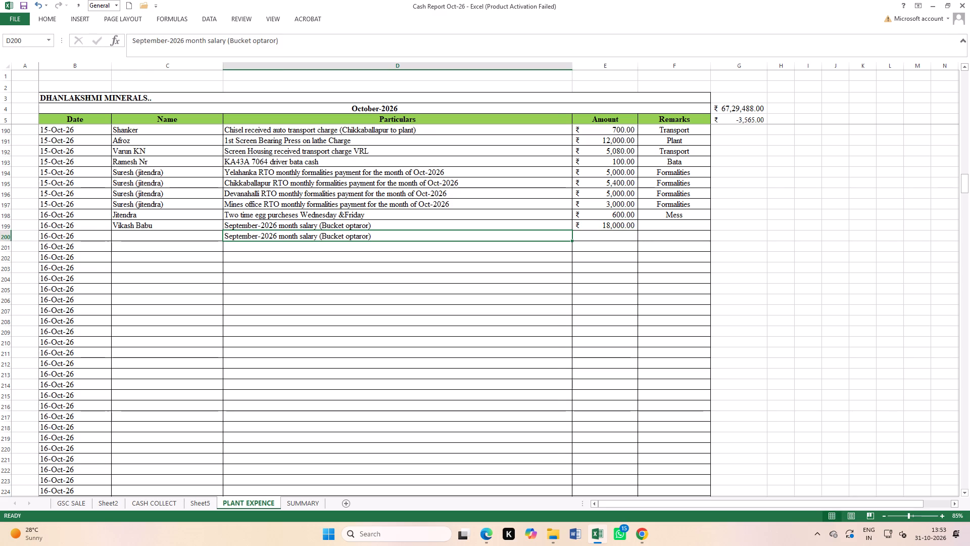
left_click(172, 234)
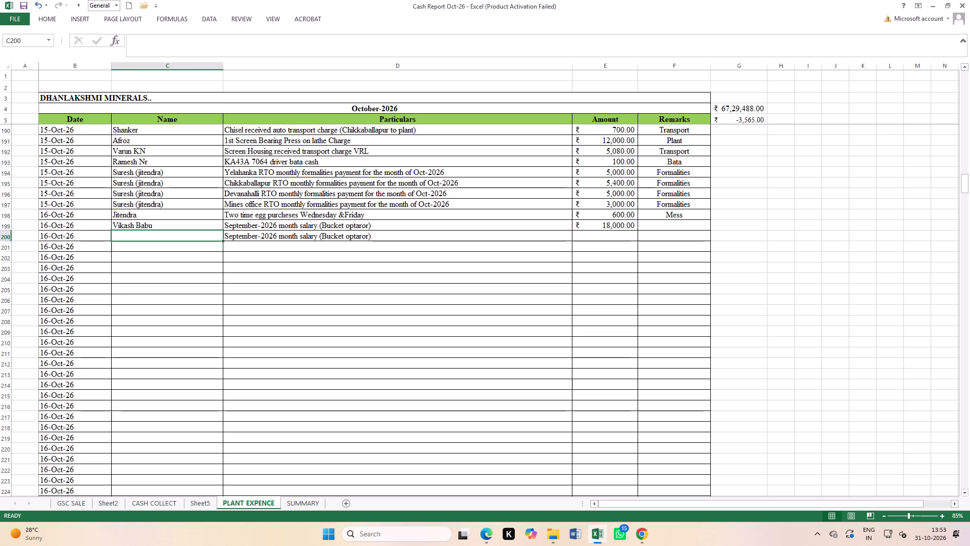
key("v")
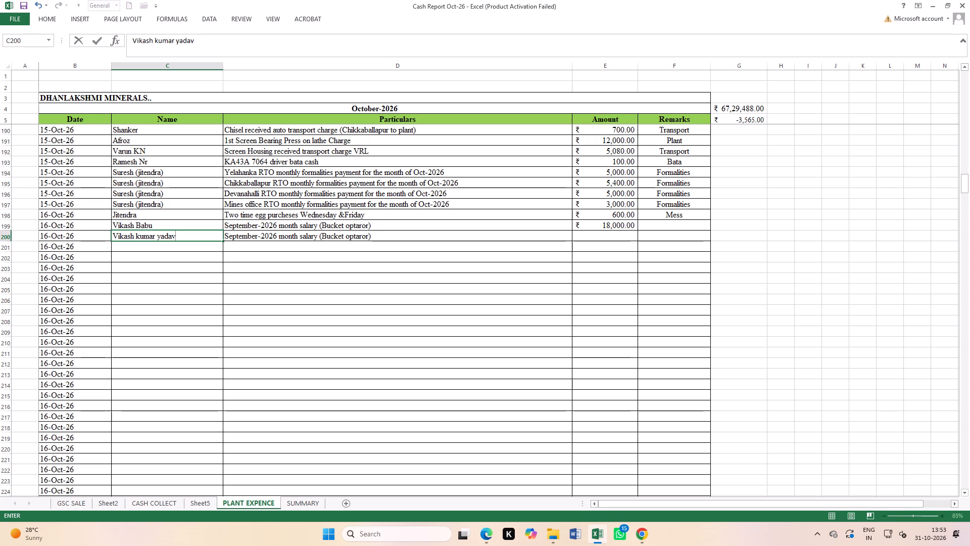
left_click(612, 234)
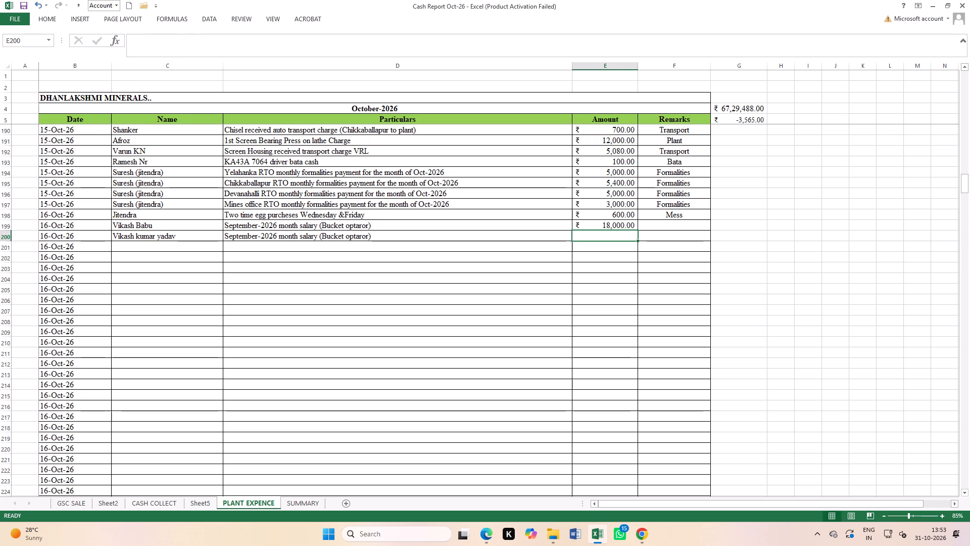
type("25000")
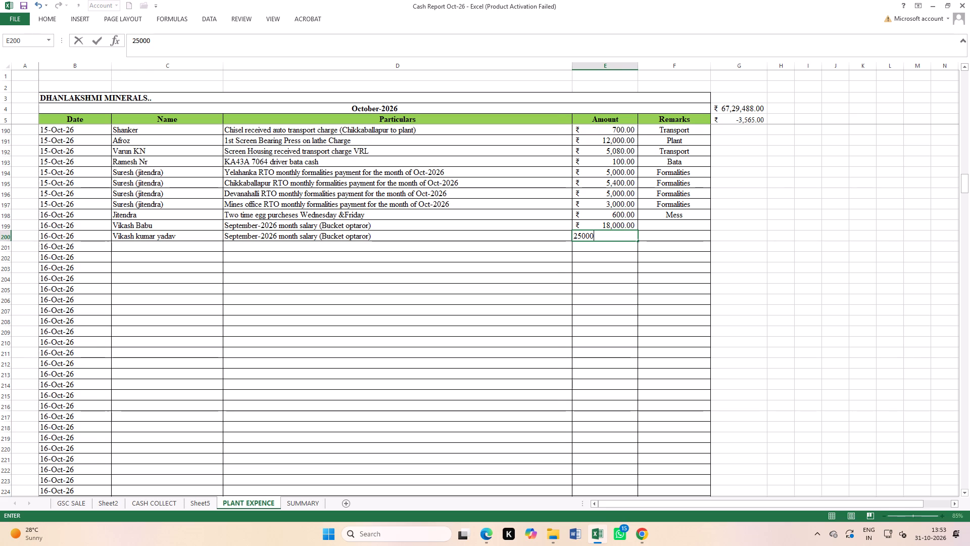
left_click(644, 341)
left_click(665, 222)
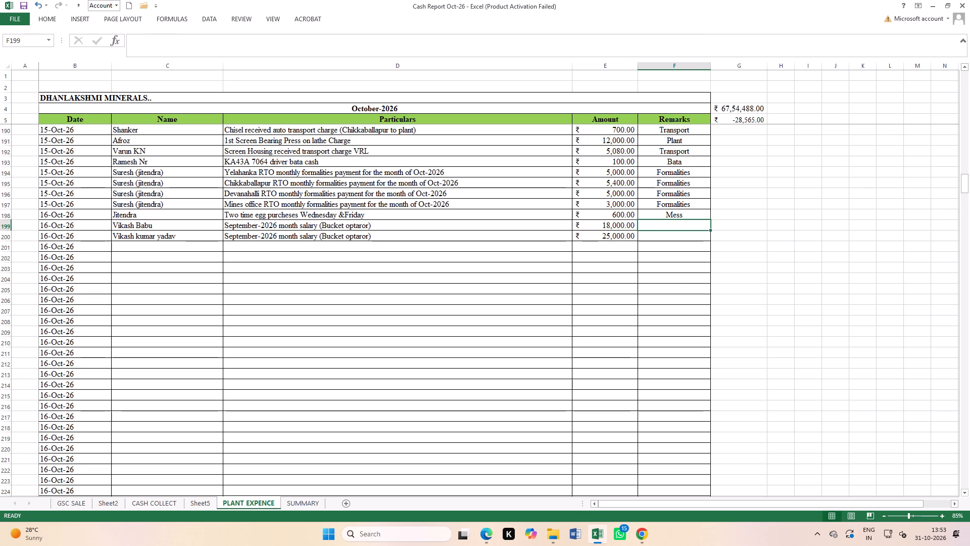
Complete row 201 with the name Deva, the bucket operator salary particulars copied from the row above, and amount 19000.
left_click(182, 249)
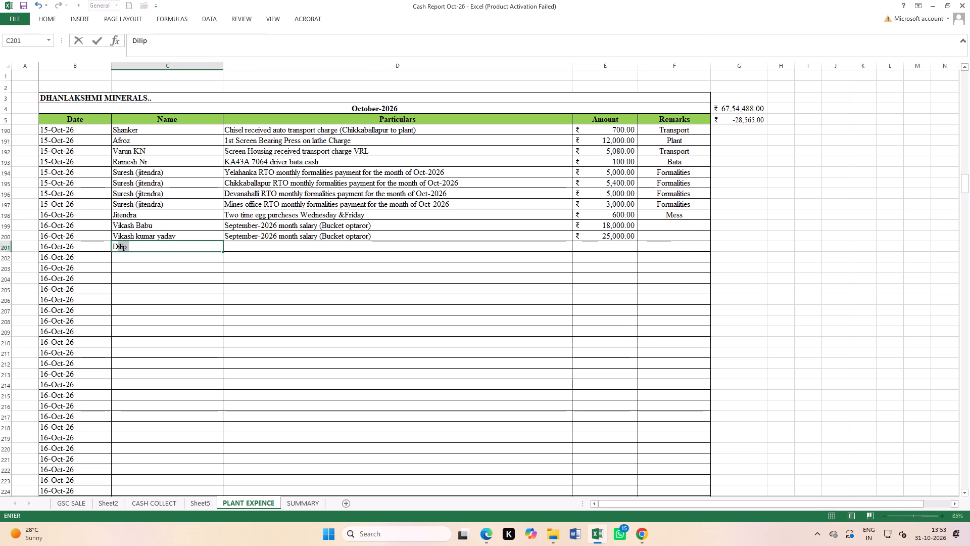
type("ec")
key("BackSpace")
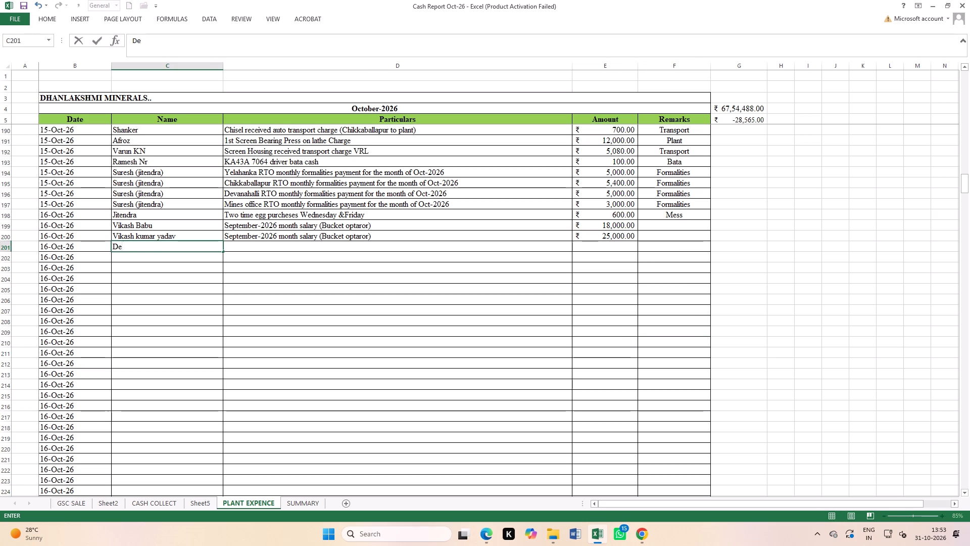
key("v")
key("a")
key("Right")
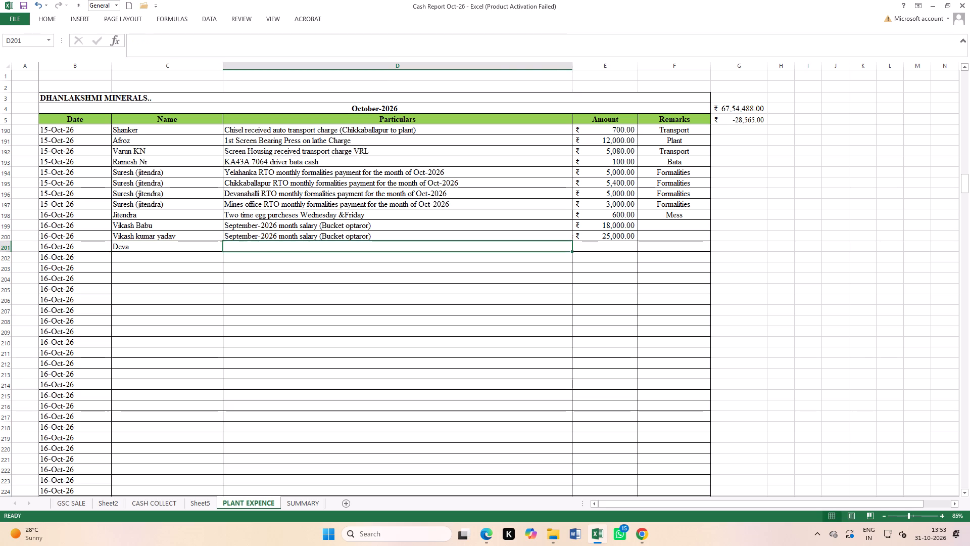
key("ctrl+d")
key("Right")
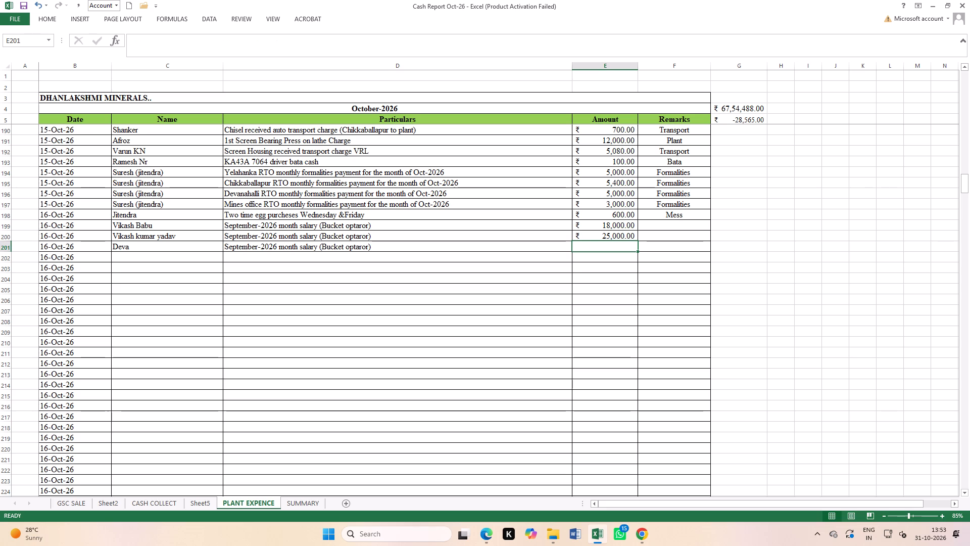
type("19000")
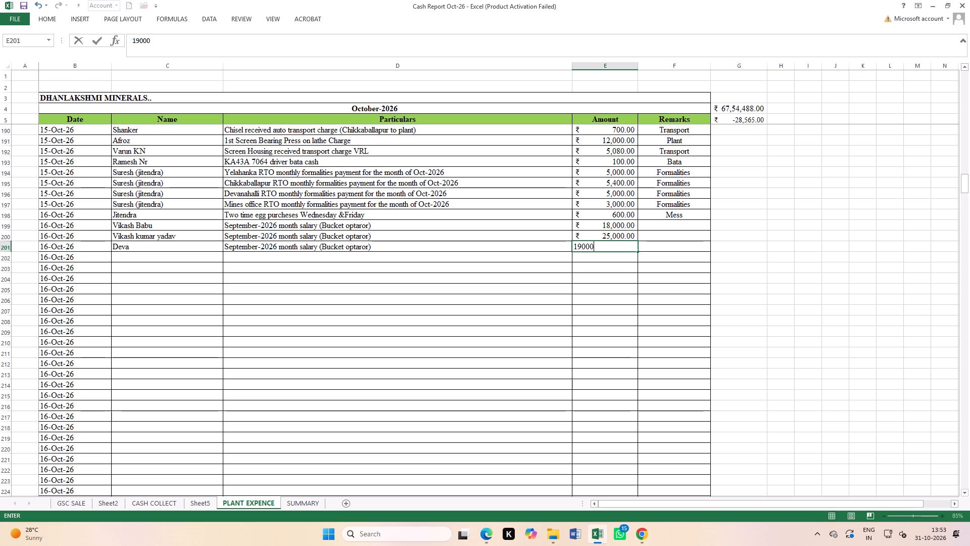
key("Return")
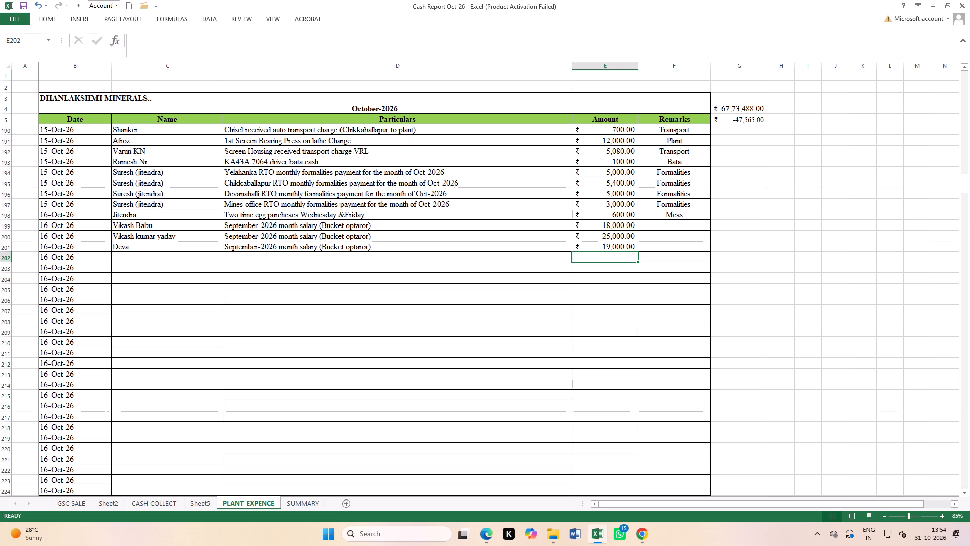
Enter the name David in C202.
left_click(166, 259)
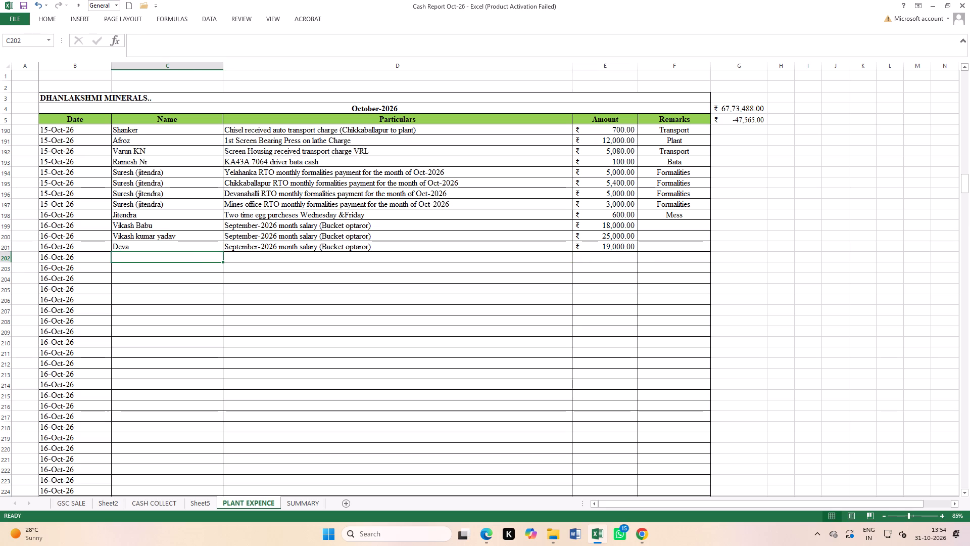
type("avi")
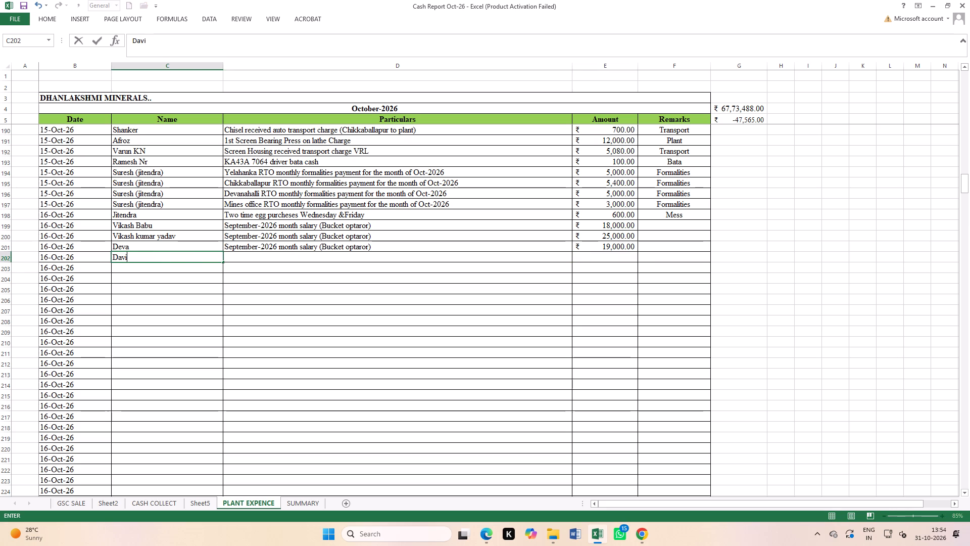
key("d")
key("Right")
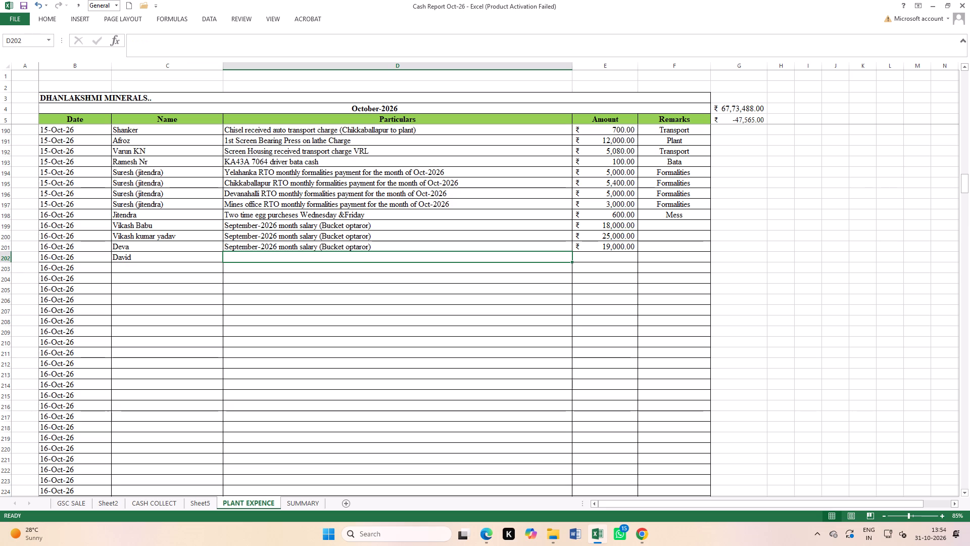
Copy the salary particulars into D202 and change the wording to "September-2026 month salary (Breaker optaror)".
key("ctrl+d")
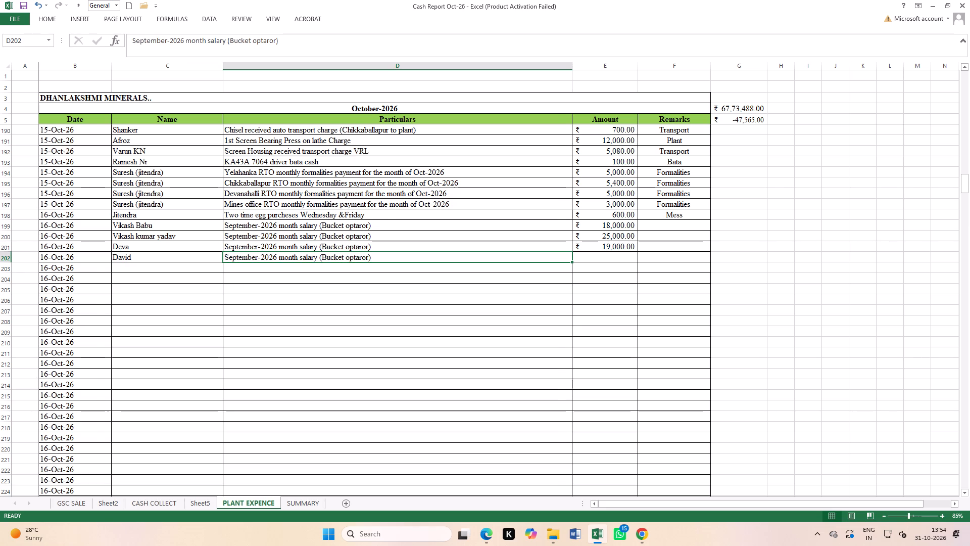
double_click(343, 257)
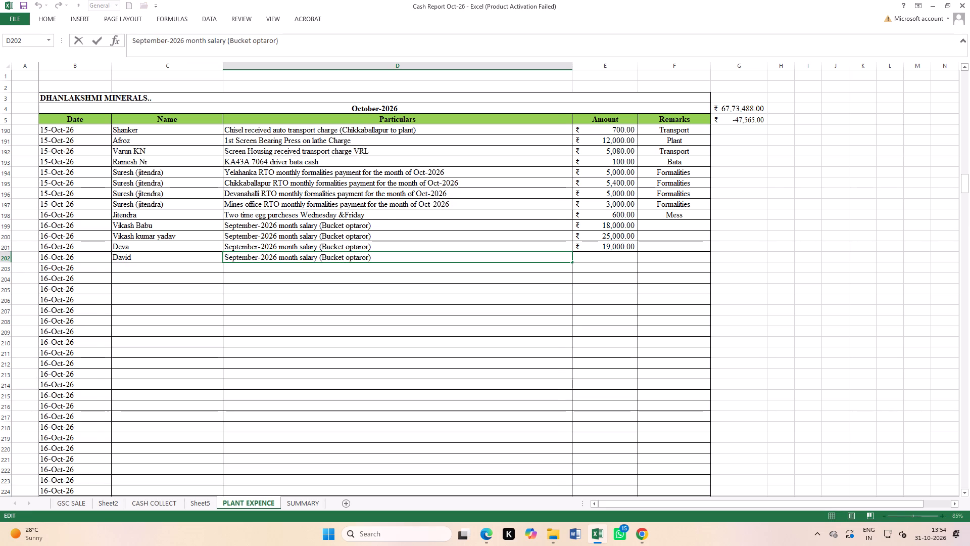
key("BackSpace")
key("BackSpace")
key("BackSpace")
key("BackSpace")
key("BackSpace")
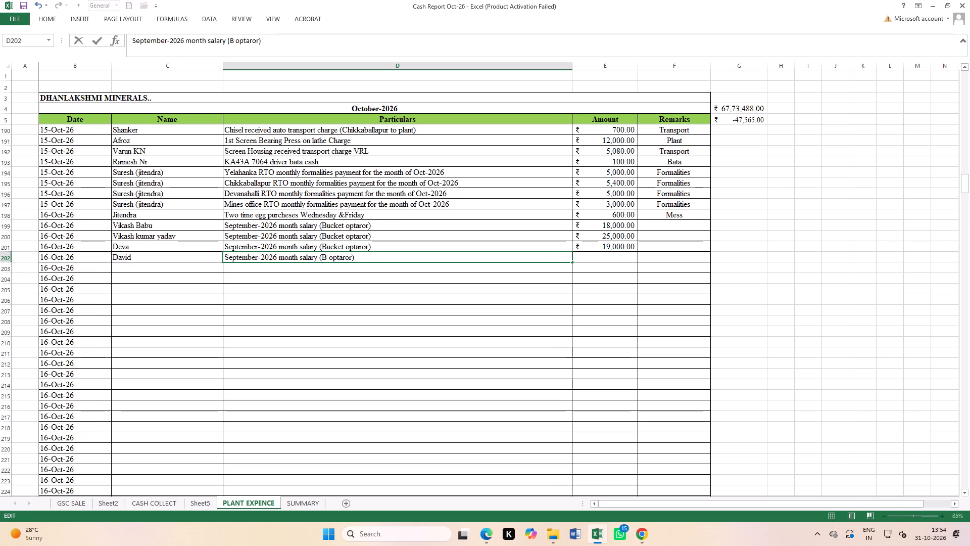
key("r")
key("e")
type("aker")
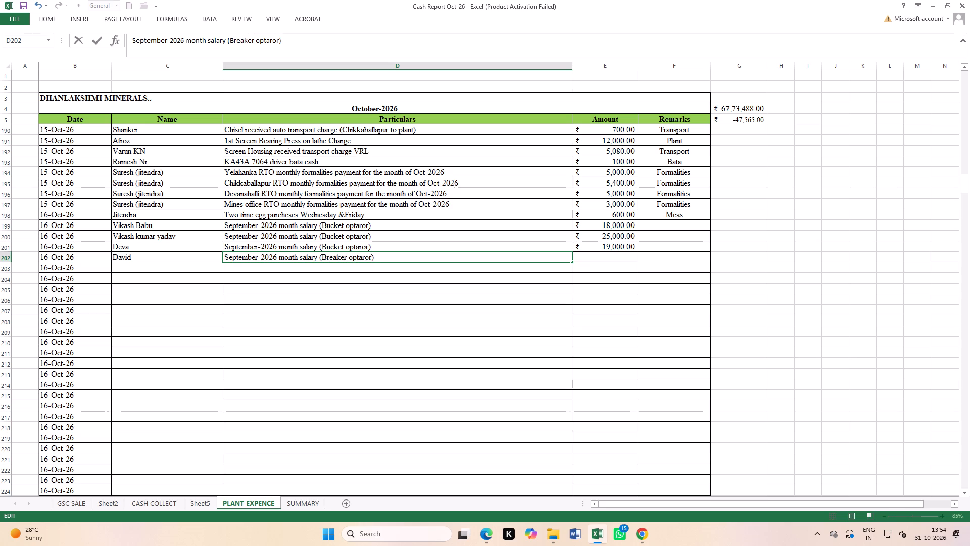
left_click(490, 358)
left_click(614, 257)
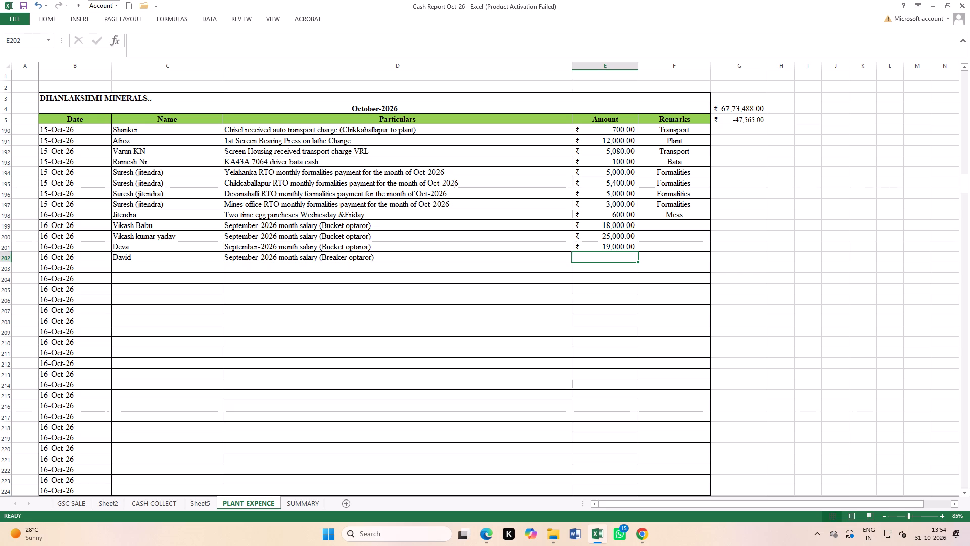
left_click(436, 306)
left_click(596, 258)
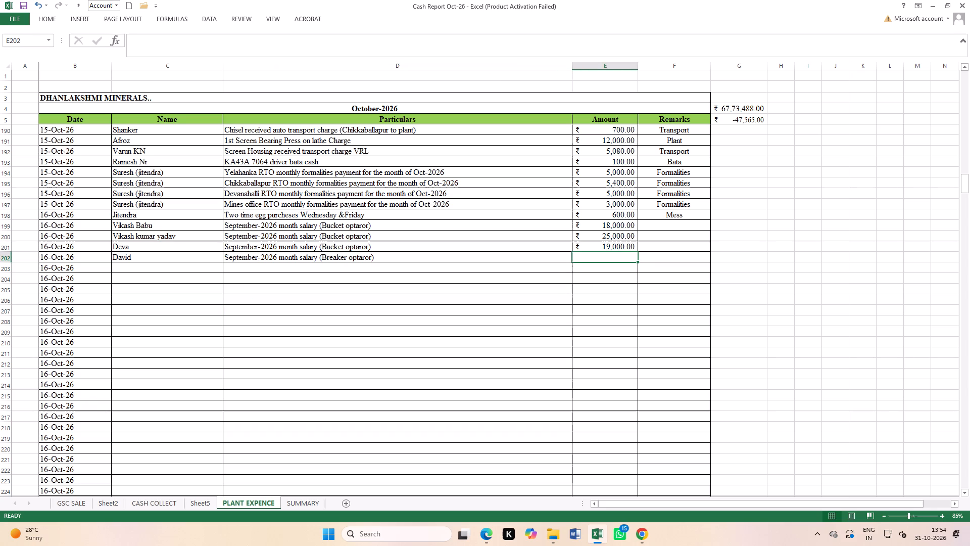
Enter the second breaker operator's name in C203 and copy the breaker operator salary particulars from above into D203.
left_click(146, 267)
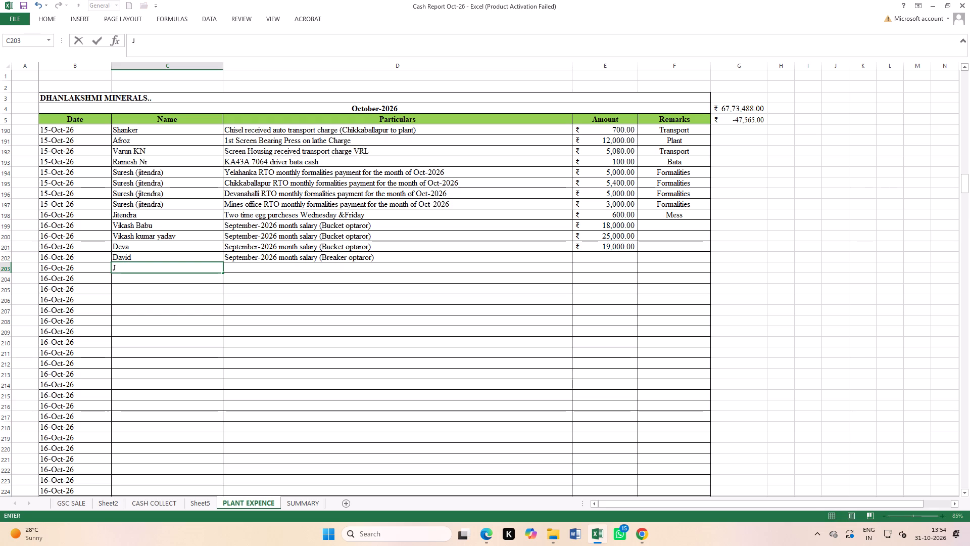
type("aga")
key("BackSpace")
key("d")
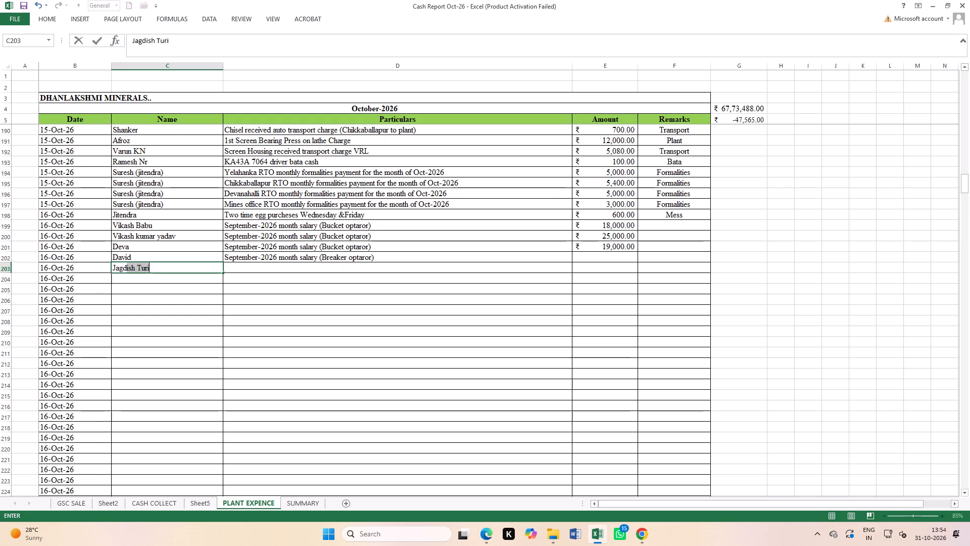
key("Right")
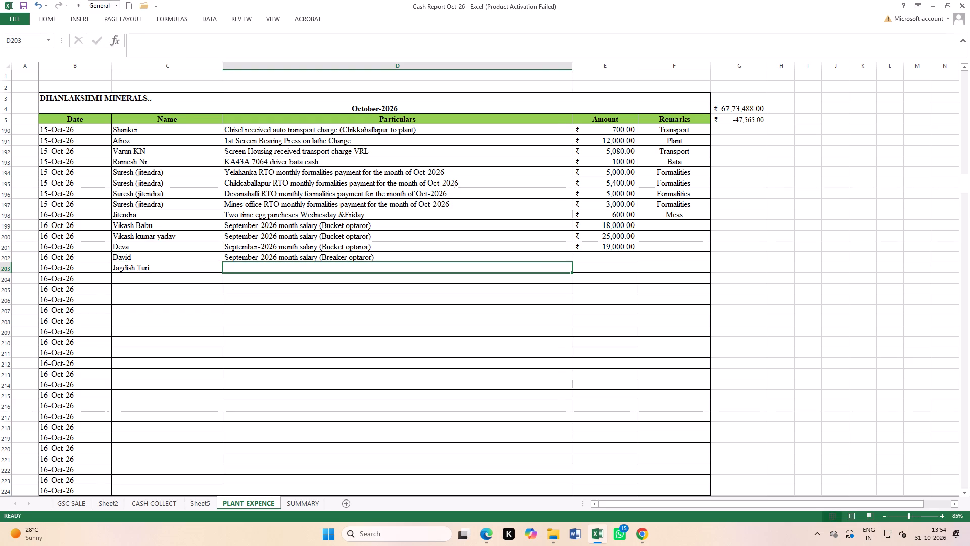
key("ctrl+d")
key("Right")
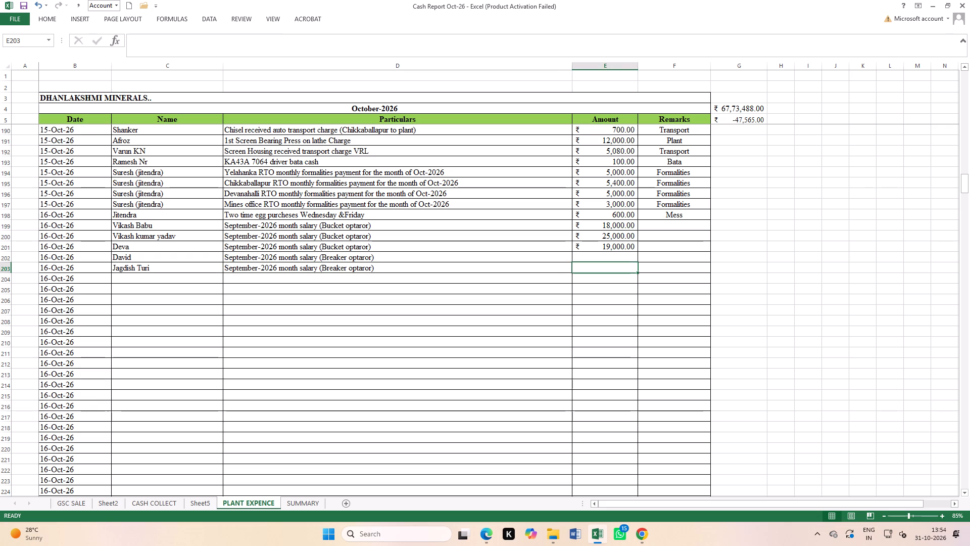
Set the two breaker operators' salary amounts to 18000 in E202 and 11500 in E203.
left_click(624, 259)
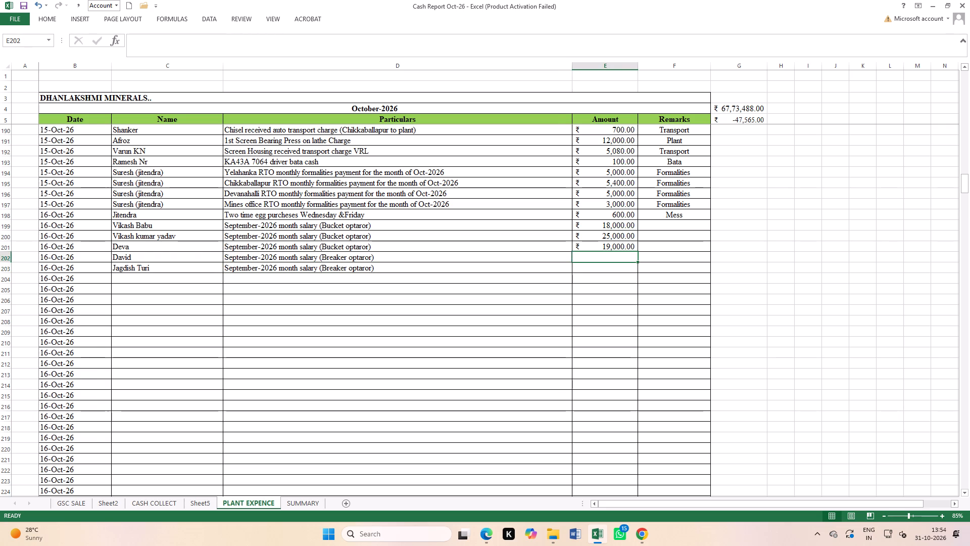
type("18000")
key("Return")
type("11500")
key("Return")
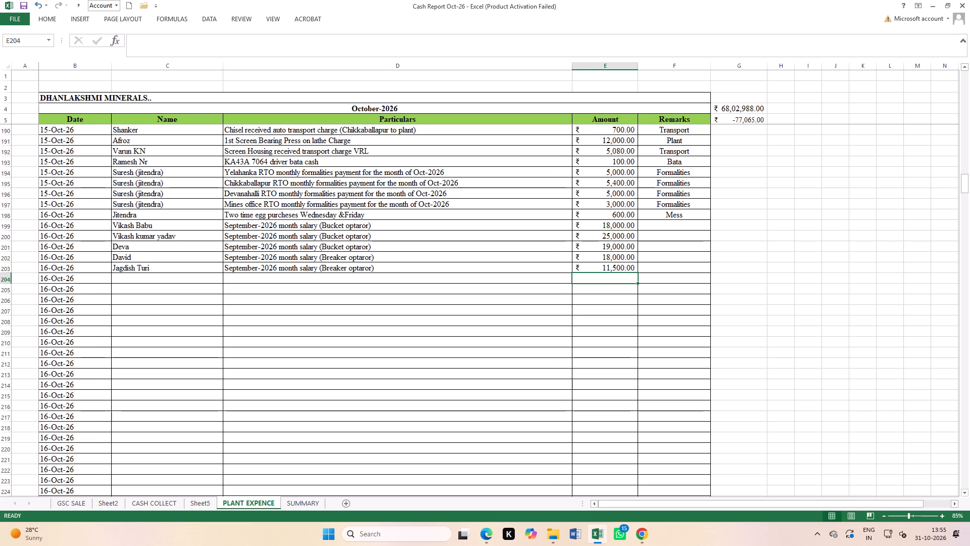
Enter the next employee's name in C204 and copy the "September-2026 month salary (Breaker optaror)" particulars from above into D204.
left_click(156, 281)
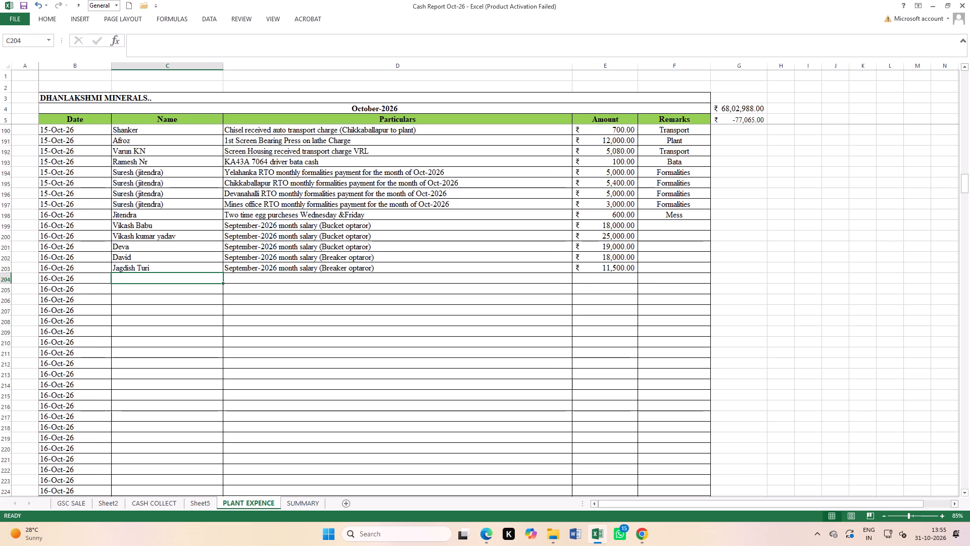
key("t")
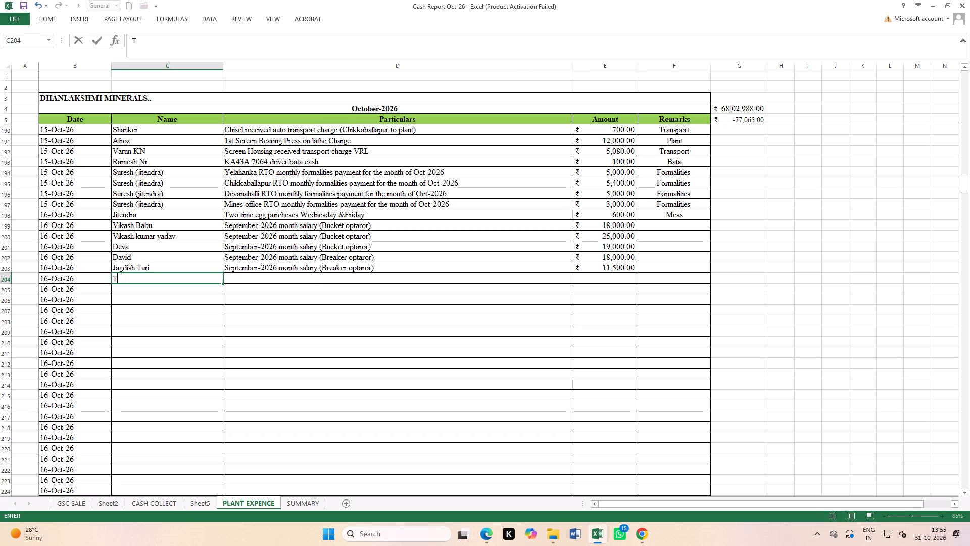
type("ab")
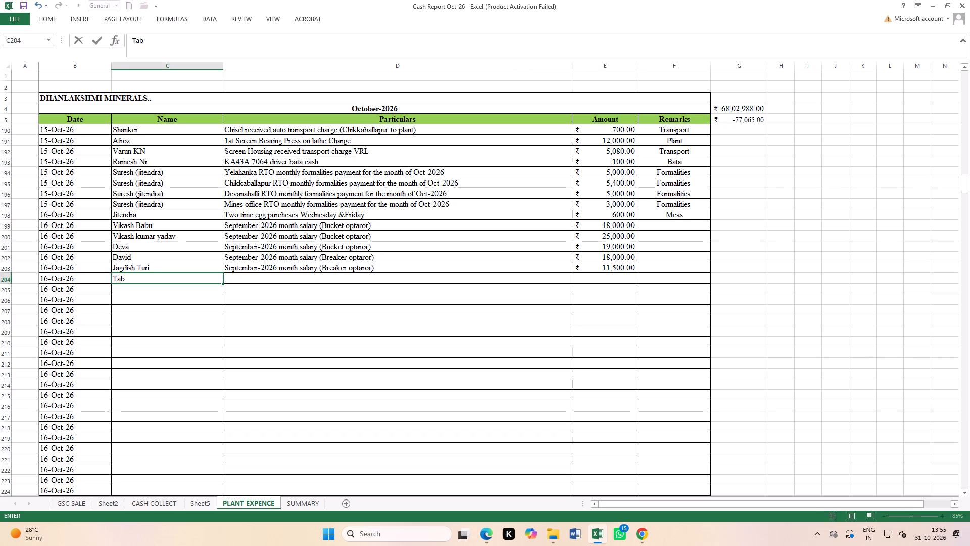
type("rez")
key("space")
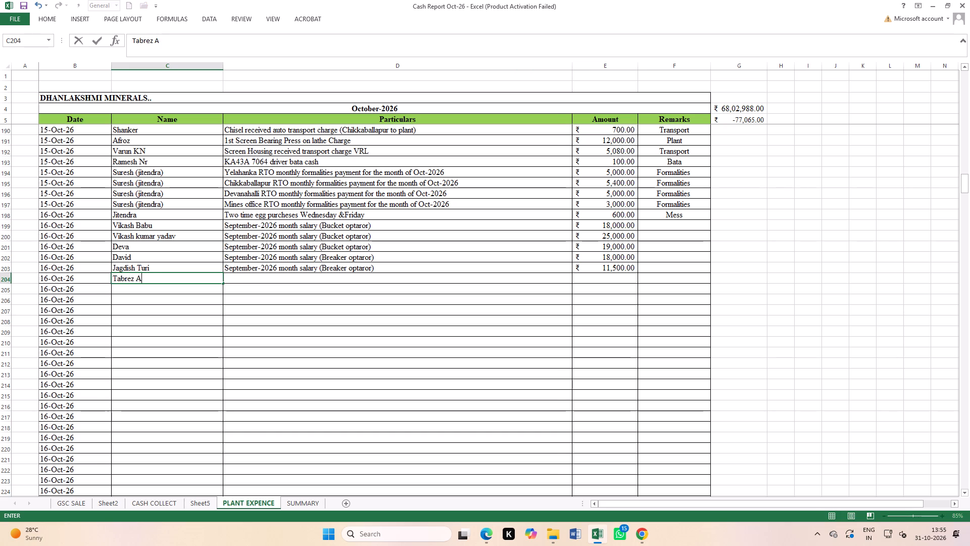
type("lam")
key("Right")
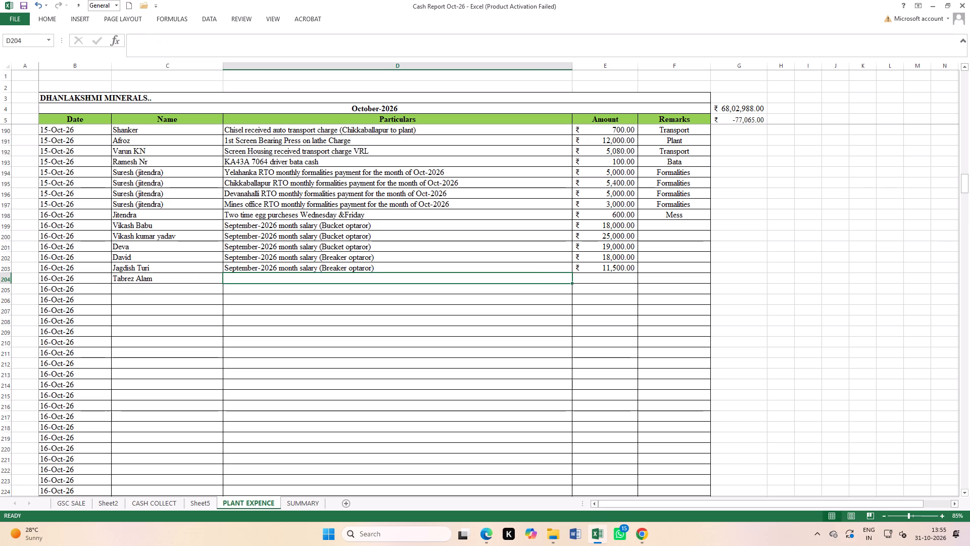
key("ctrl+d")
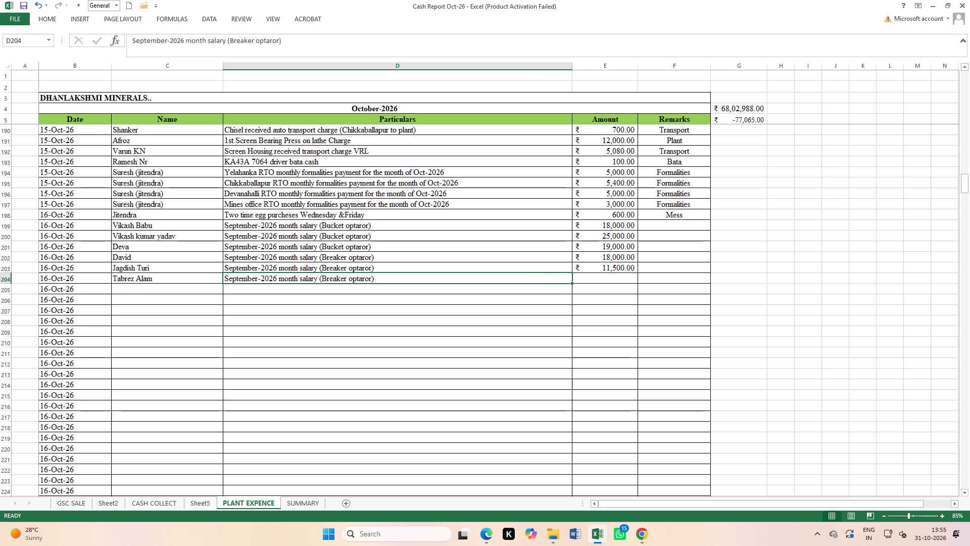
Change the particulars in D204 to "September-2026 month salary (Quarry Helper)".
double_click(323, 277)
left_click_drag(323, 277, 353, 277)
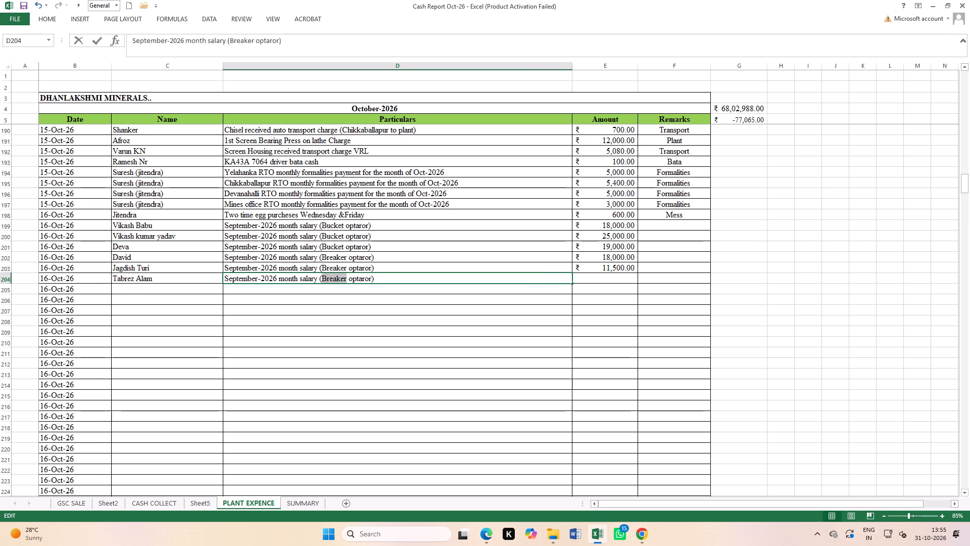
left_click_drag(353, 277, 372, 277)
key("BackSpace")
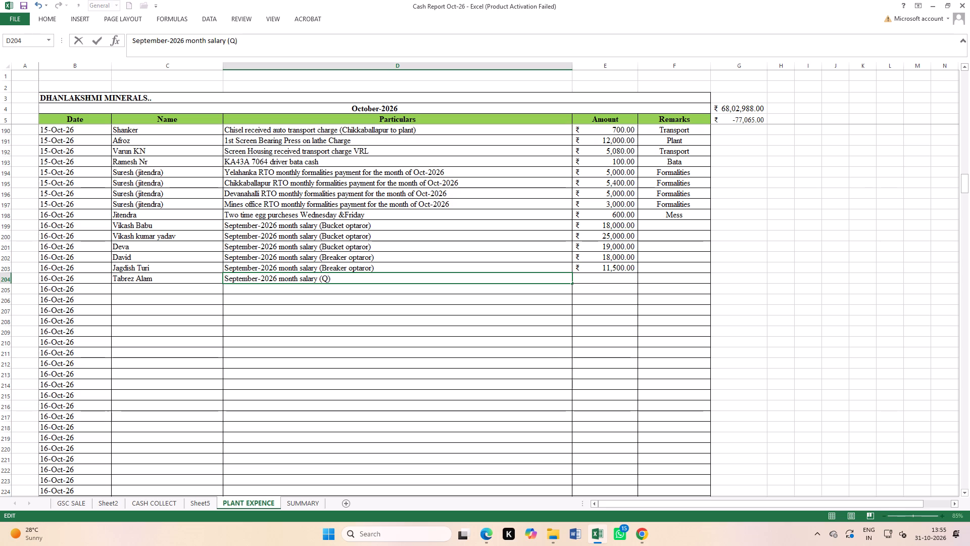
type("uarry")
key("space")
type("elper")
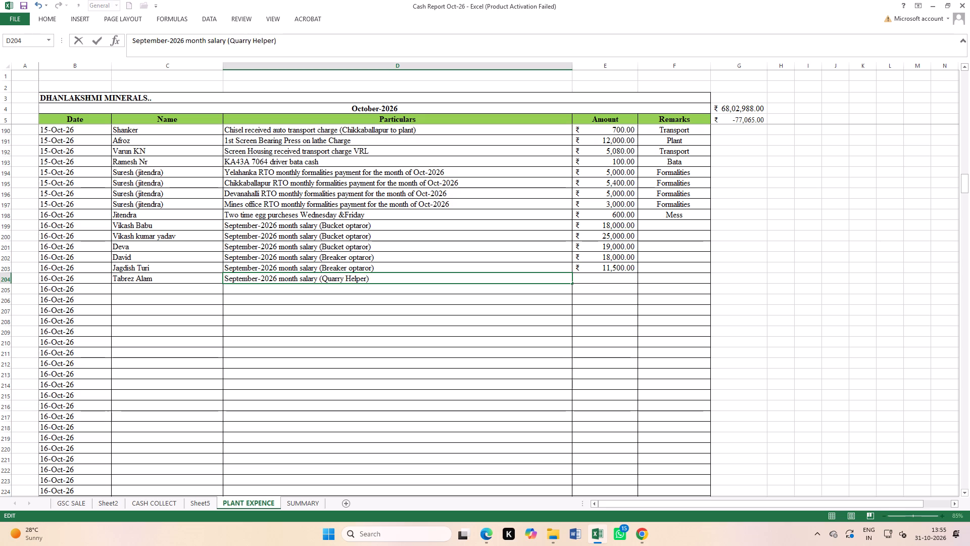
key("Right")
Enter the two quarry helpers' salary amounts, 2200 in E204 and 12000 in E205.
left_click(613, 278)
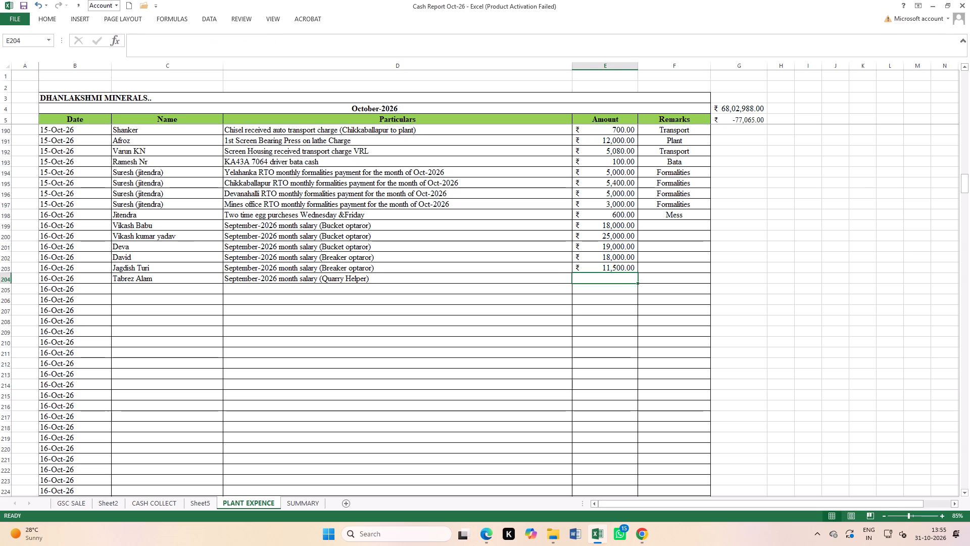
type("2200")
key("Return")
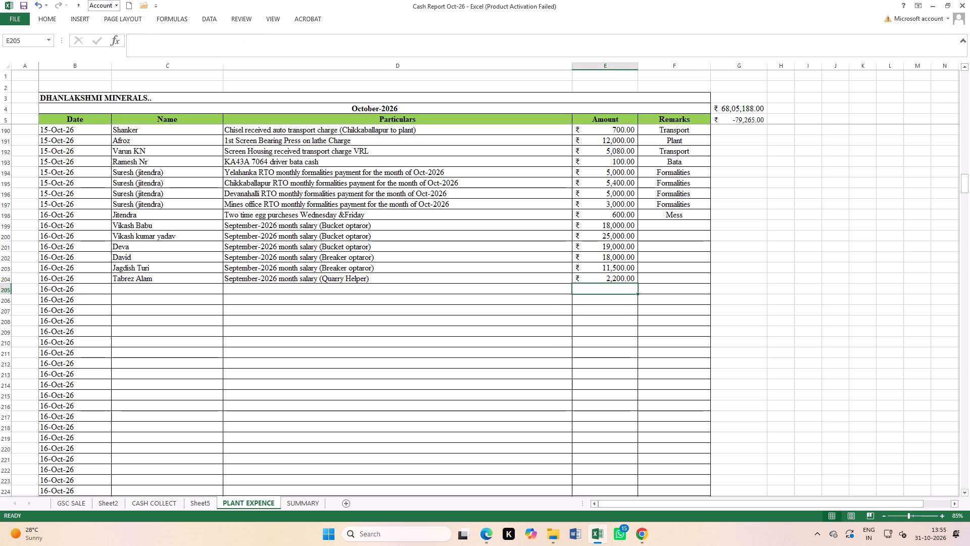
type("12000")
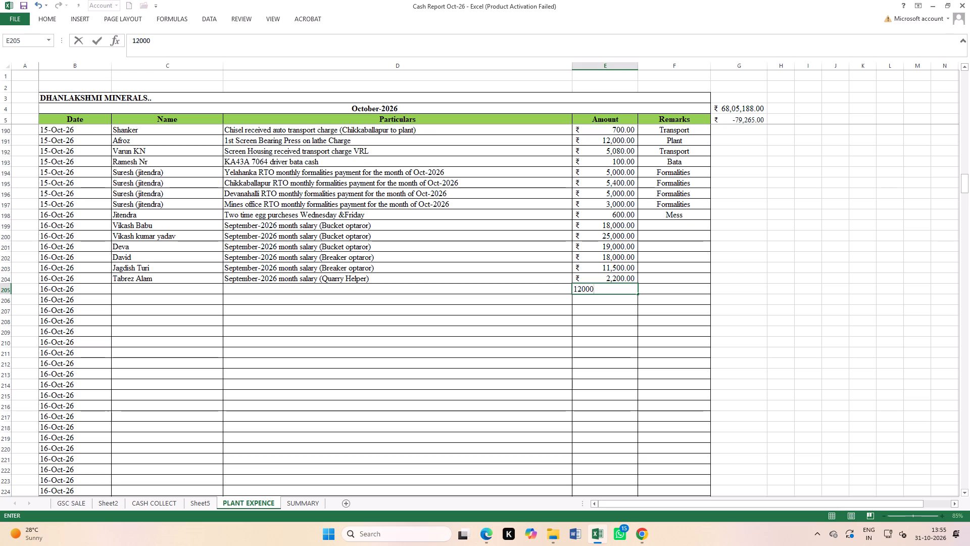
left_click(520, 324)
Copy the quarry helper salary particulars from above into D205 and enter the second quarry helper's name in C205.
left_click(380, 290)
key("ctrl+d")
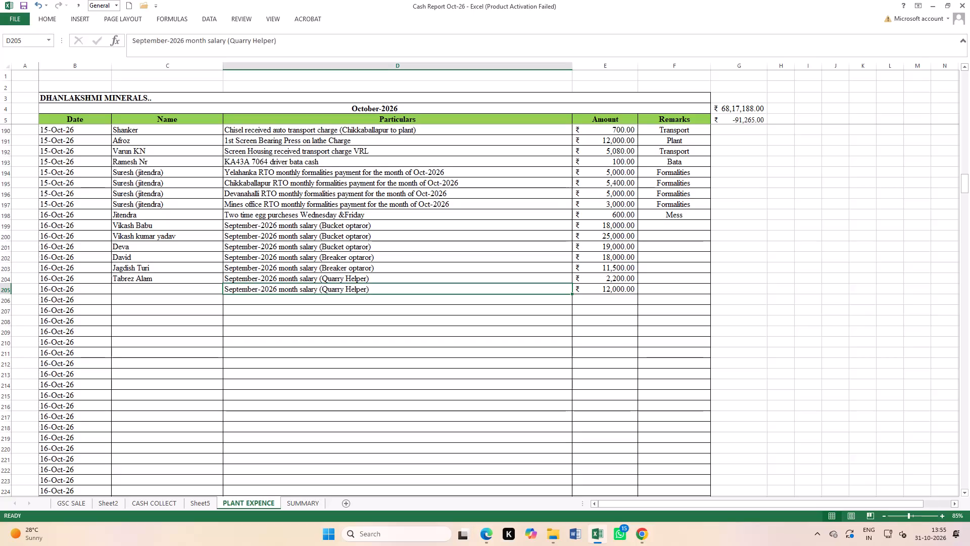
left_click(183, 287)
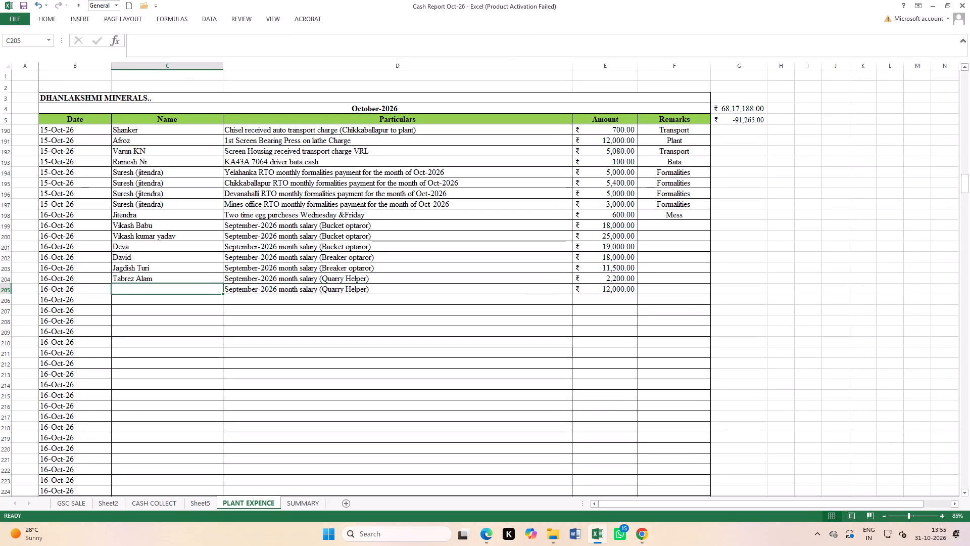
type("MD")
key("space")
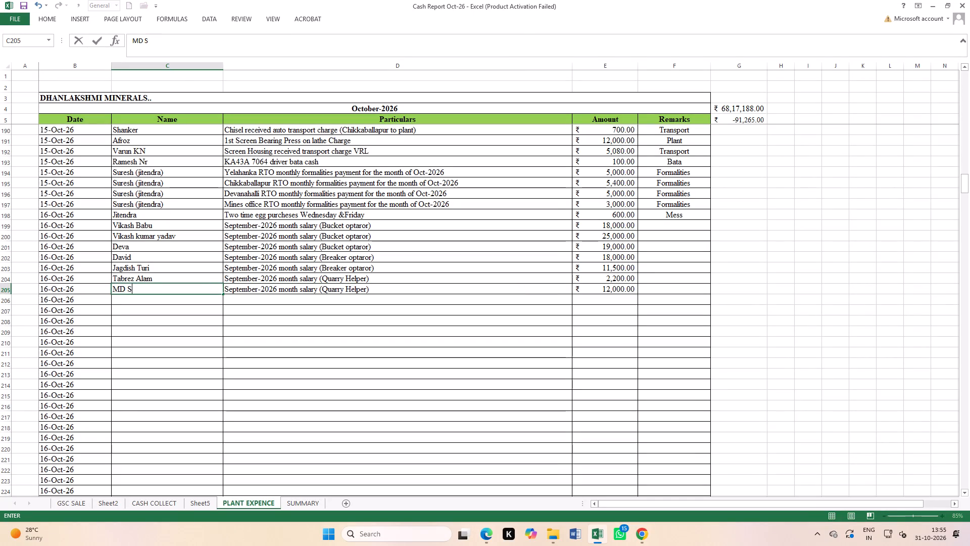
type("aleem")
left_click(335, 324)
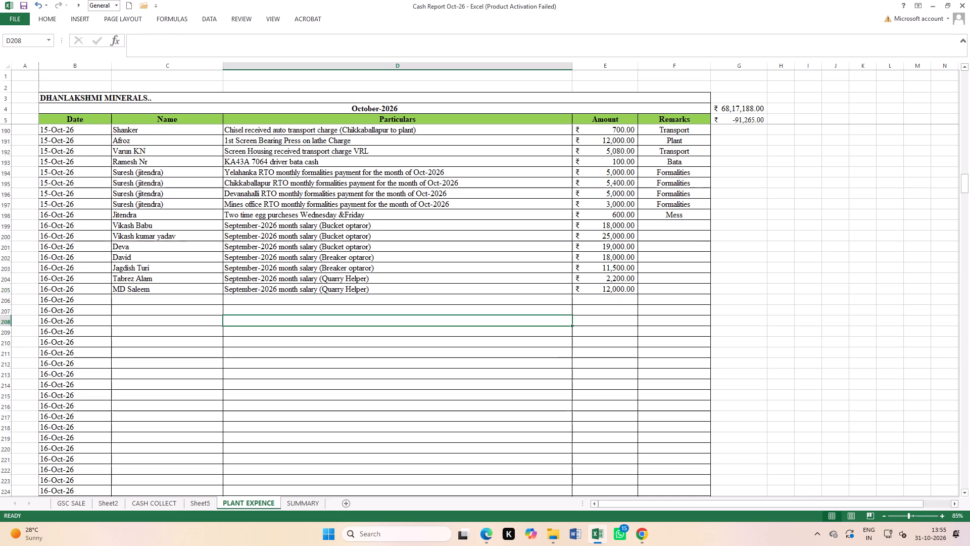
Check the sum of the September salary amounts in E199:E205.
left_click_drag(615, 223, 614, 285)
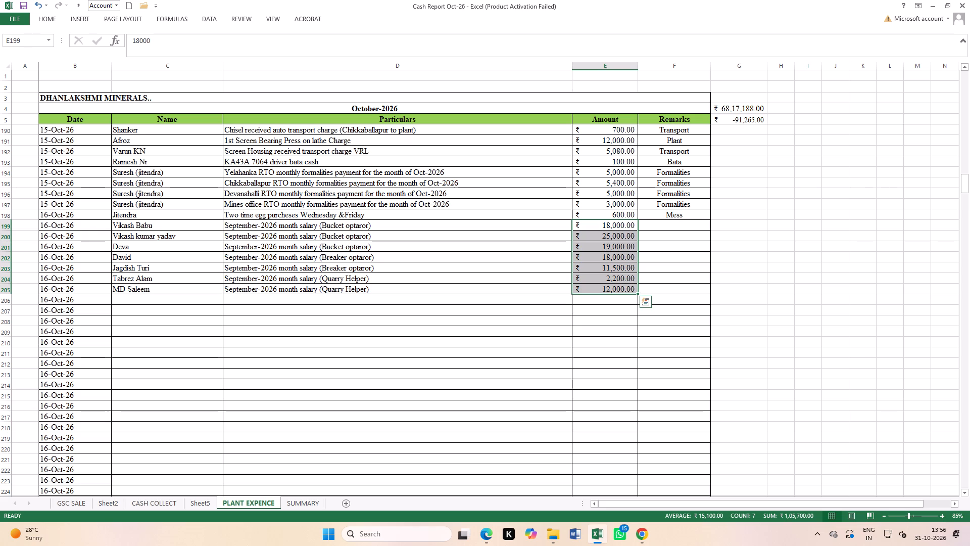
left_click(525, 357)
Enter the next employee's name in C206, copy the salary particulars into D206 and reword them to "September-2026 month salary (Loader oprator)".
left_click(142, 300)
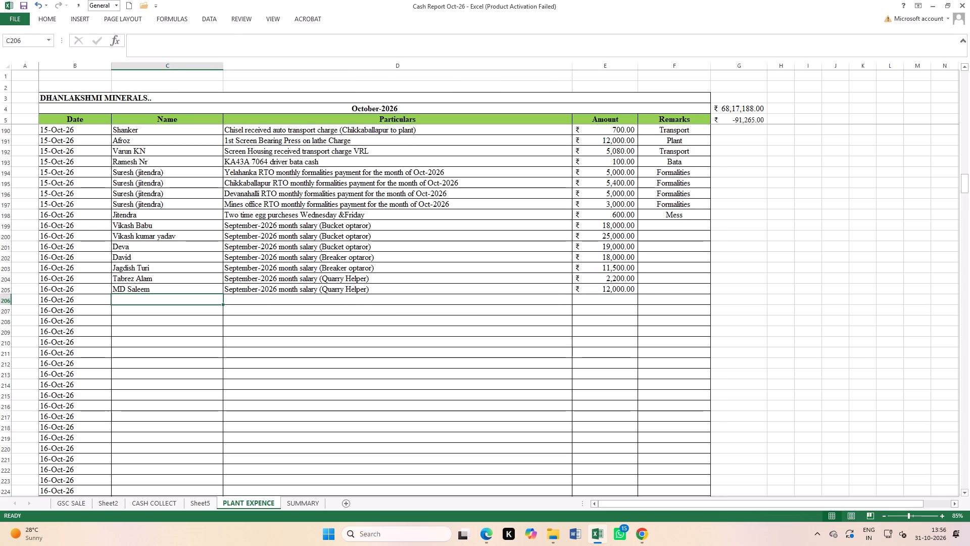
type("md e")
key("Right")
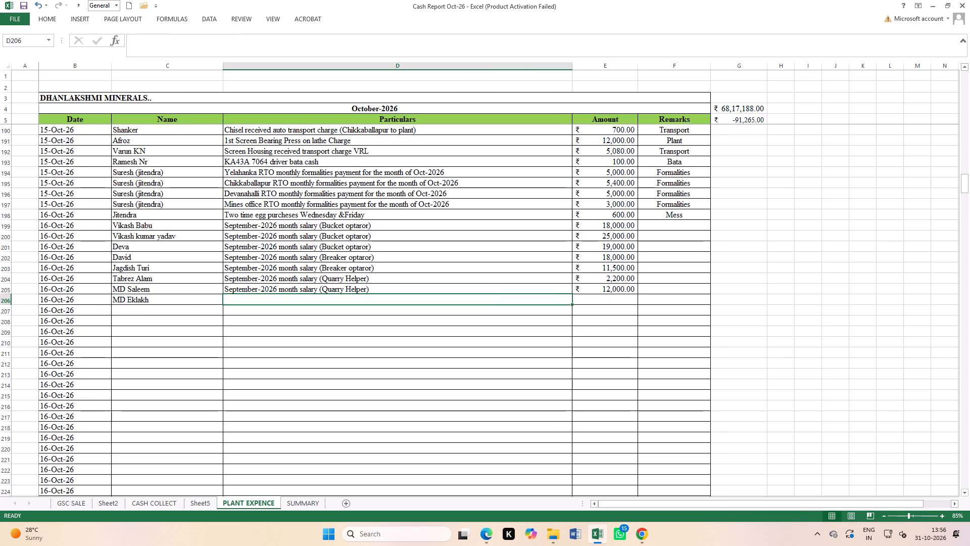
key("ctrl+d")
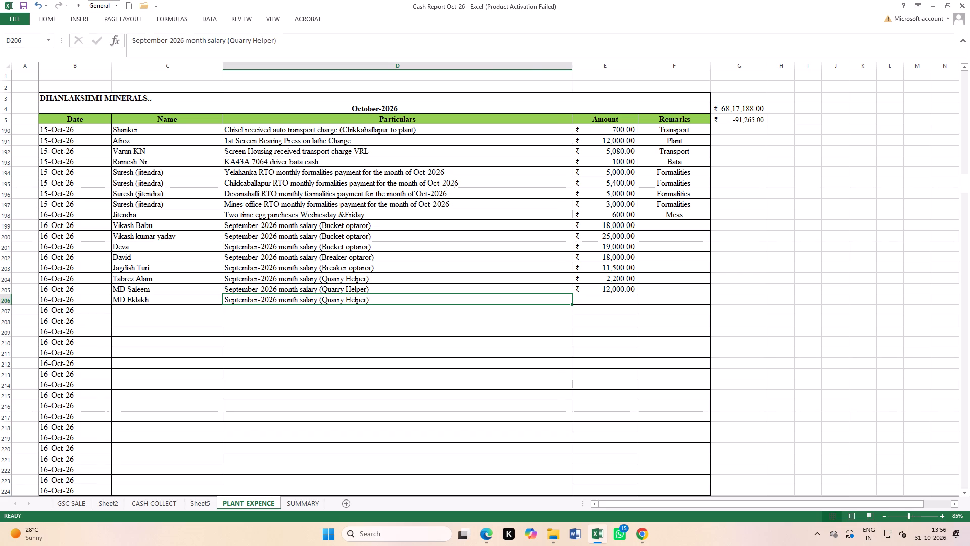
left_click(323, 299)
left_click_drag(323, 299, 356, 296)
left_click_drag(356, 296, 366, 296)
key("BackSpace")
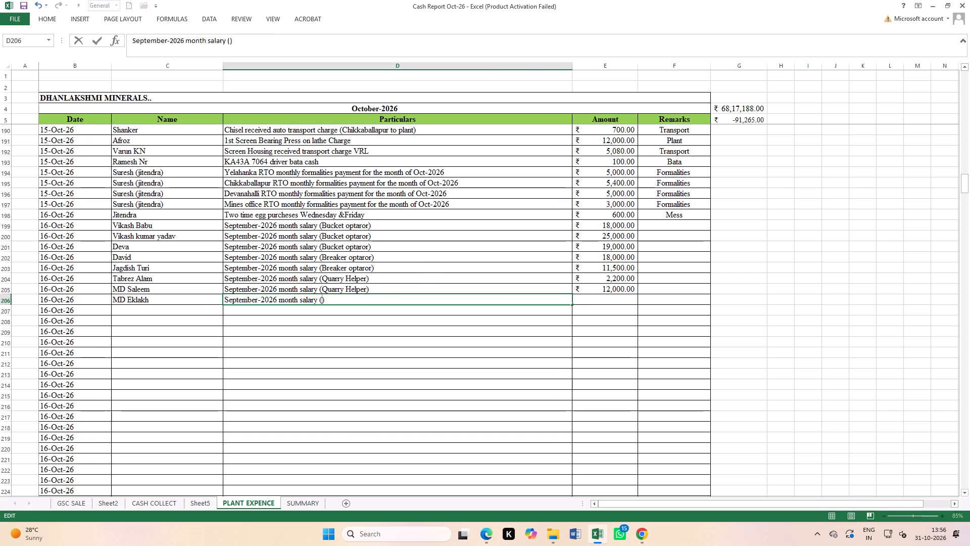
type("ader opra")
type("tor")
Enter the salary amounts 22000 in E206, 15500 in E207 and 21467 in E208.
left_click(616, 298)
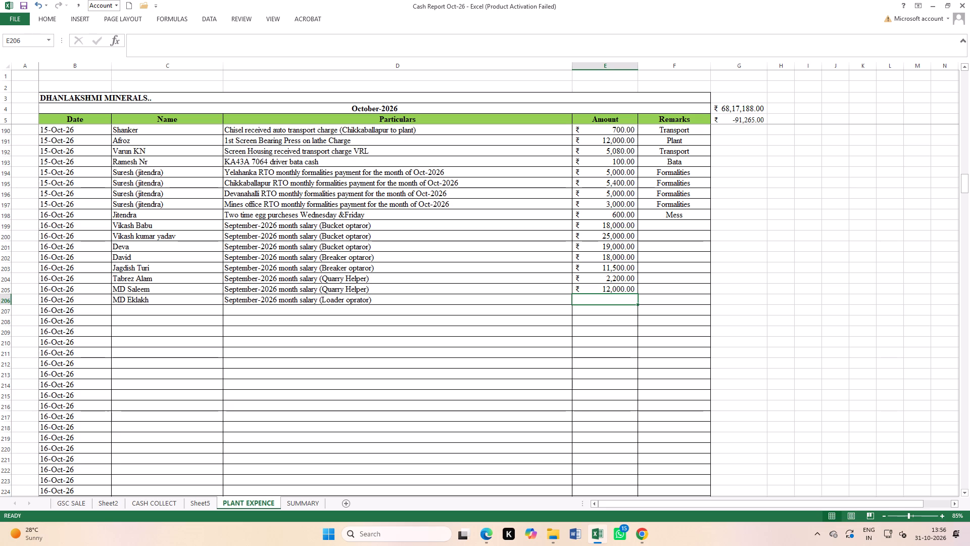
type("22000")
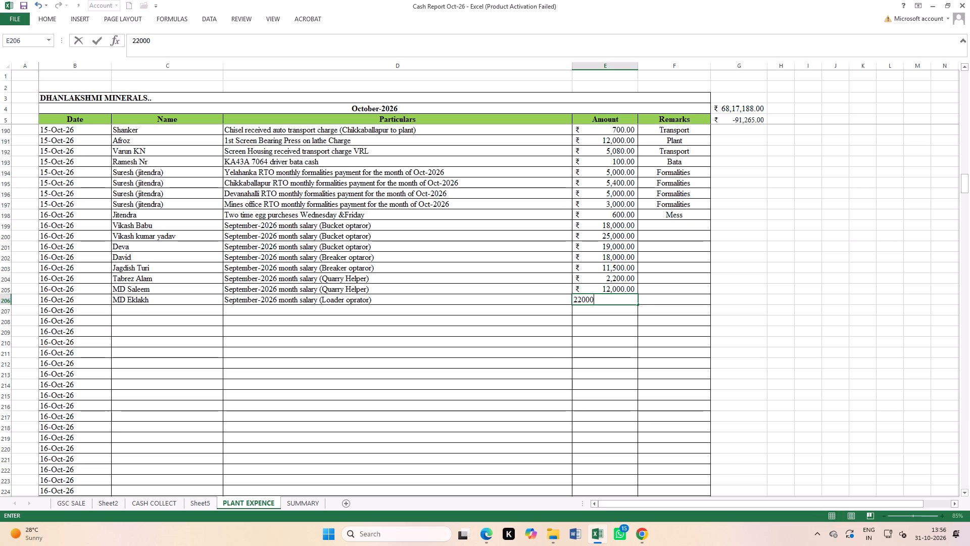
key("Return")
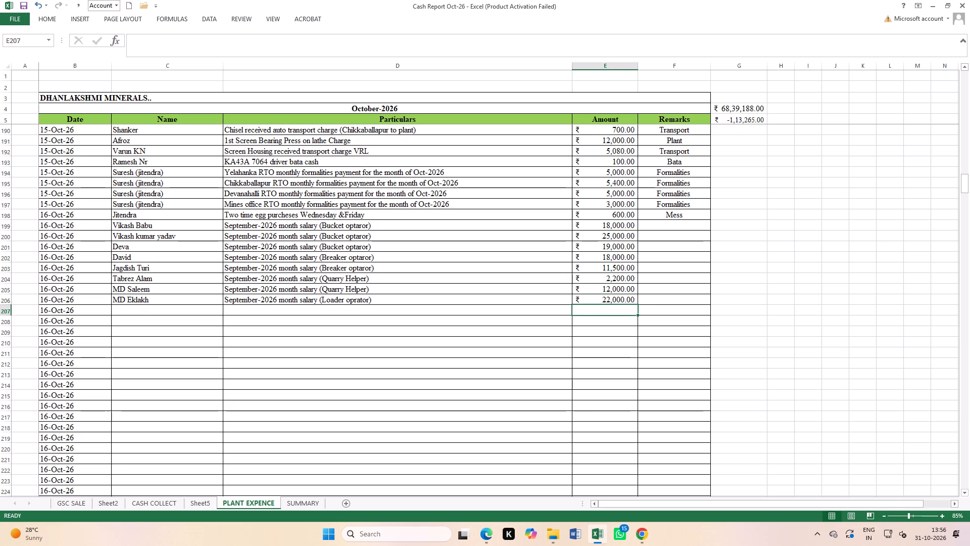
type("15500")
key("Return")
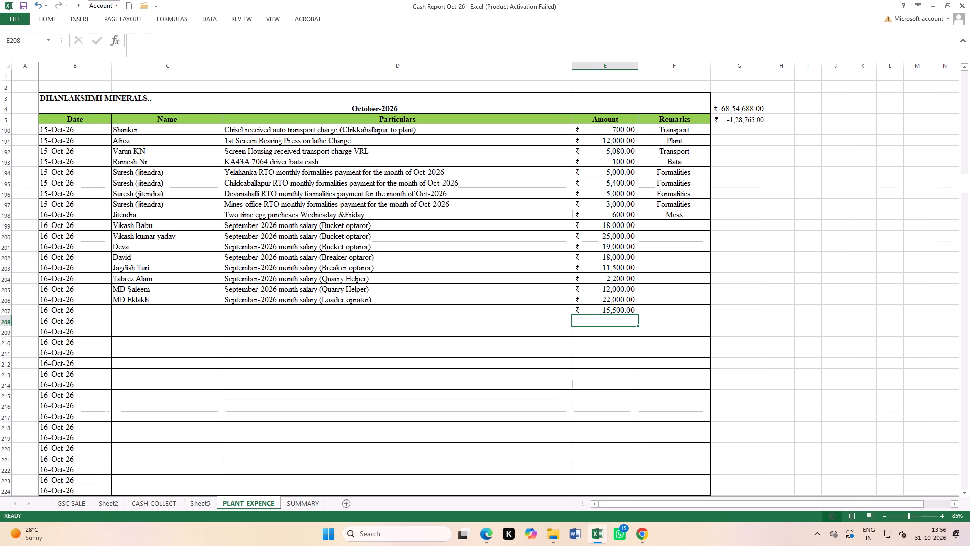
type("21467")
left_click(400, 394)
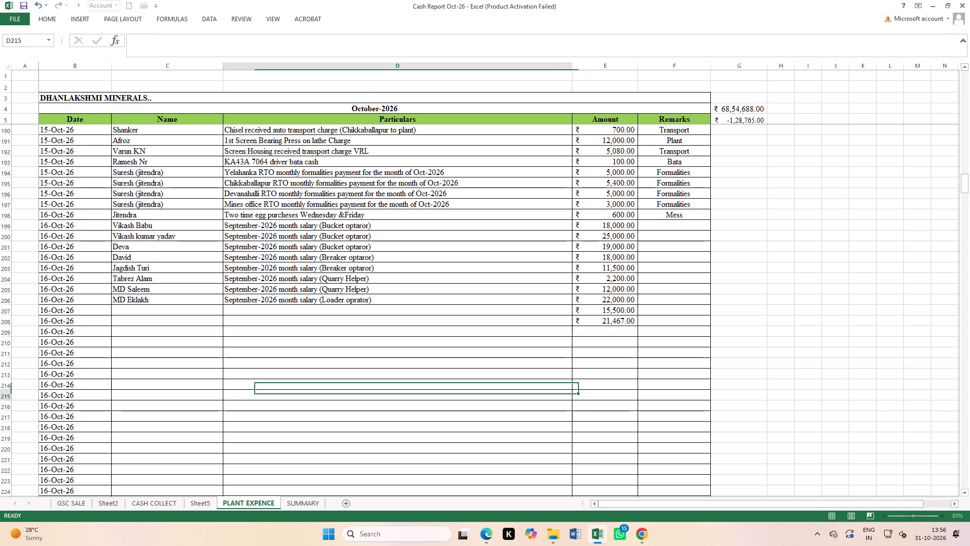
Enter the next two employees' names in C207 and C208, beside the 15500 and 21467 amounts.
left_click(188, 310)
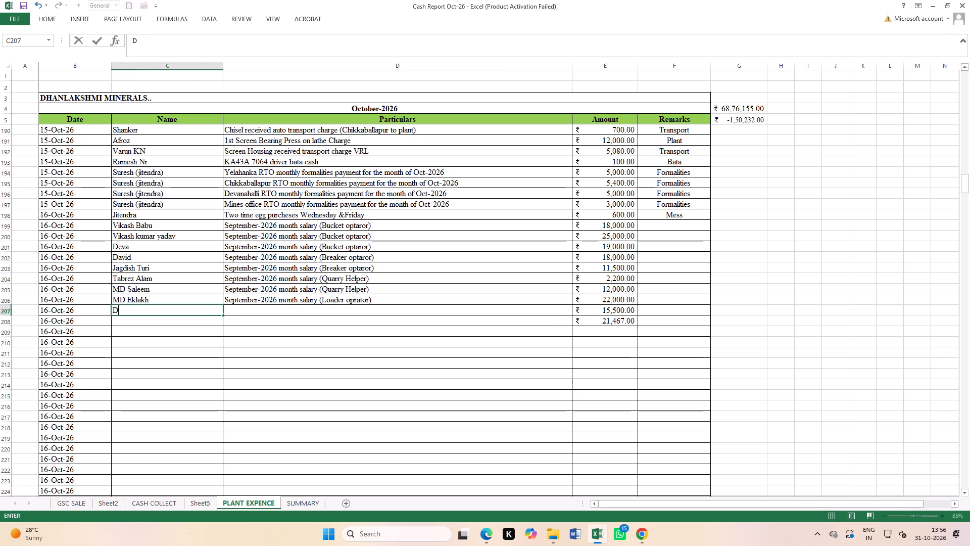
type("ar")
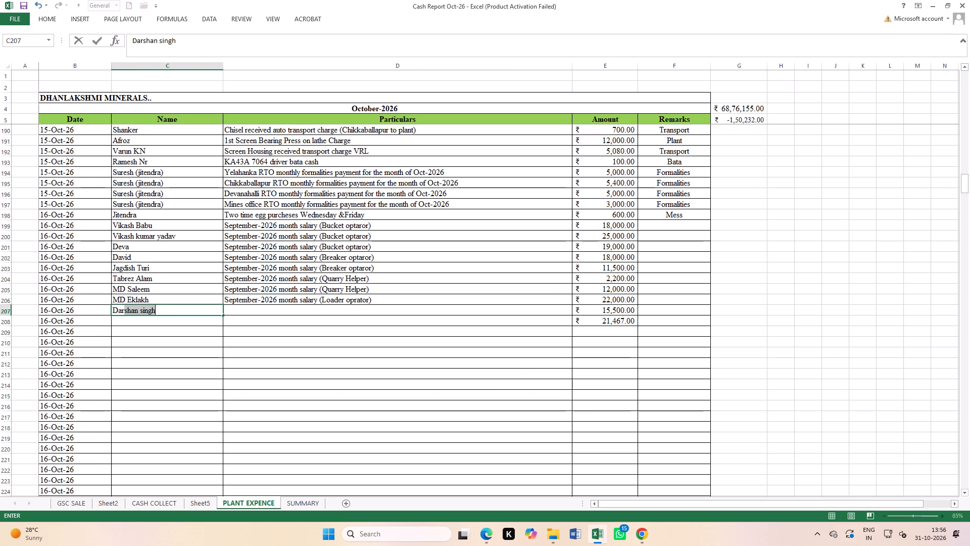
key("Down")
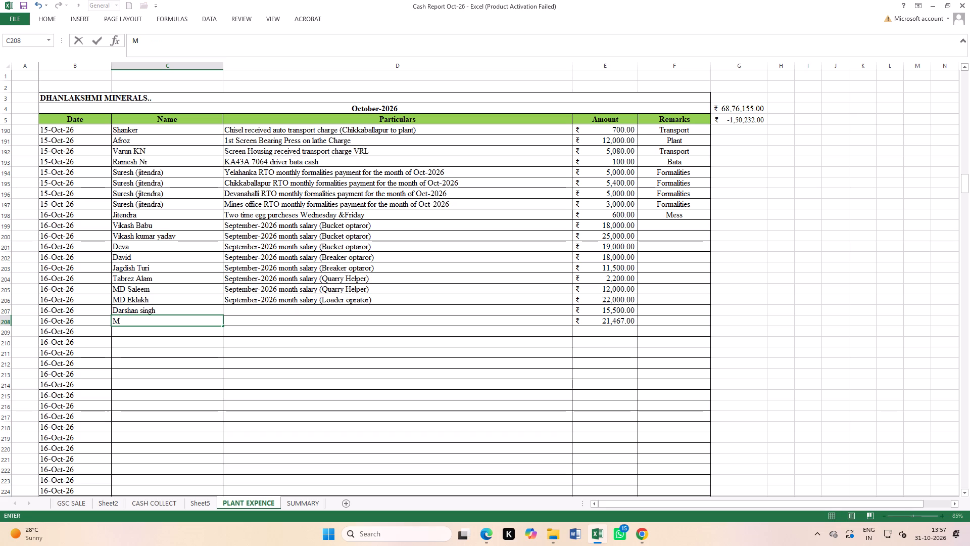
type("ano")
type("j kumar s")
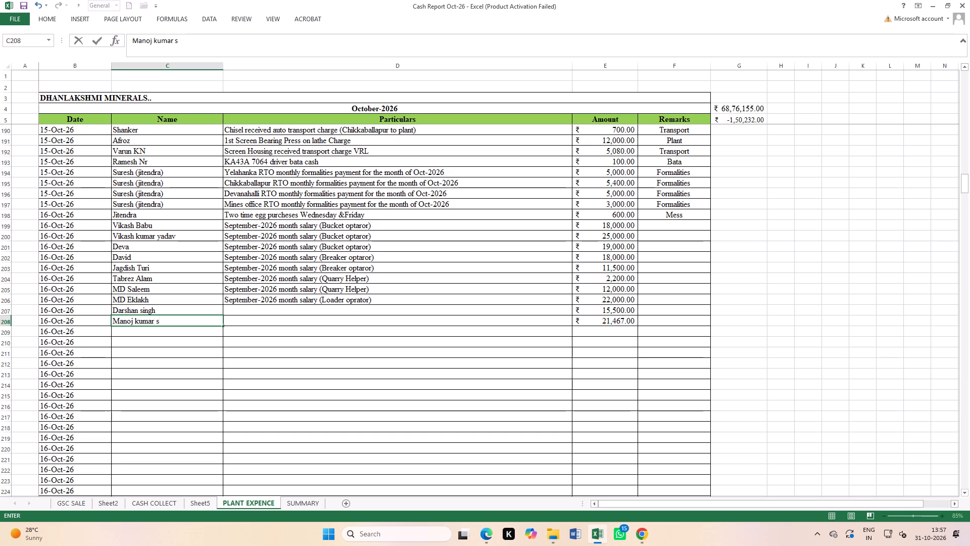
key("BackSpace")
left_click(289, 345)
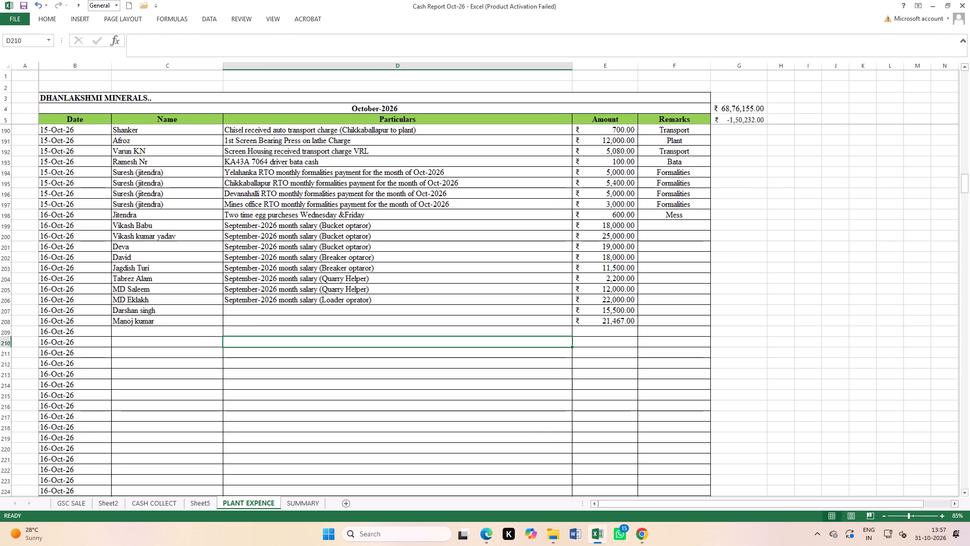
Fill the "September-2026 month salary (Loader oprator)" particulars from D206 down through D208.
left_click_drag(305, 301, 305, 320)
key("ctrl+d")
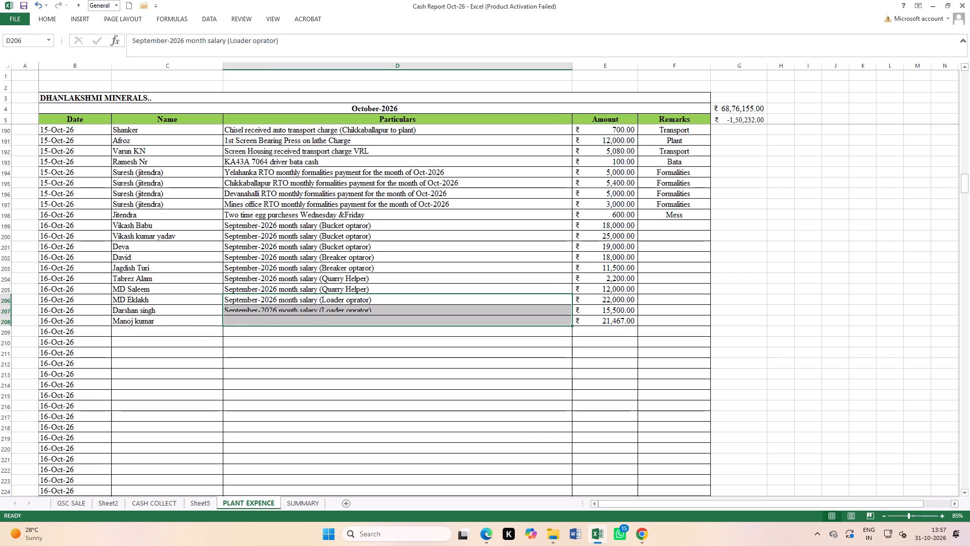
left_click(358, 359)
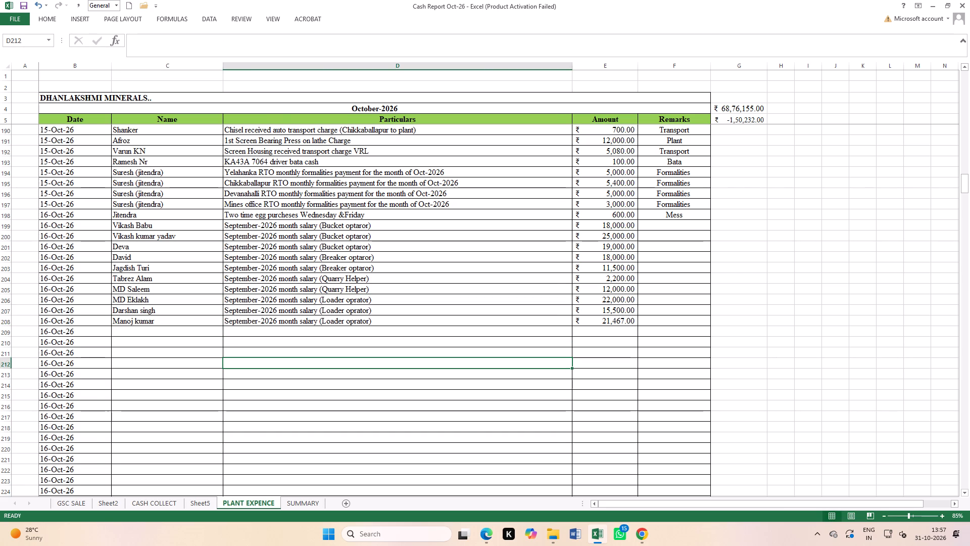
Change the particulars in D208 to "September-2026 month salary (Hyundai150 oprator)".
double_click(346, 321)
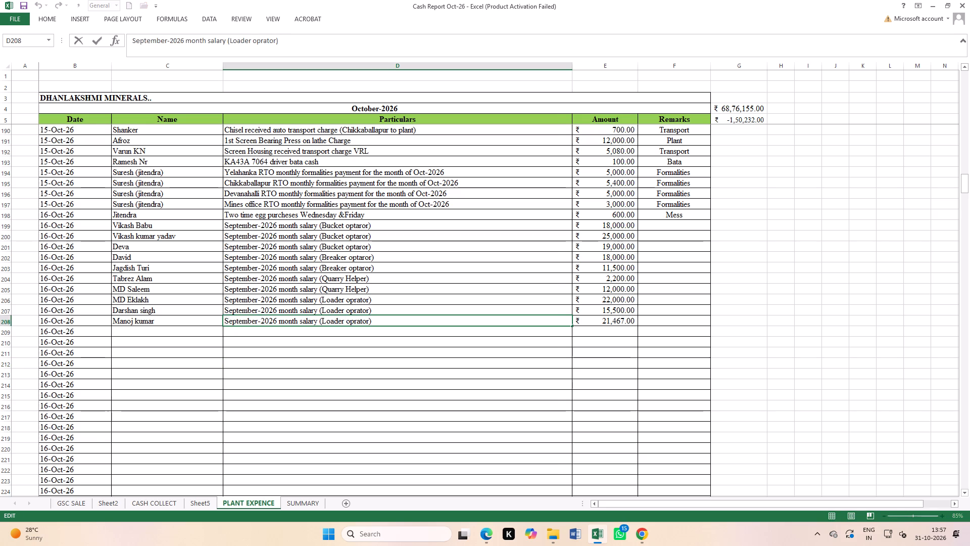
key("BackSpace")
key("BackSpace")
key("BackSpace")
key("BackSpace")
key("BackSpace")
key("BackSpace")
key("BackSpace")
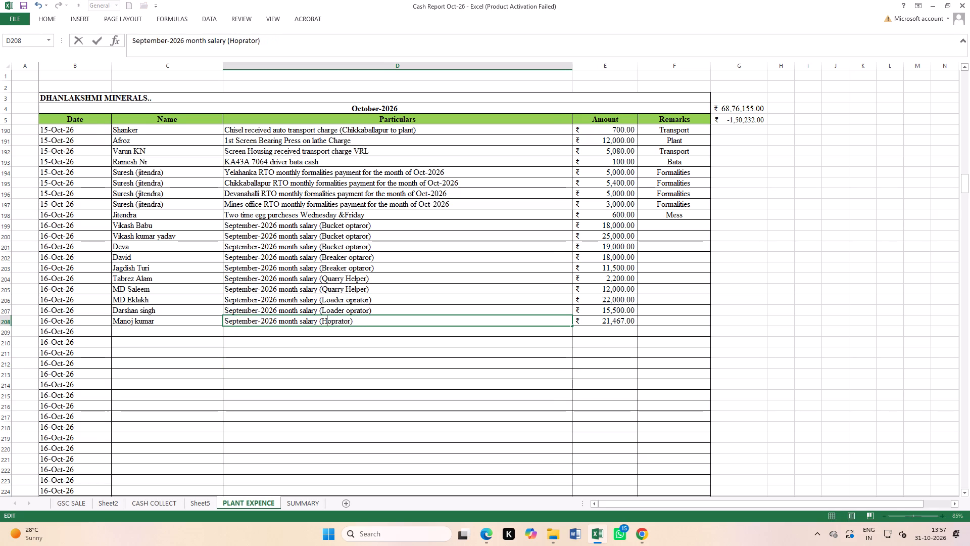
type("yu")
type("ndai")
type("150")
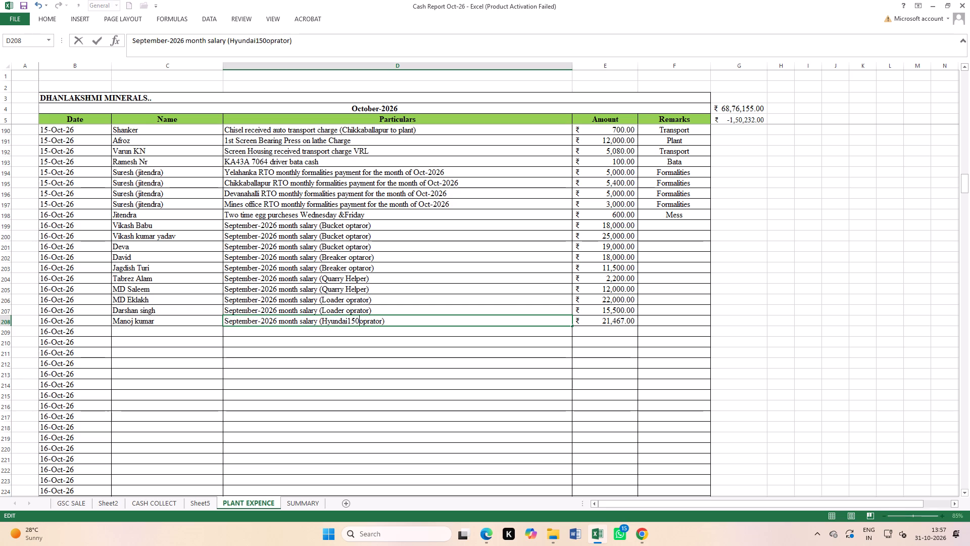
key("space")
left_click(492, 391)
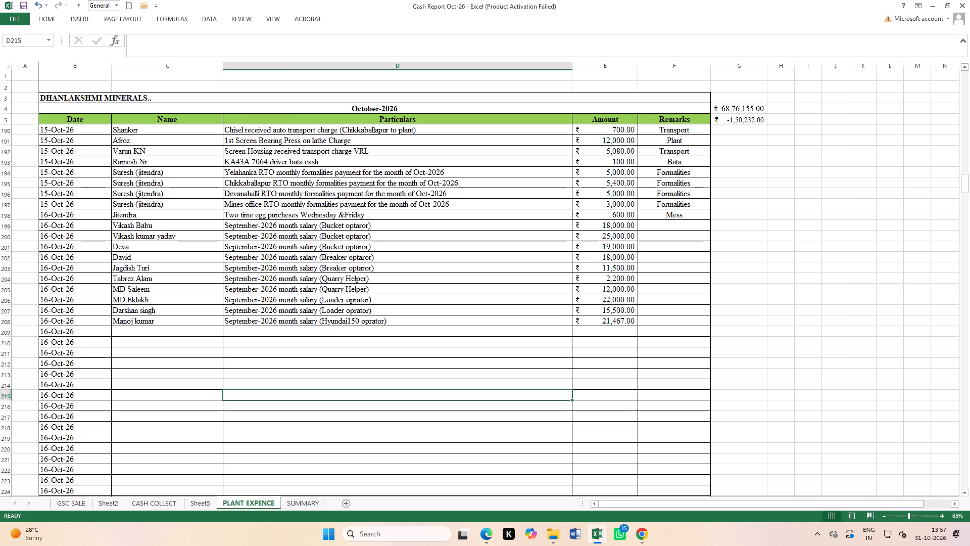
Enter the next employee's name in C209, on the 16-Oct-26 row below the 21,467 salary payment.
left_click(615, 331)
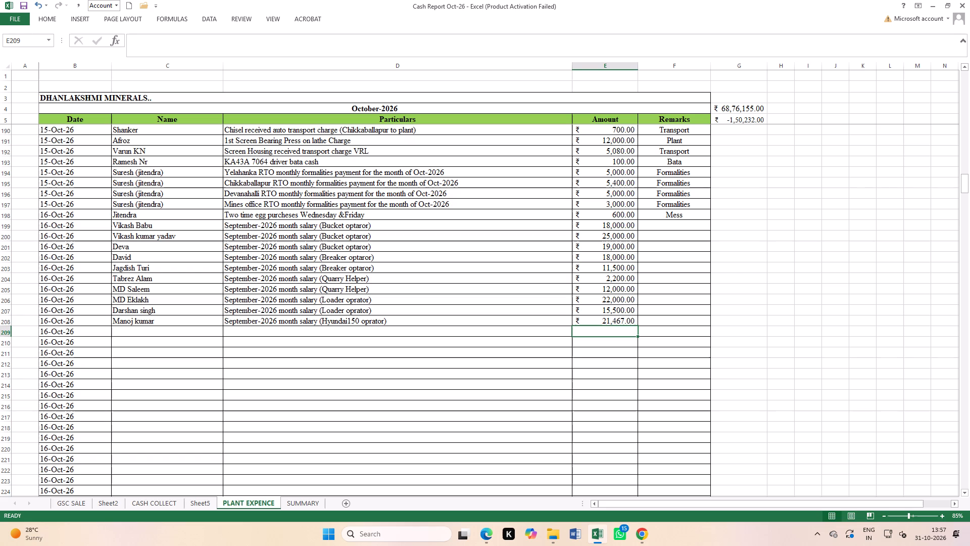
left_click(188, 331)
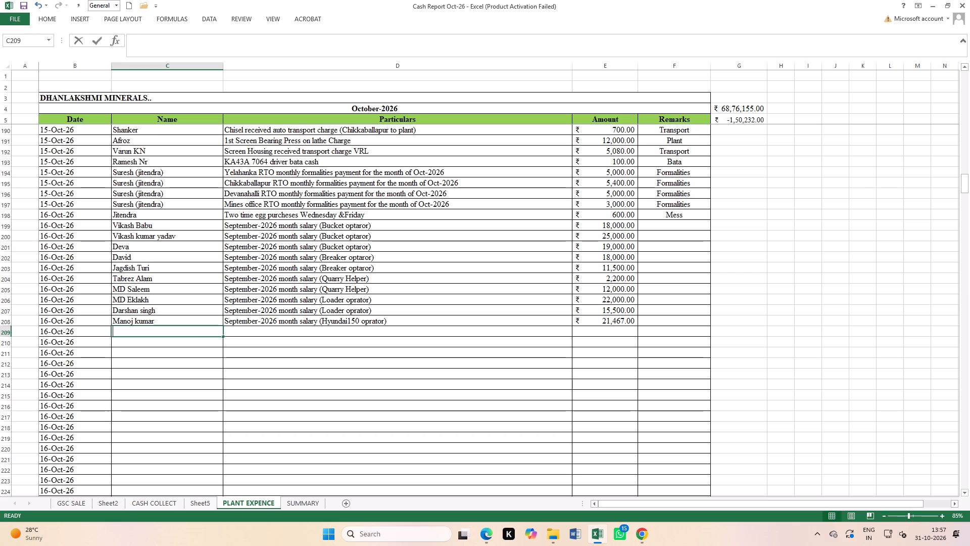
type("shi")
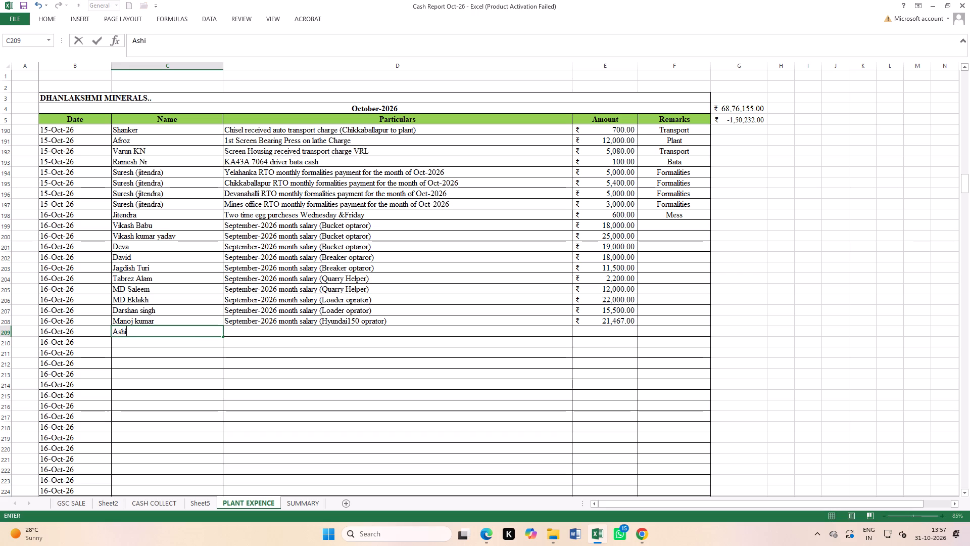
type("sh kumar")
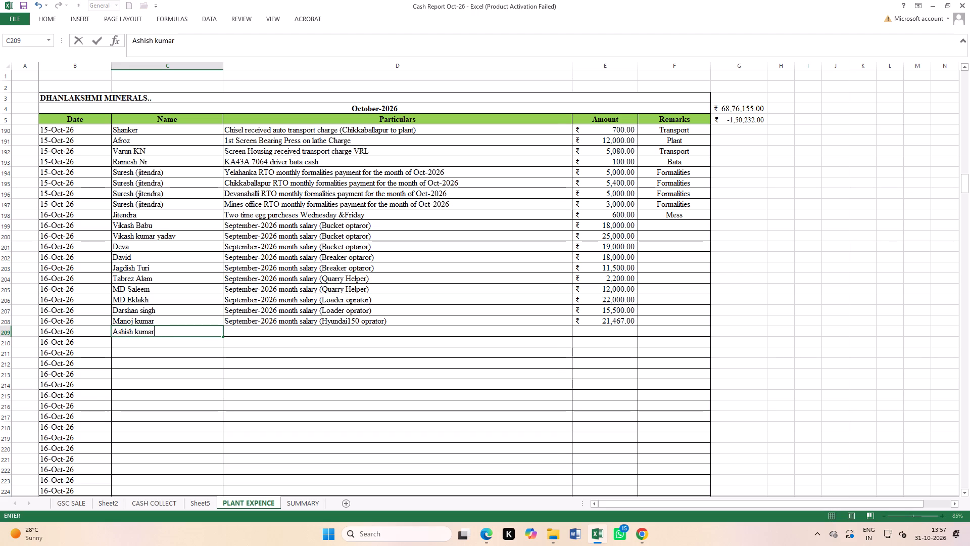
left_click(258, 395)
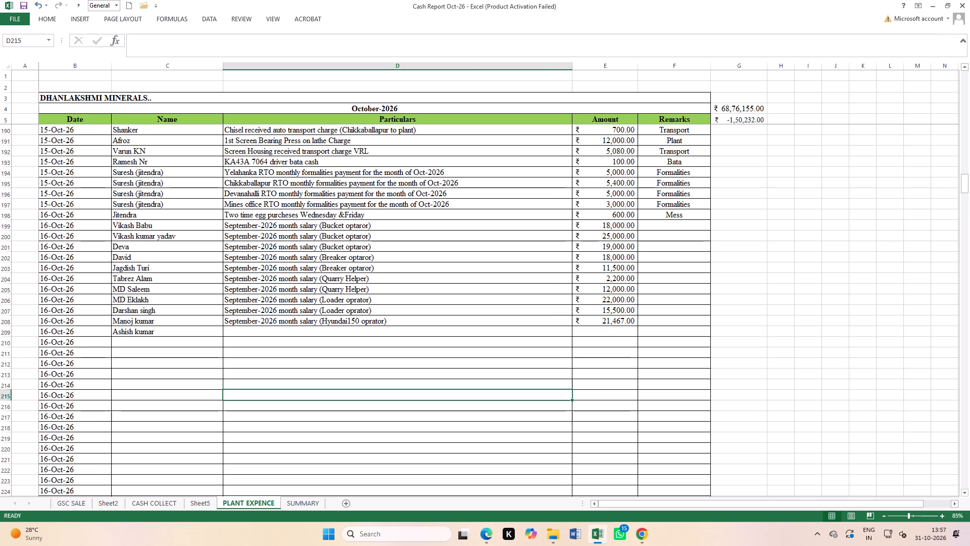
Fill the "September-2026 month salary (Hyundai150 oprator)" particulars from D208 down into D209.
left_click(248, 326)
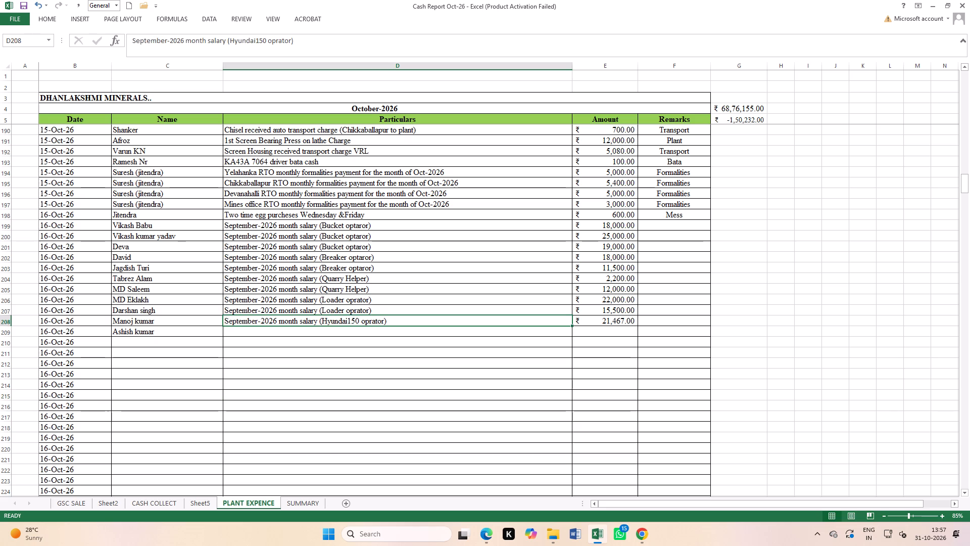
key("ctrl+d")
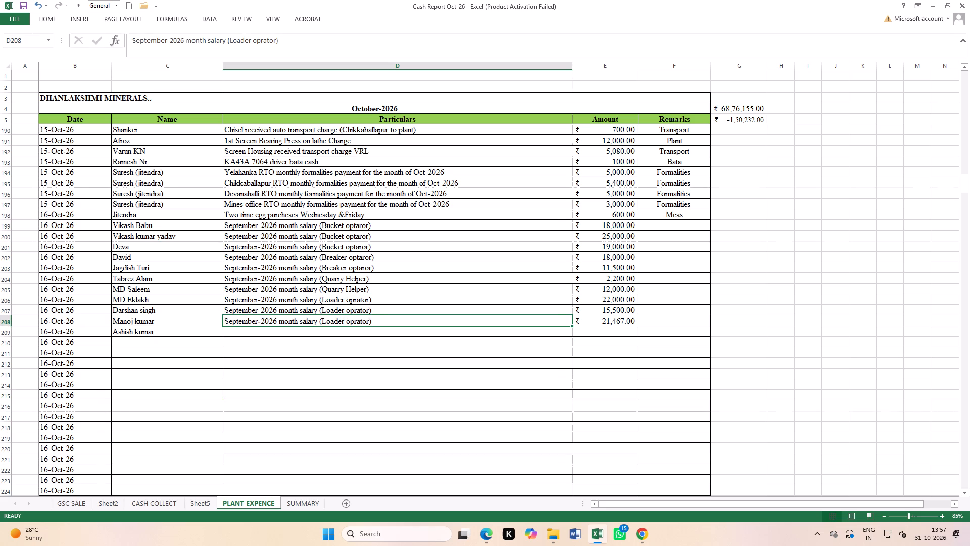
key("ctrl+z")
left_click(336, 331)
key("ctrl+d")
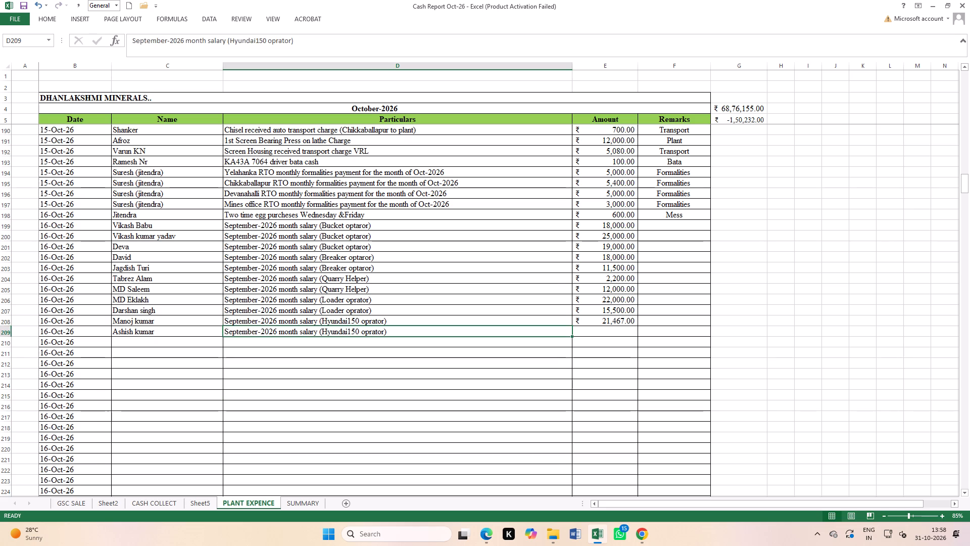
Enter the next employee's name in C210, on the 16-Oct-26 row below the second Hyundai150 operator.
left_click(581, 322)
left_click(590, 332)
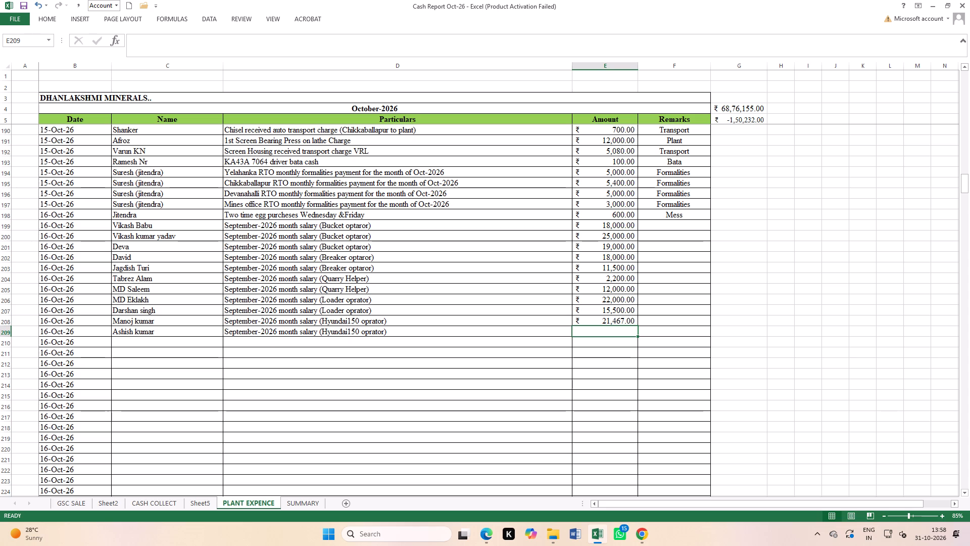
left_click(174, 340)
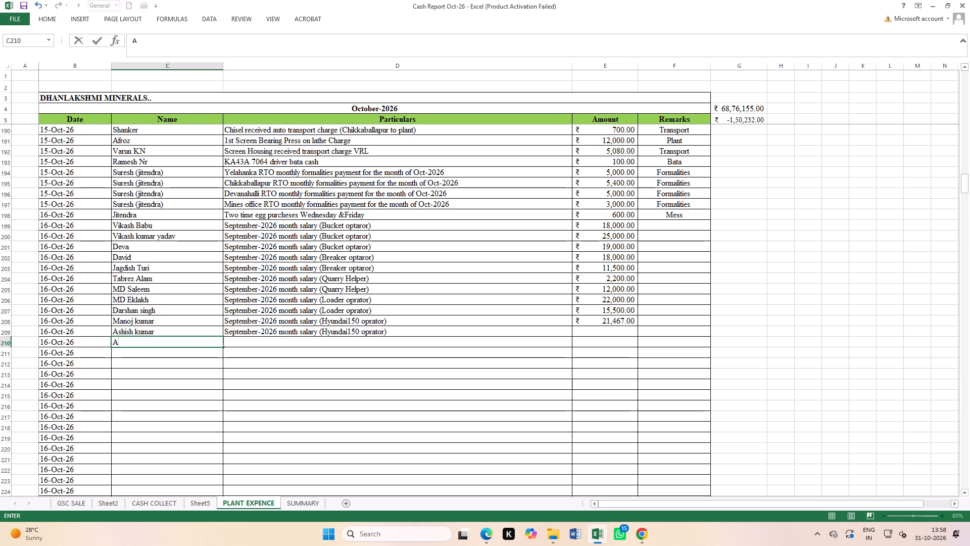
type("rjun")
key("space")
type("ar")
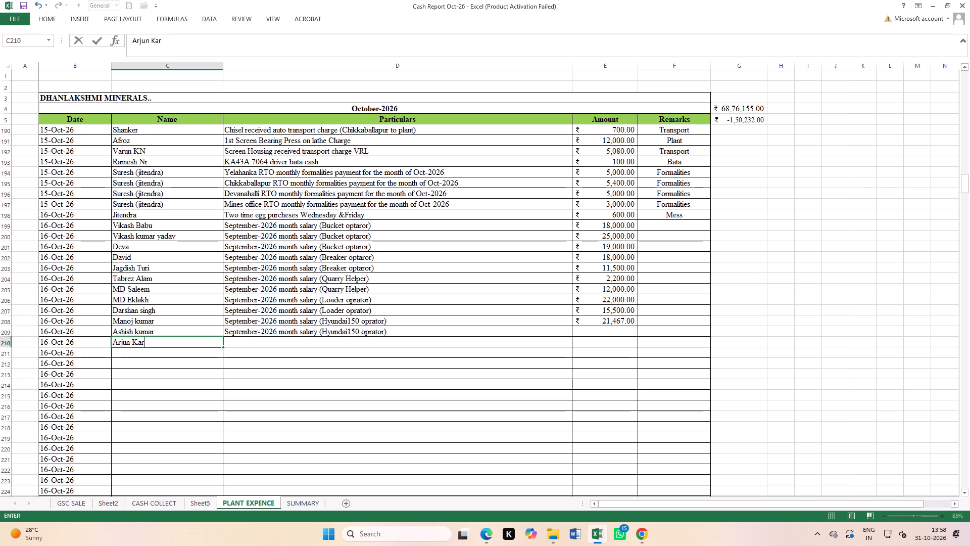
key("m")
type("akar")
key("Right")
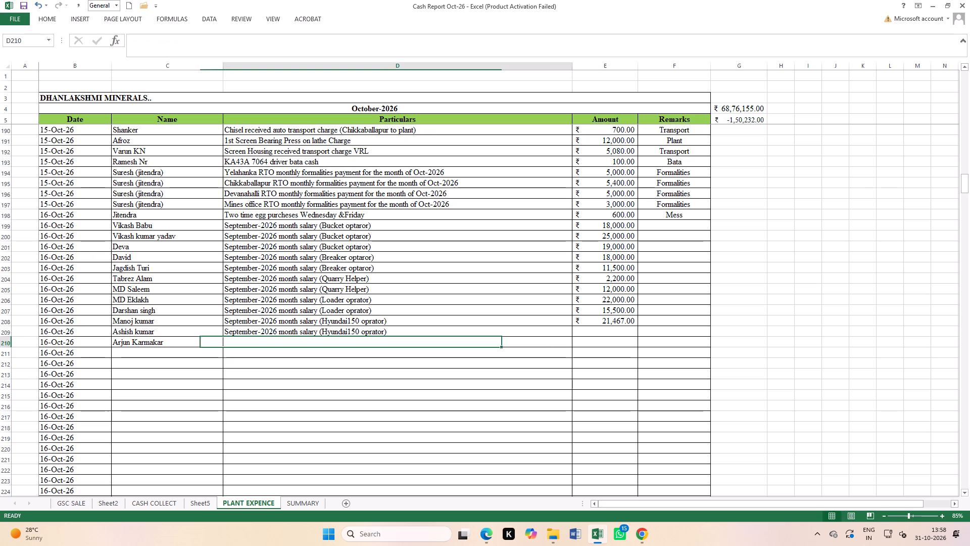
Copy the salary particulars from D209 into D210 and change them to "September-2026 month salary (Quarry Driver)".
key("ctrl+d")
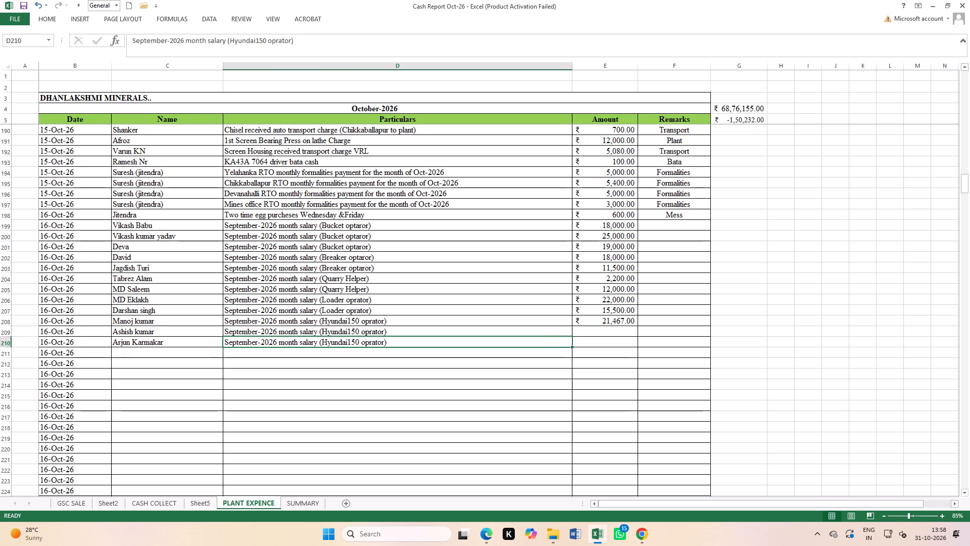
left_click(394, 389)
double_click(325, 341)
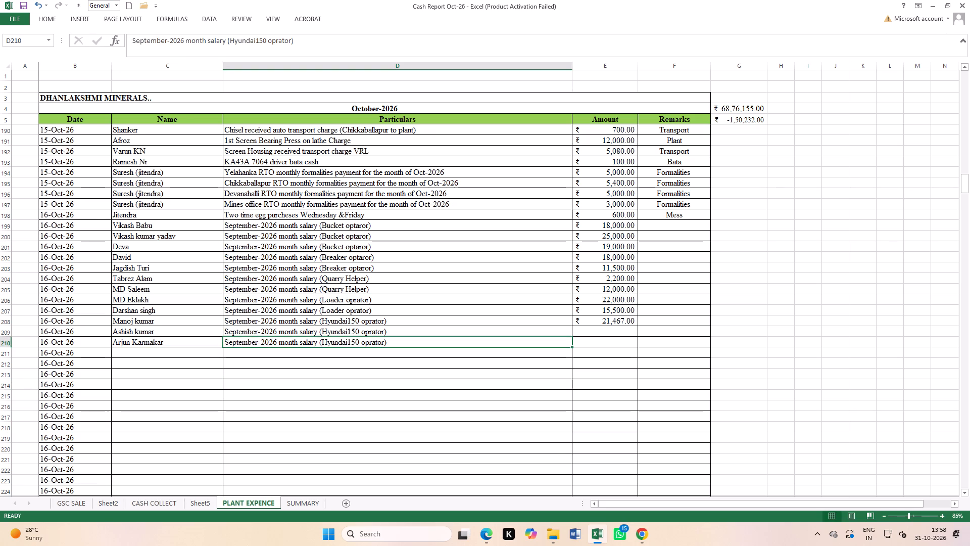
left_click_drag(323, 342, 383, 343)
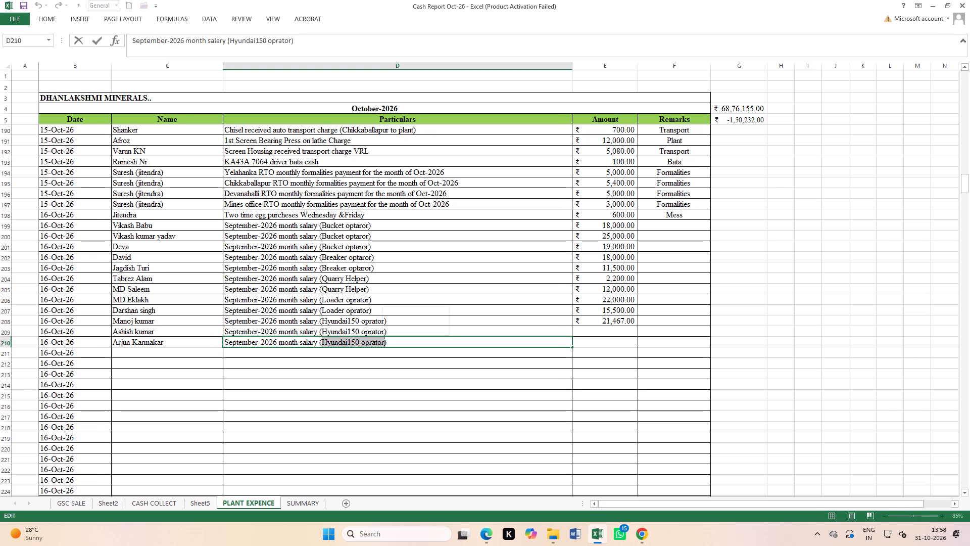
key("BackSpace")
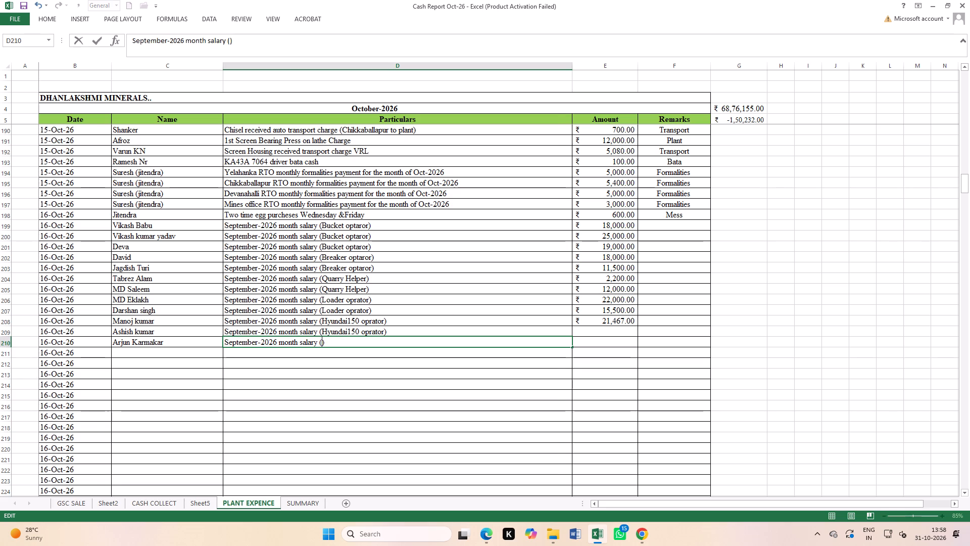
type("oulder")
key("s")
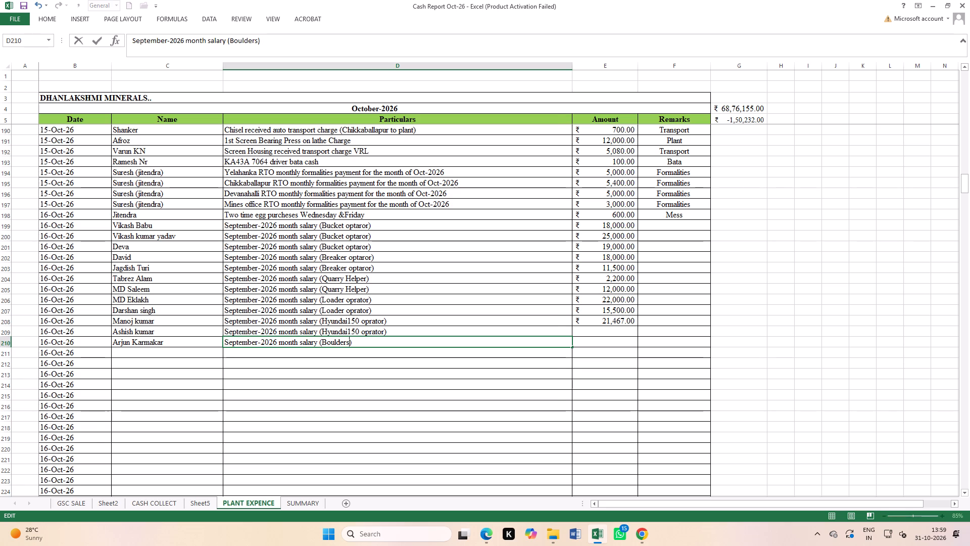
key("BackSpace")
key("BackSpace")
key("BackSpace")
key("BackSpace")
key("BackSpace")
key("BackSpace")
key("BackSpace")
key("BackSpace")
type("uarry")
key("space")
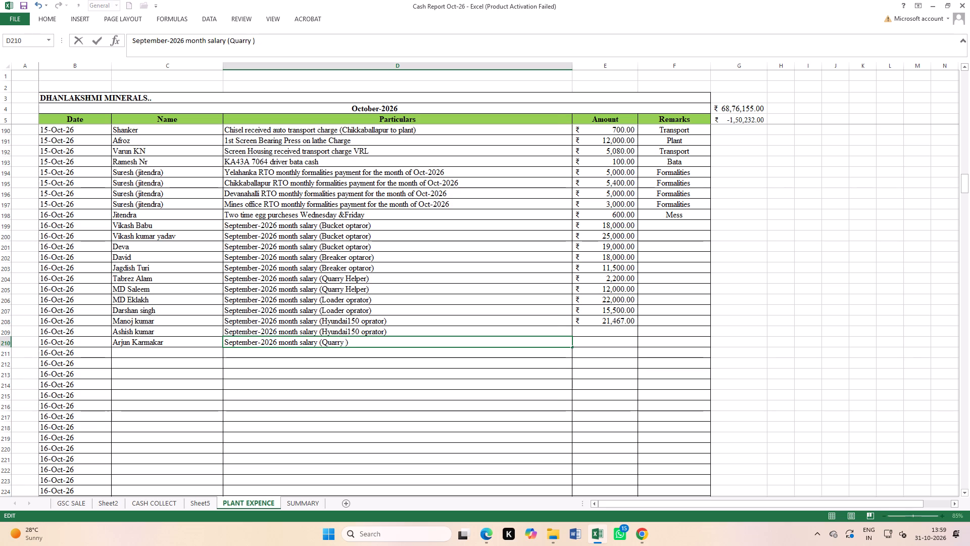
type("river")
left_click(464, 363)
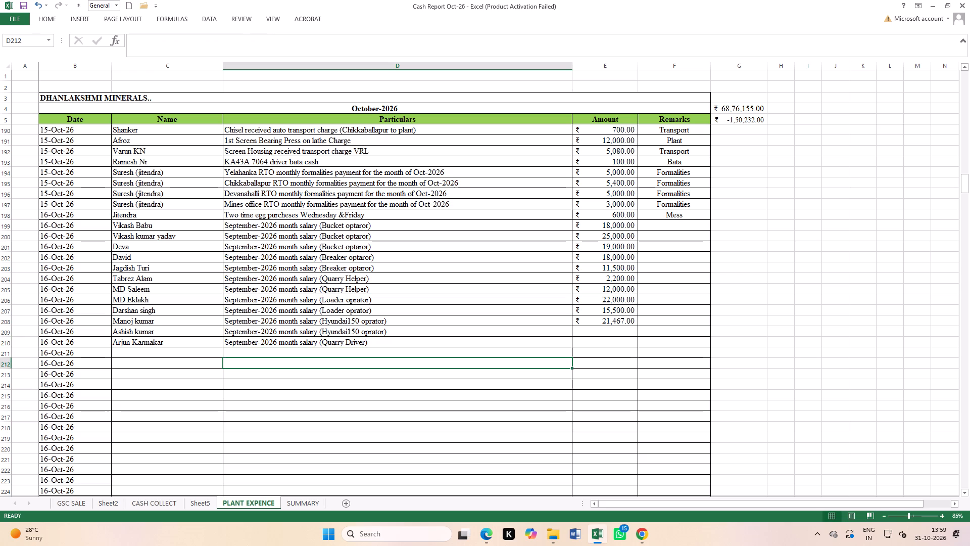
Enter the salary amounts 23467 in E209, 11533 in E210 and 10067 in E211.
left_click(597, 337)
left_click(600, 329)
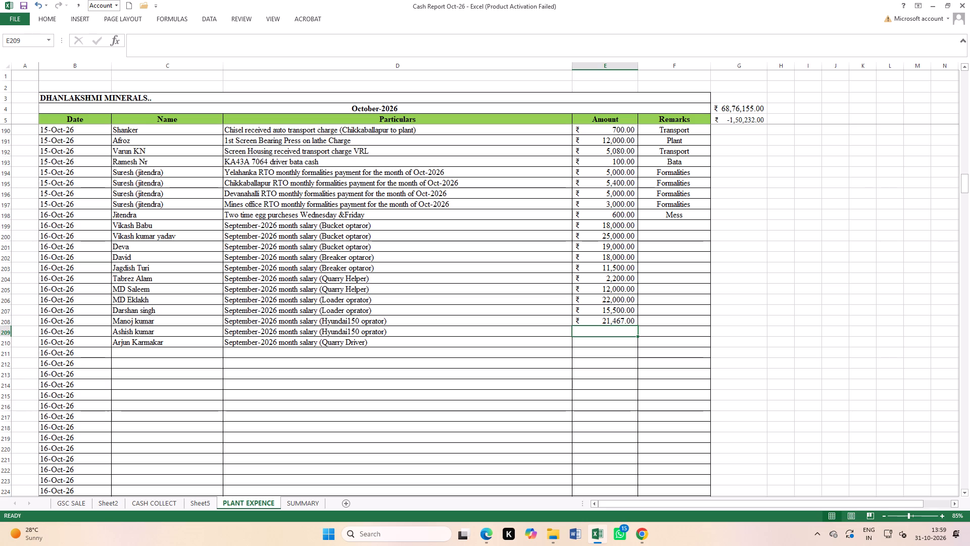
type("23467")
left_click(609, 369)
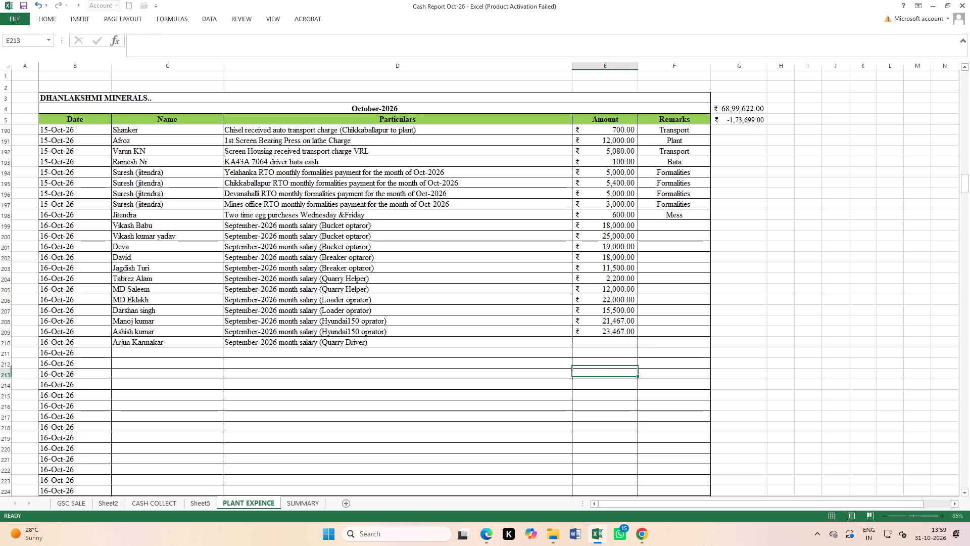
left_click(609, 342)
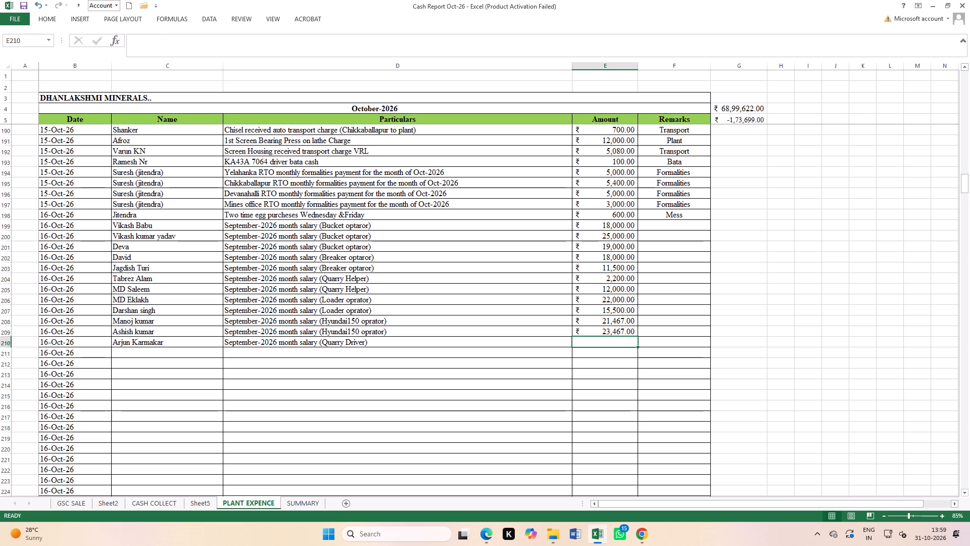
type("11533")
left_click(609, 360)
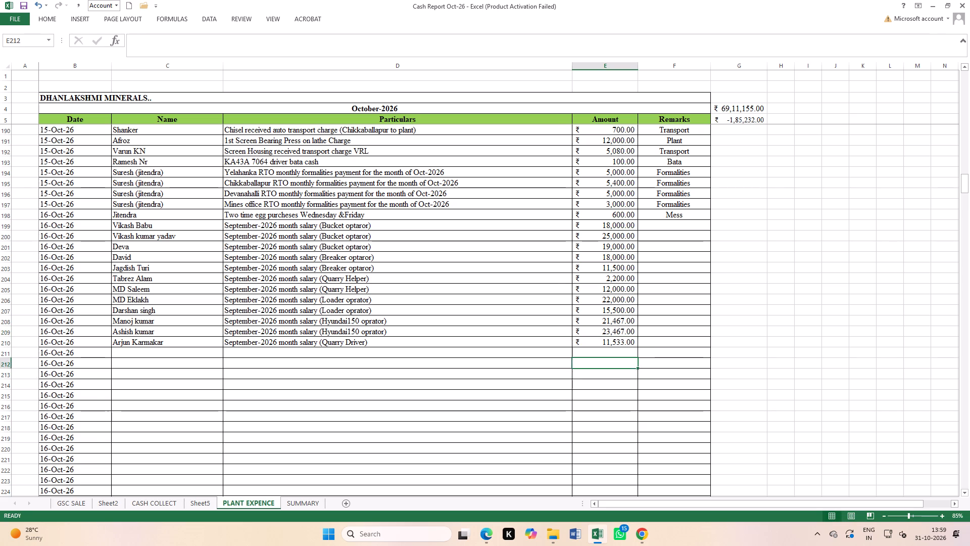
left_click(614, 353)
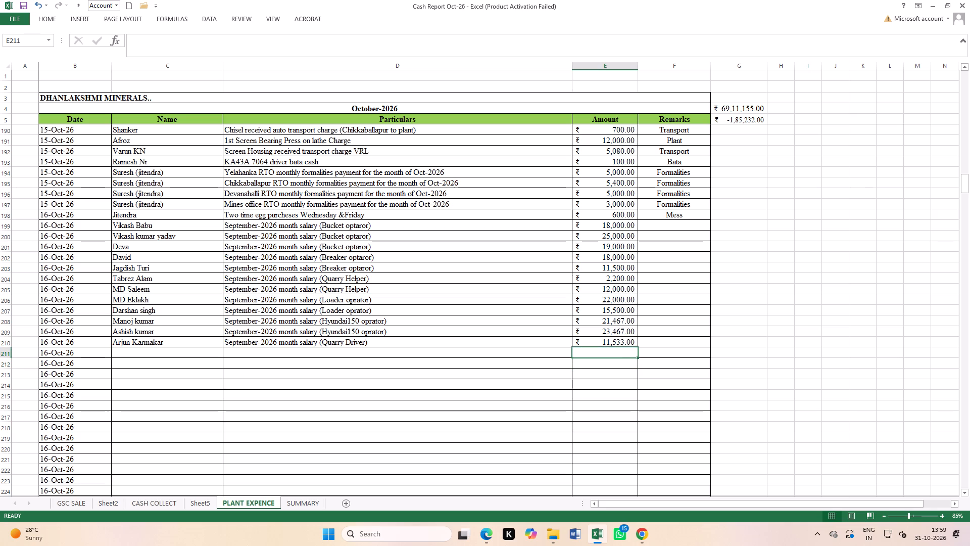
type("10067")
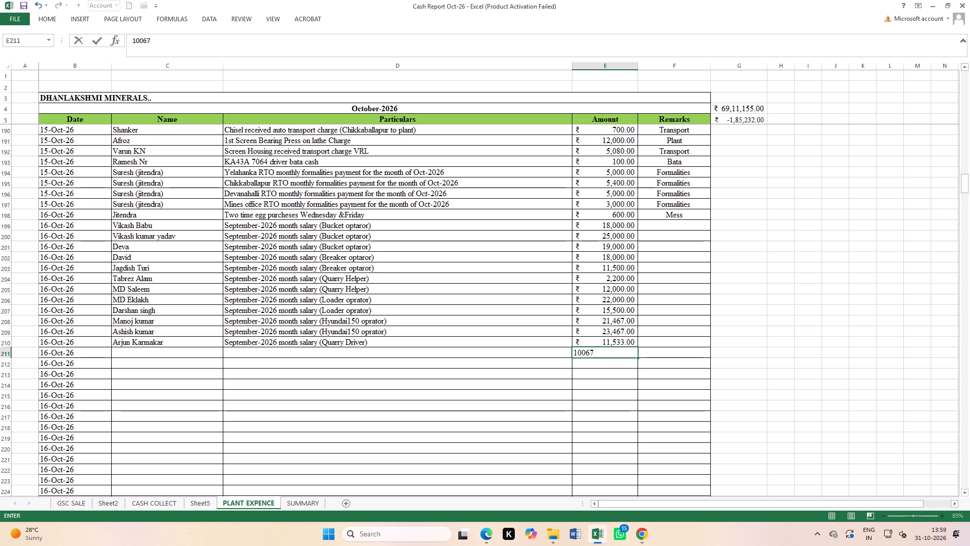
Fill the "September-2026 month salary (Quarry Driver)" particulars down into D211 and enter the name Suresh in C211.
left_click(386, 351)
key("ctrl+d")
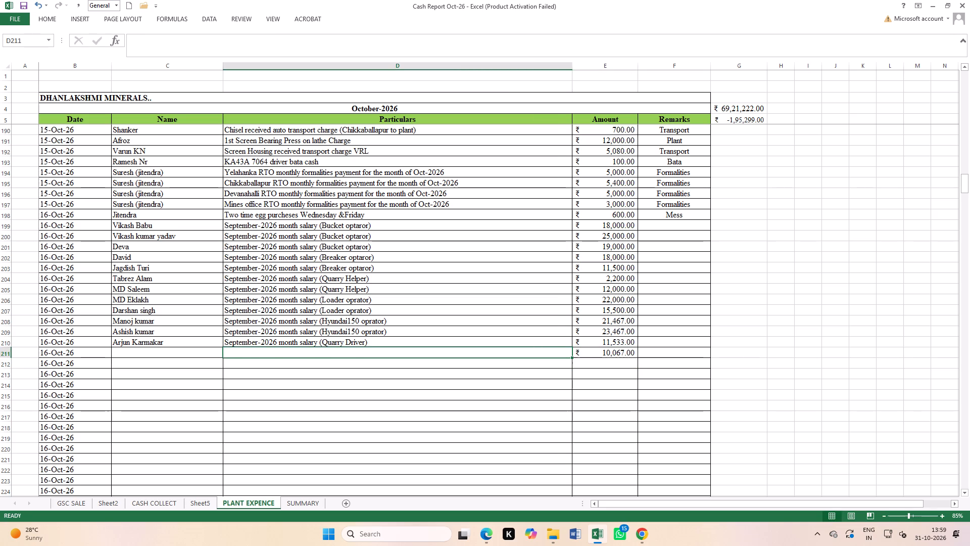
left_click(159, 353)
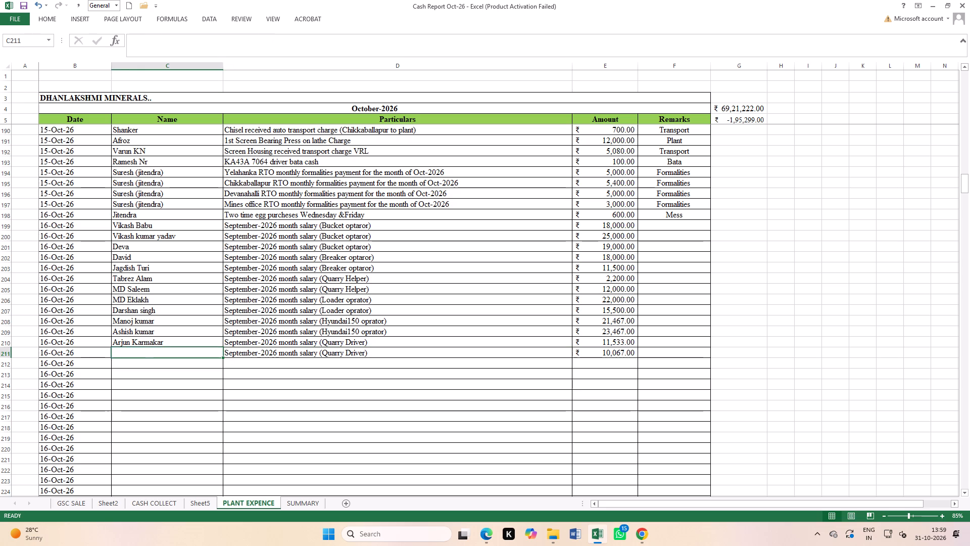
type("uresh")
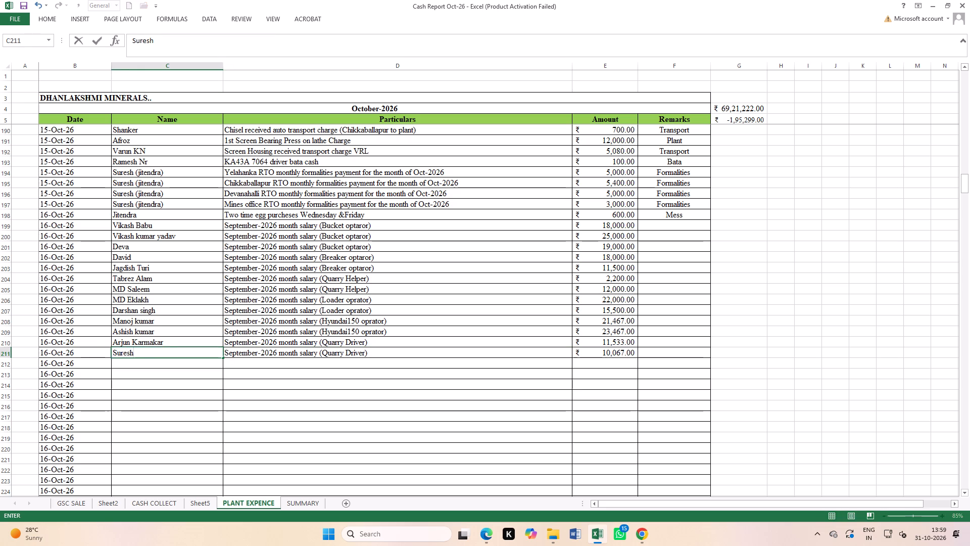
left_click(208, 401)
Record the next quarry driver's salary in row 212, with the name, the particulars filled down from D211, and the amount 24300.
left_click(182, 363)
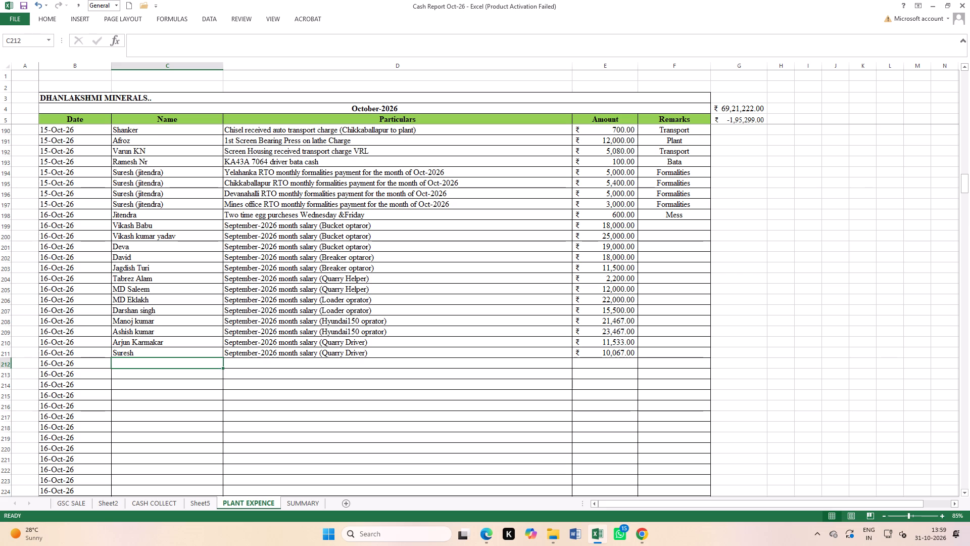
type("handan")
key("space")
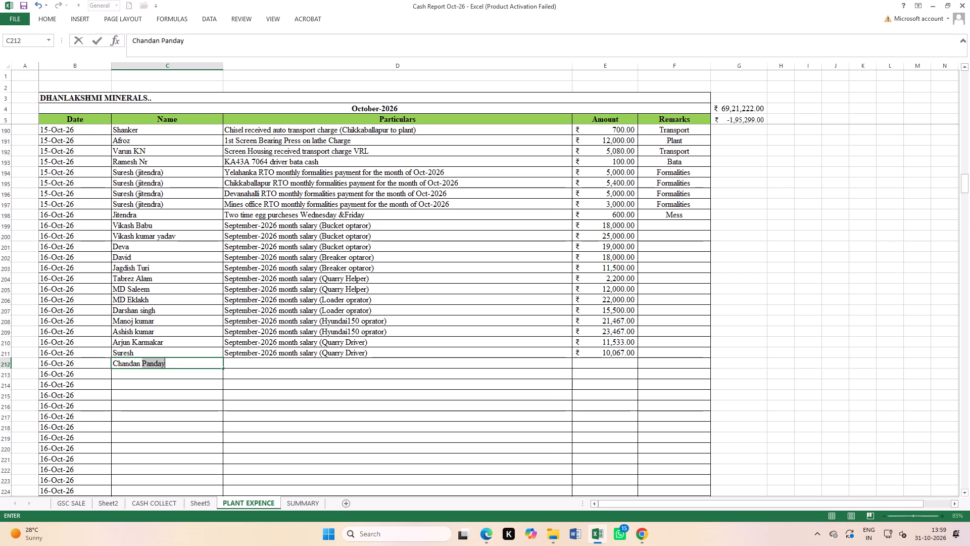
left_click(293, 363)
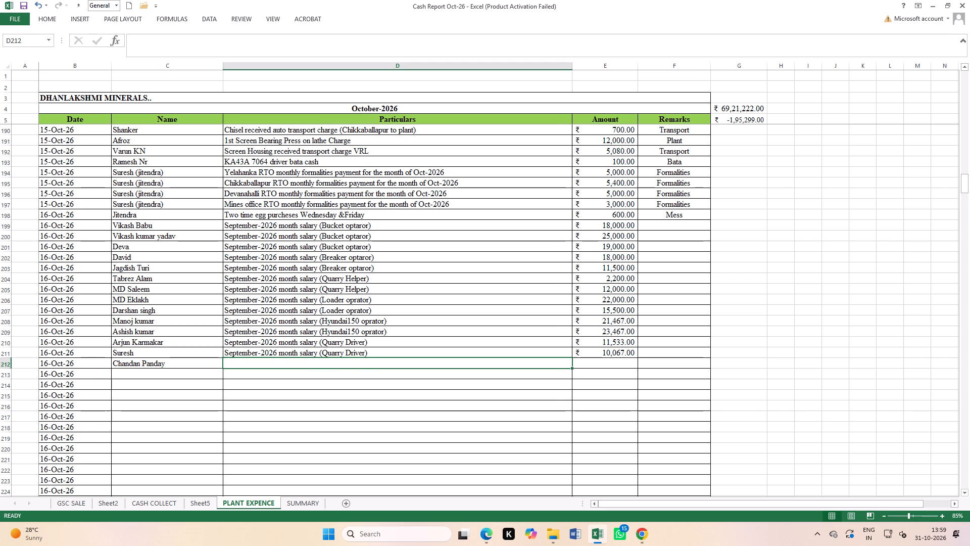
key("ctrl+d")
left_click(586, 363)
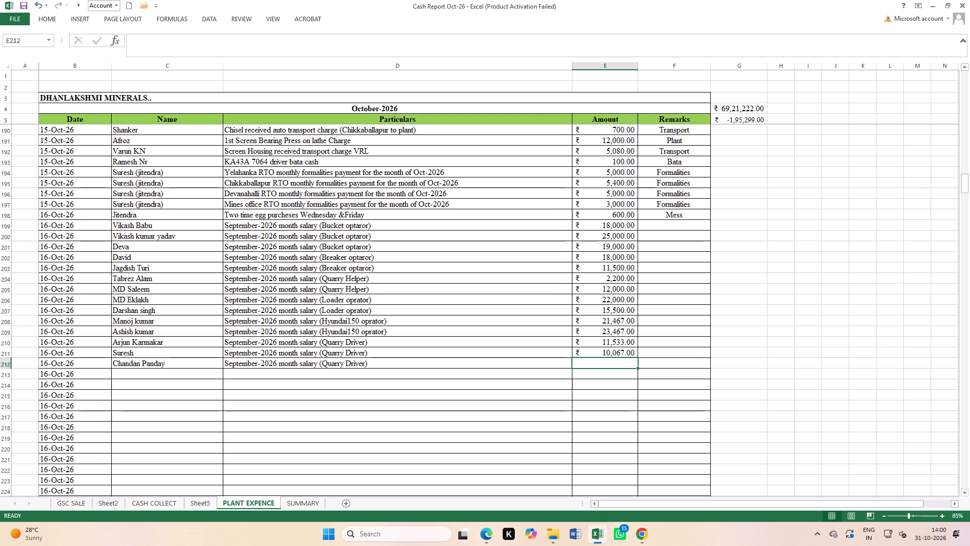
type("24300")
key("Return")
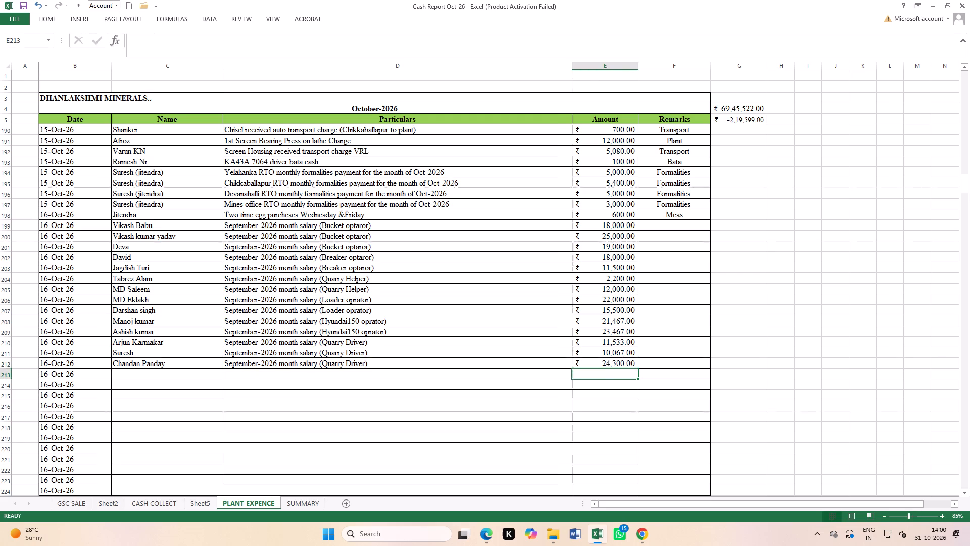
Save the workbook.
left_click(602, 433)
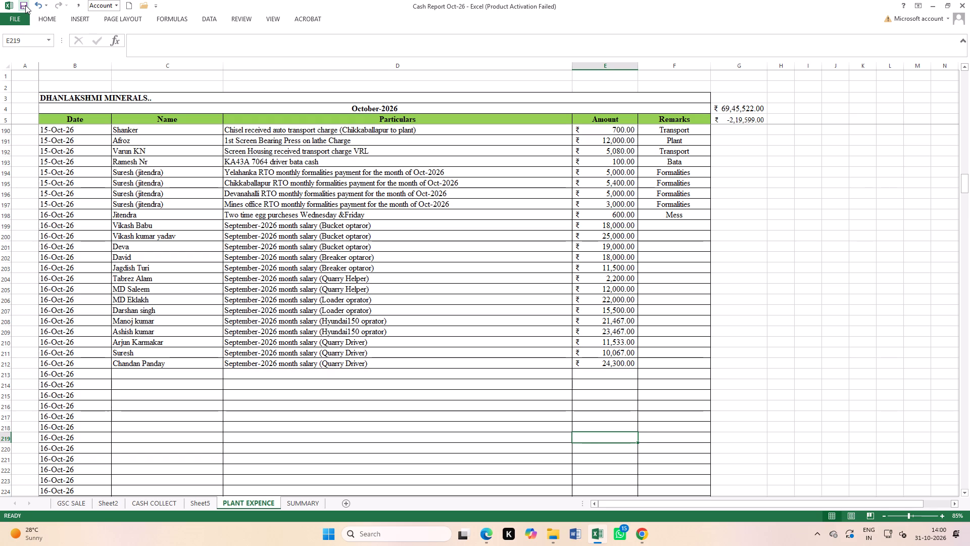
double_click(25, 5)
Check the sums of the salary amounts in E199:E212 and in E206:E212.
left_click_drag(602, 221, 611, 311)
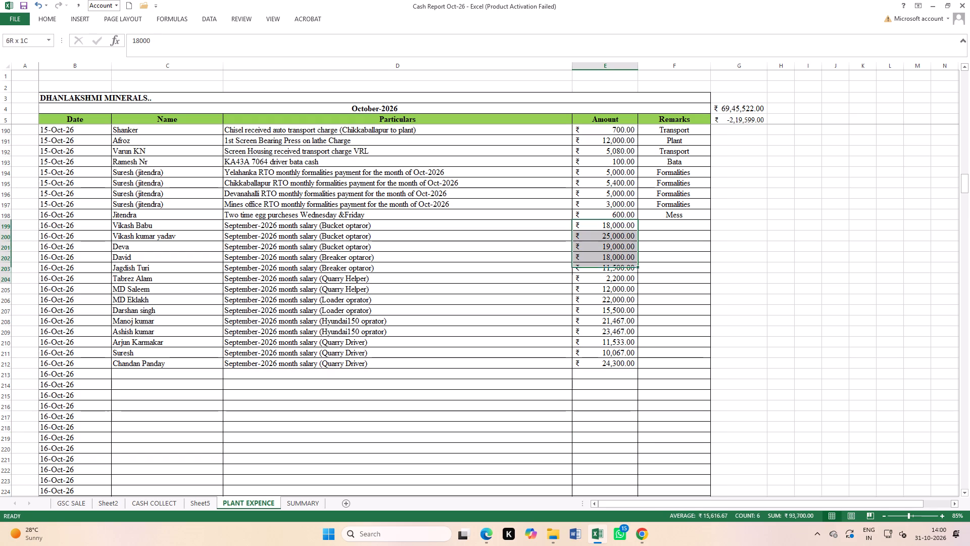
left_click_drag(611, 311, 616, 366)
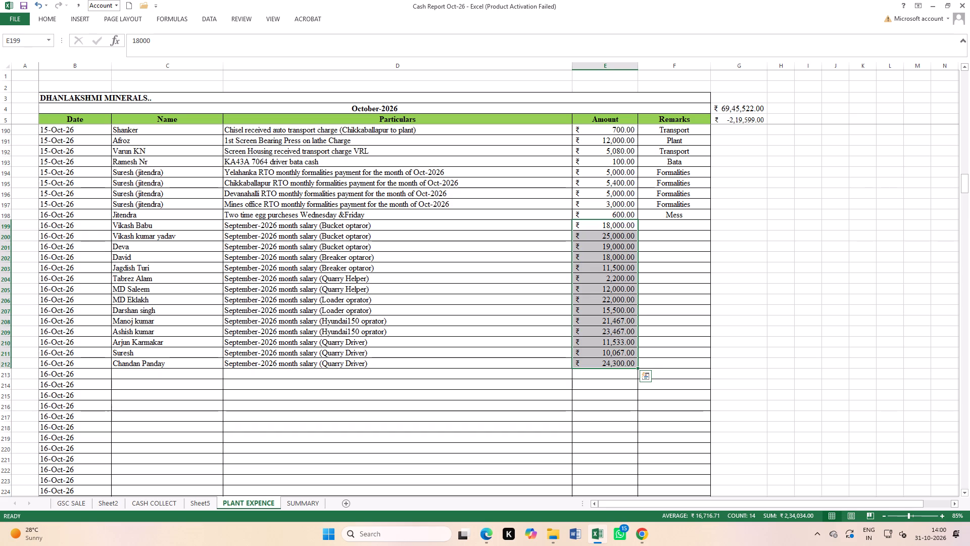
left_click_drag(620, 299, 621, 348)
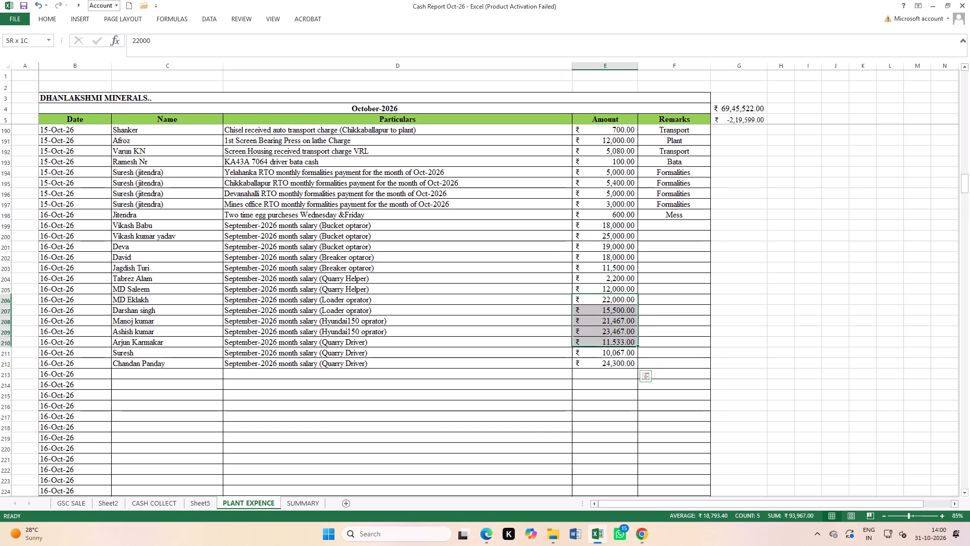
left_click_drag(621, 348, 621, 362)
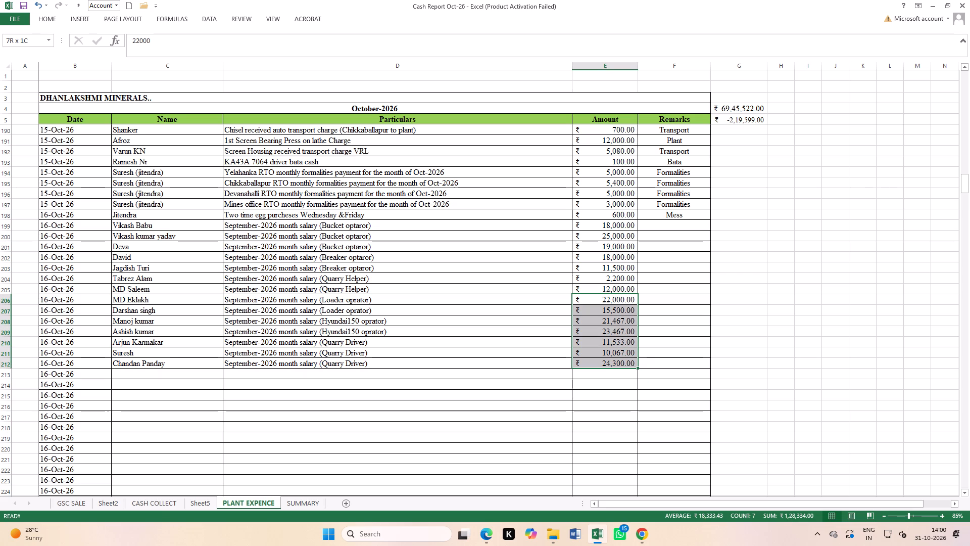
Enter the next three quarry drivers' names in C213 to C215, starting with Mahesh in C213.
left_click(170, 375)
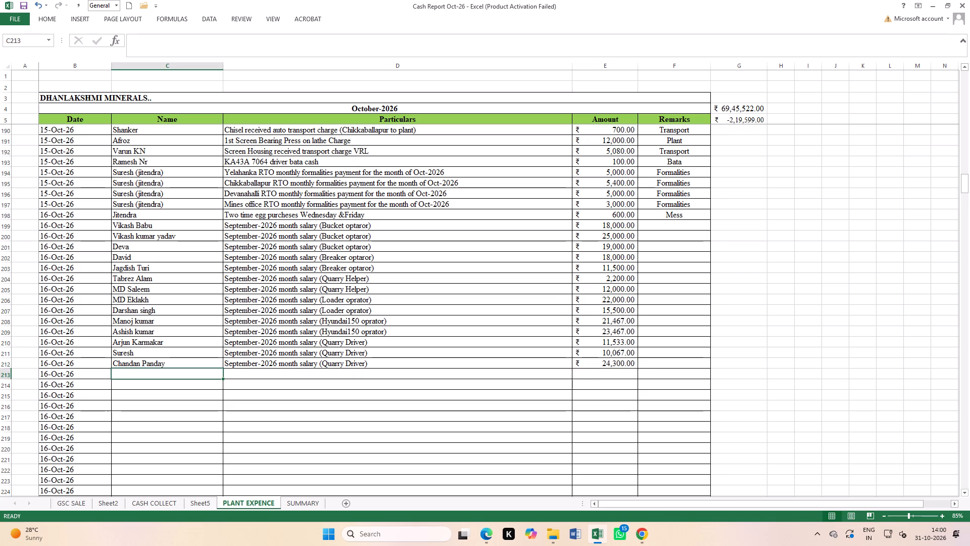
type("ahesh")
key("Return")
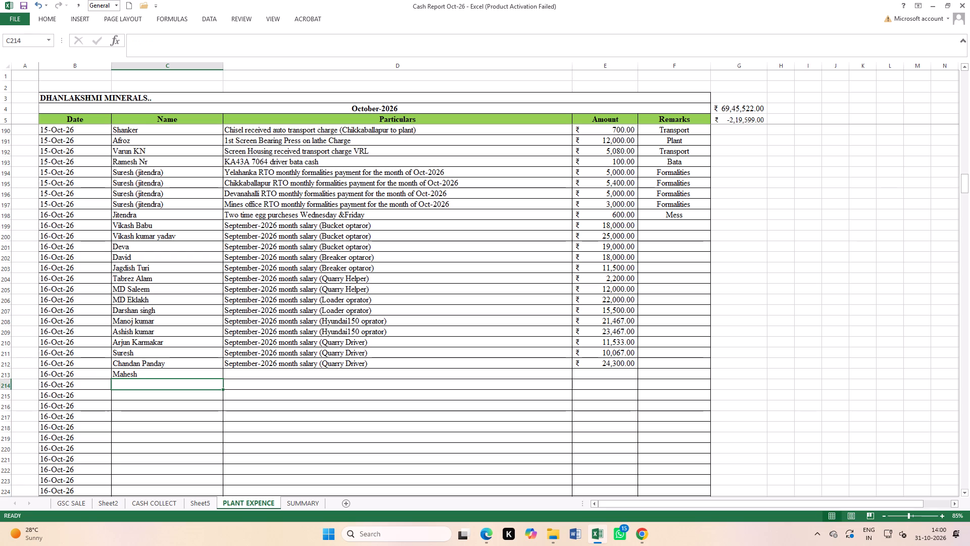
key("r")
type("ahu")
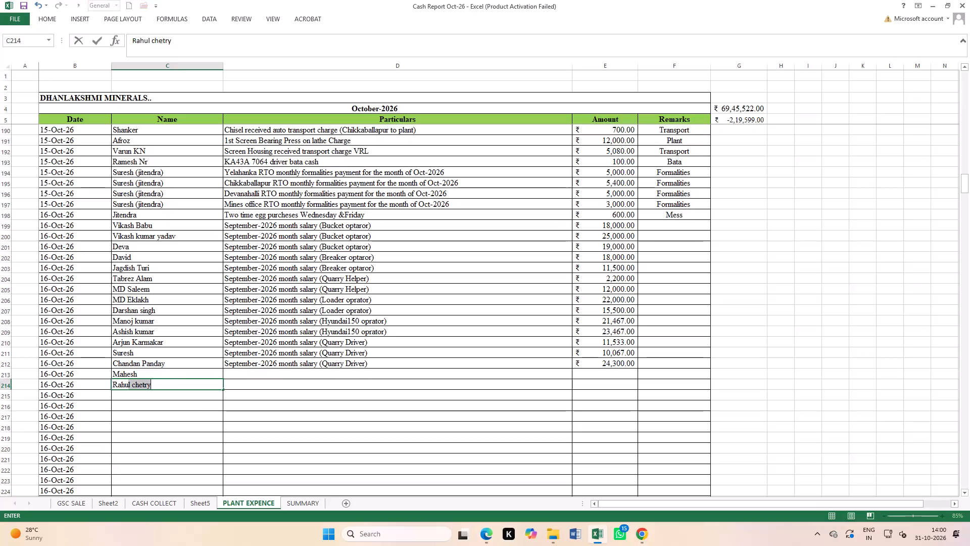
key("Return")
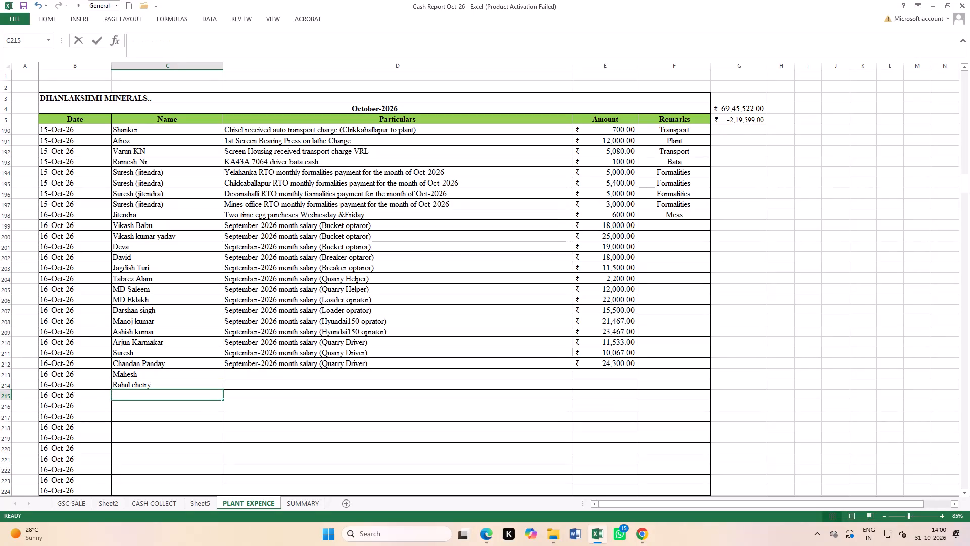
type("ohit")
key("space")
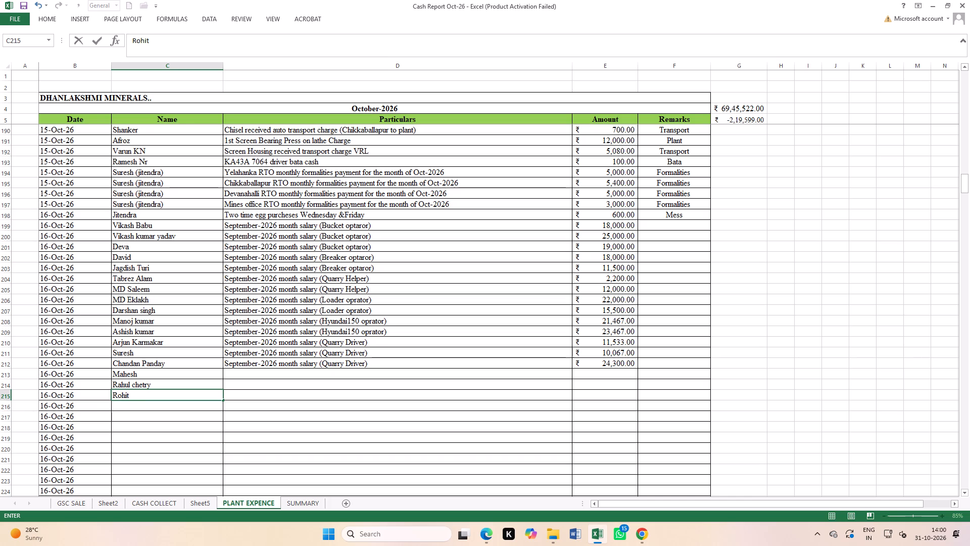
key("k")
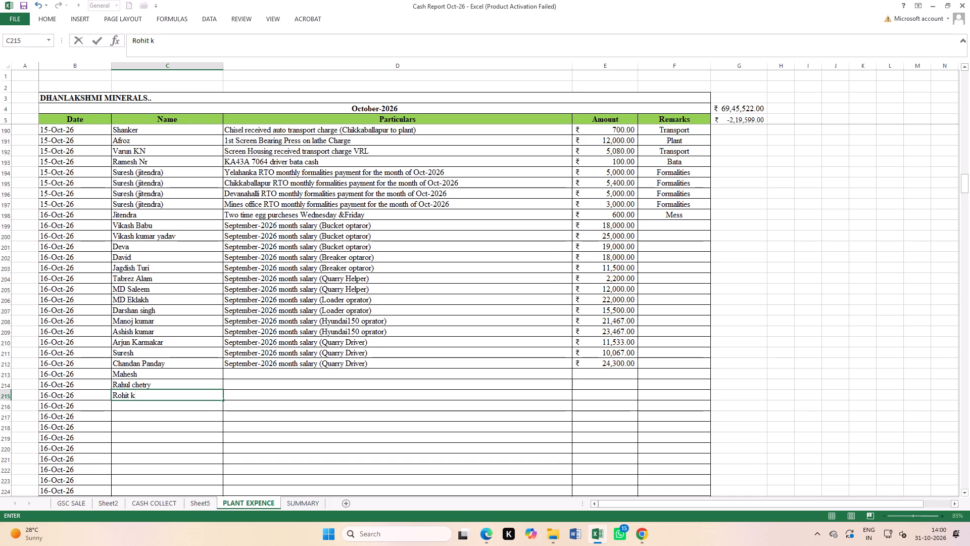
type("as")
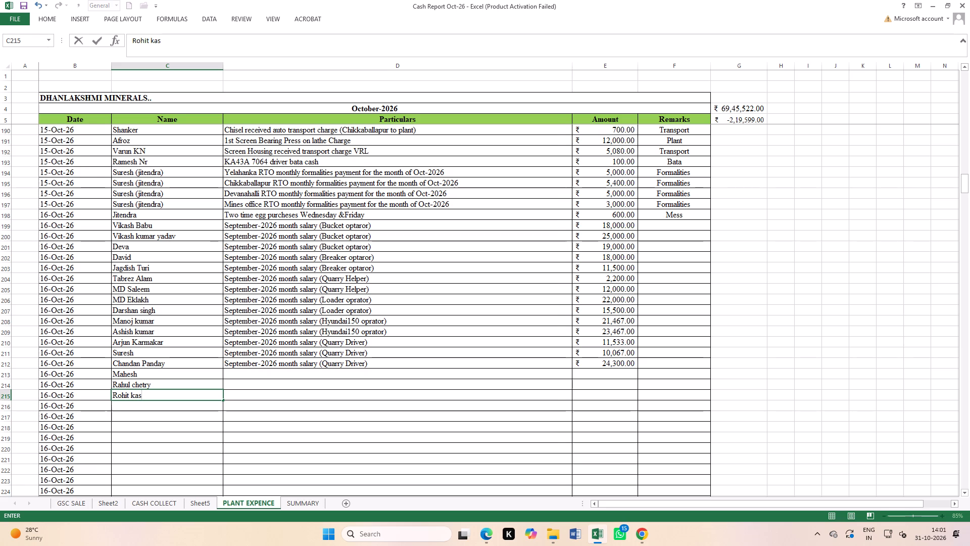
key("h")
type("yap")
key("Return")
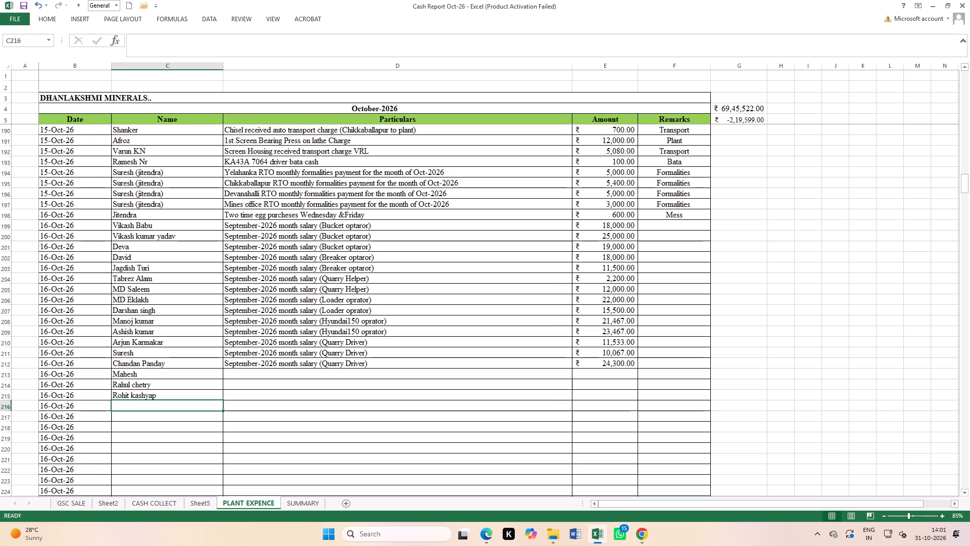
Enter the next four quarry drivers' names in C216 to C219, ending with Ganesh in C219.
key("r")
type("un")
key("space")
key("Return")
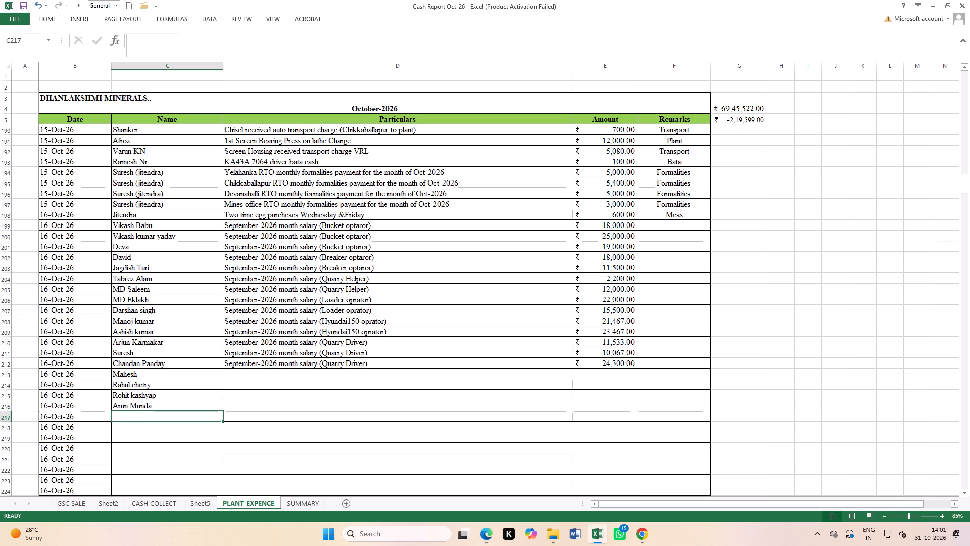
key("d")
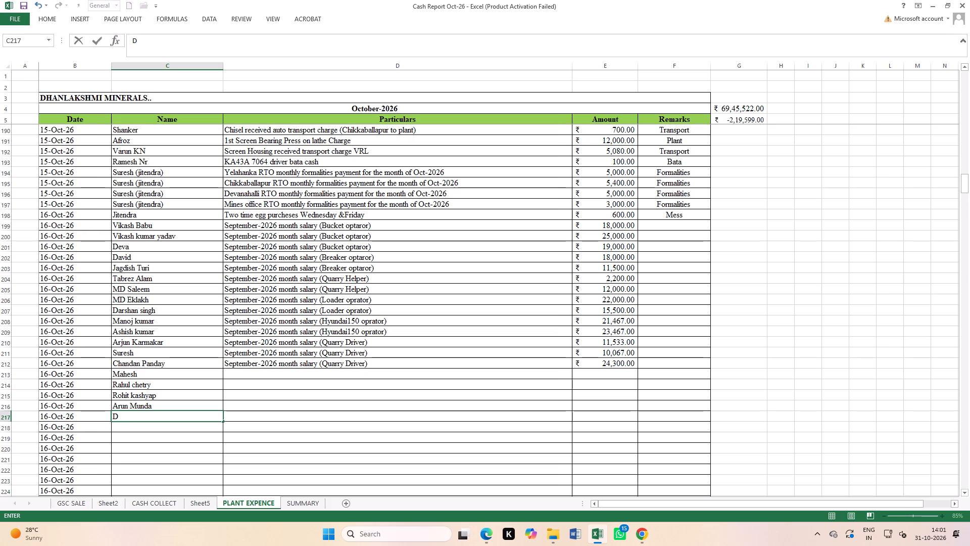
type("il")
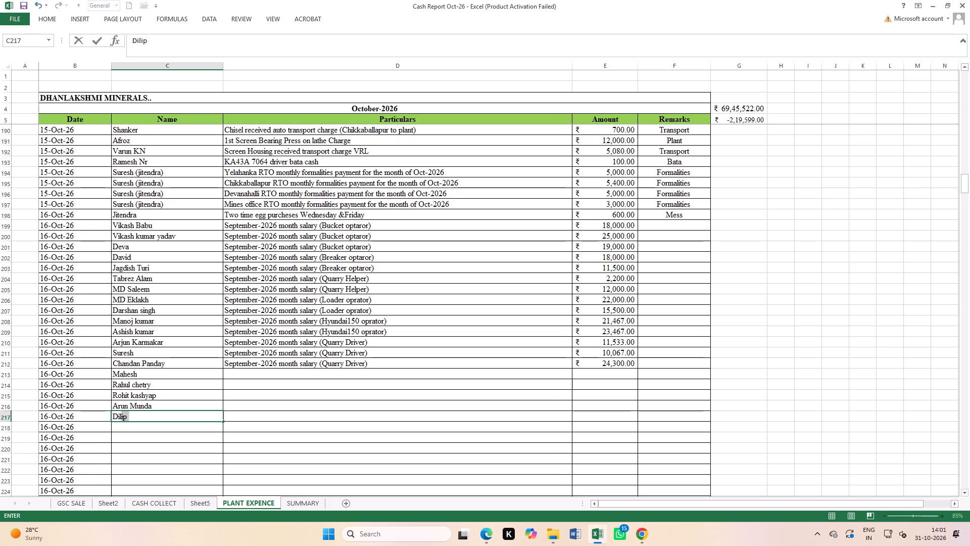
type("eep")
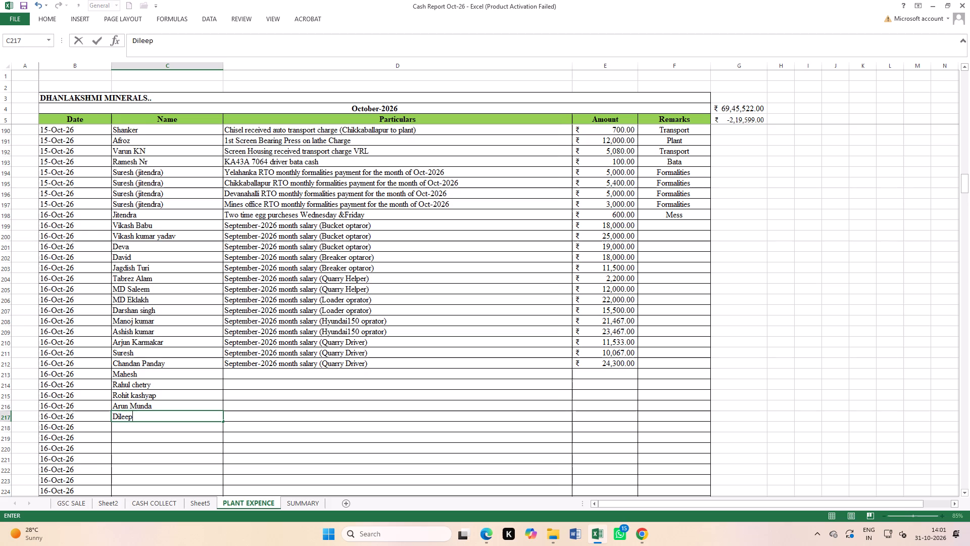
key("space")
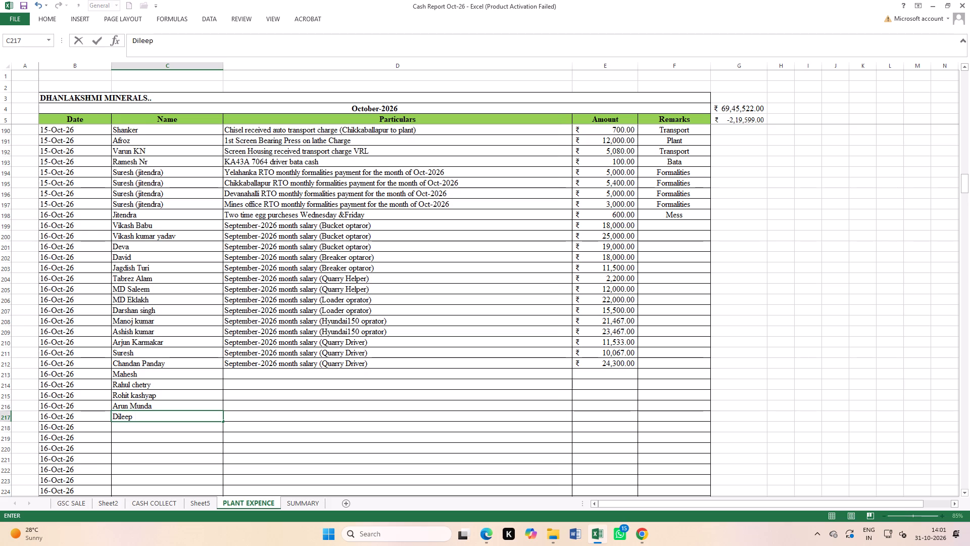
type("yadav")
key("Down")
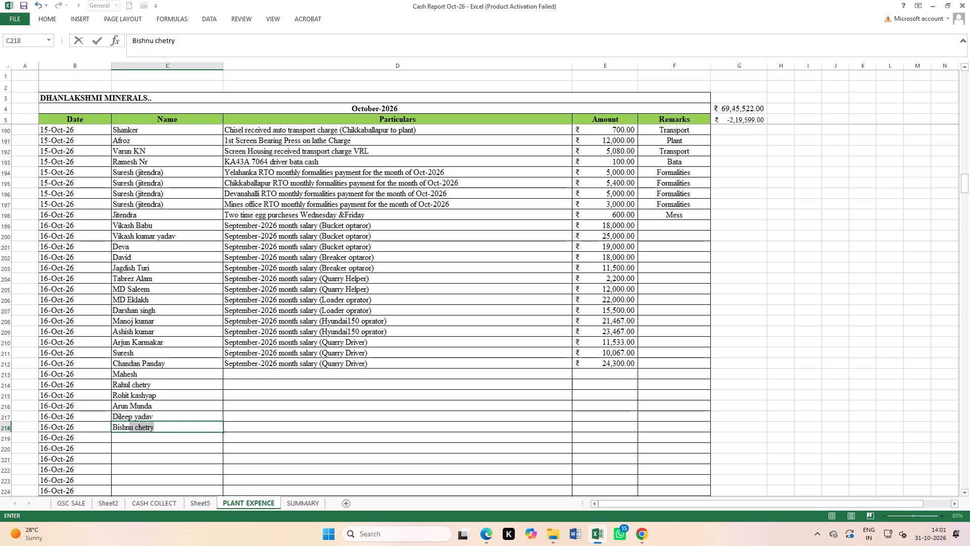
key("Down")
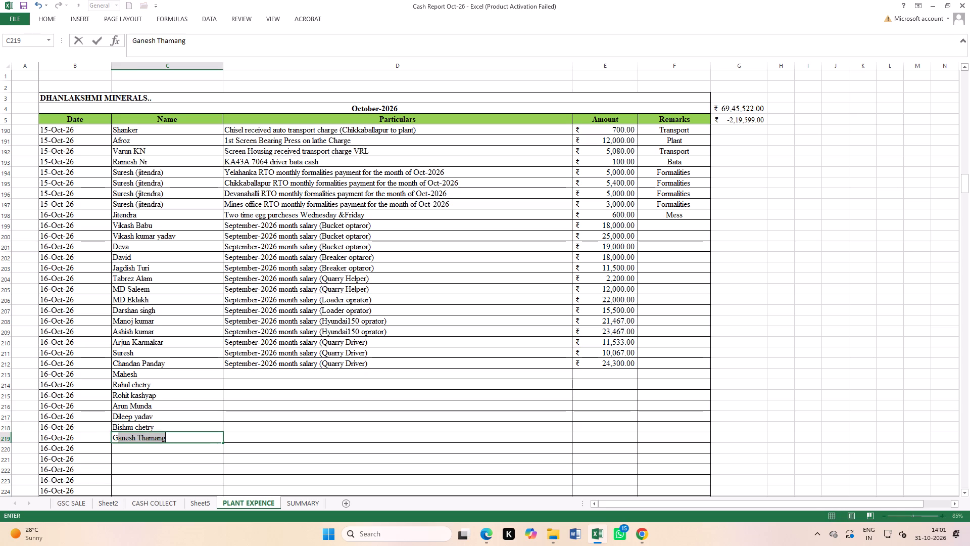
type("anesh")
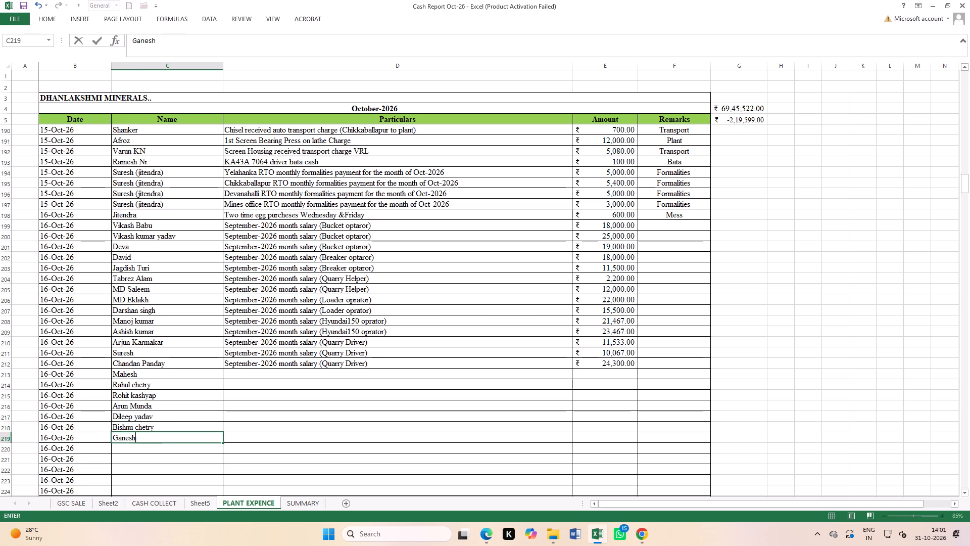
left_click(278, 405)
Fill the "September-2026 month salary (Quarry Driver)" particulars from D212 down through D219.
left_click_drag(269, 362, 269, 439)
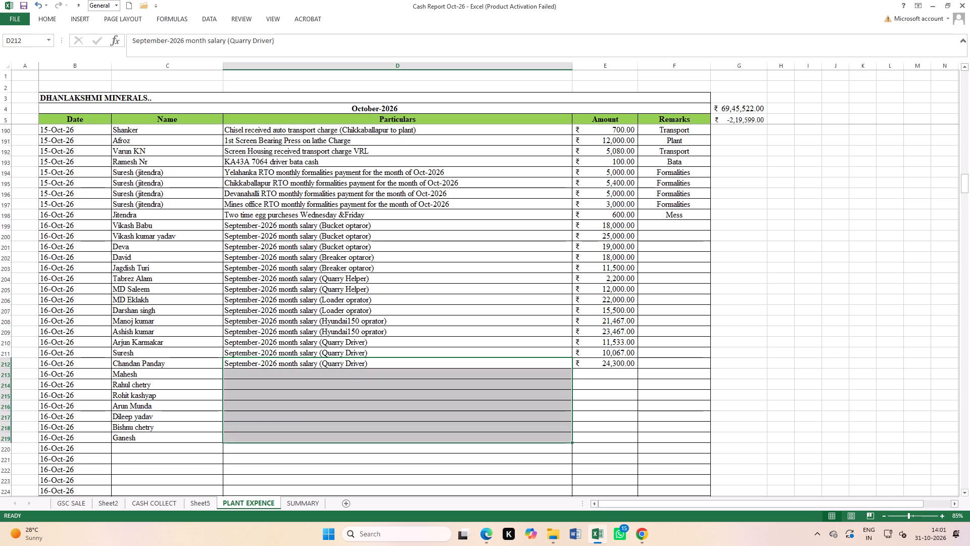
key("ctrl+d")
Enter the salary amounts 16867, 20267, 20267, 24067 and 20033 in E213 to E217.
left_click(612, 375)
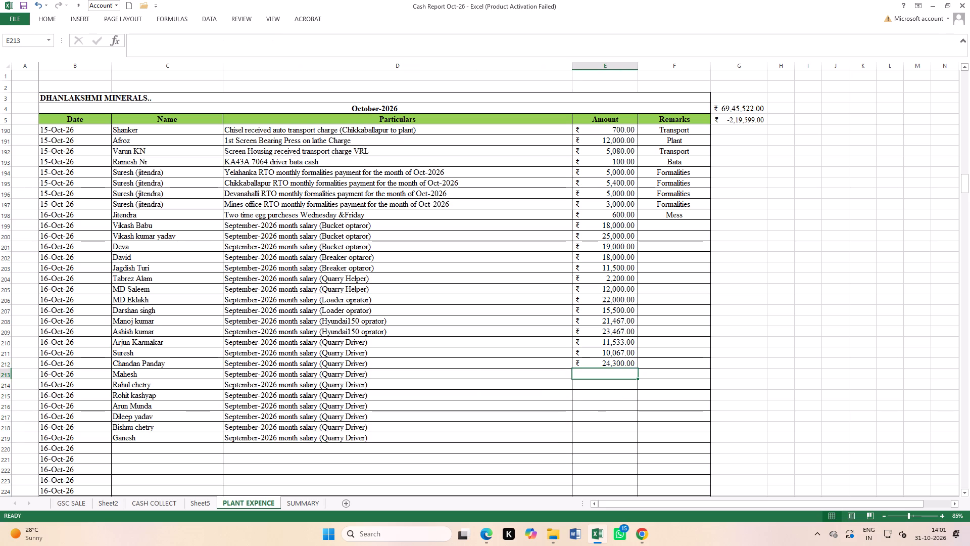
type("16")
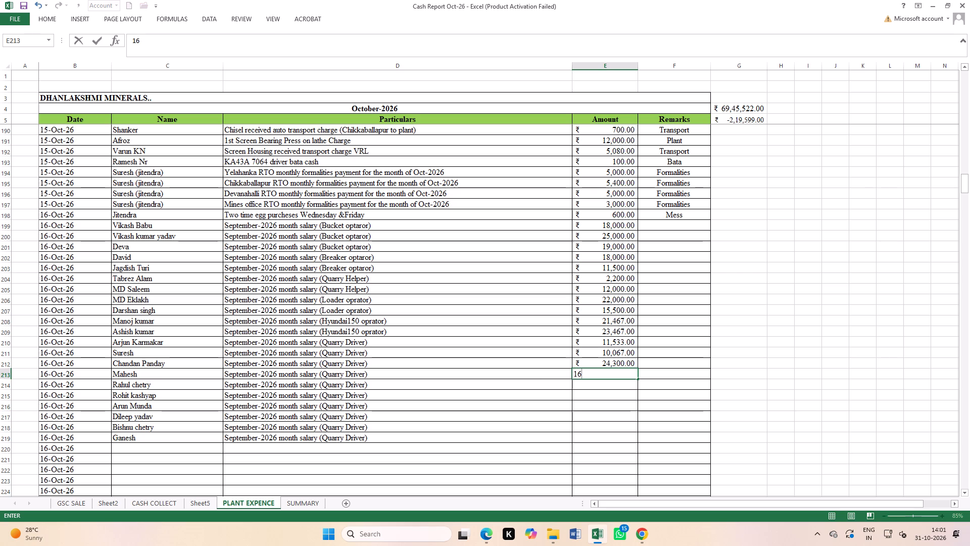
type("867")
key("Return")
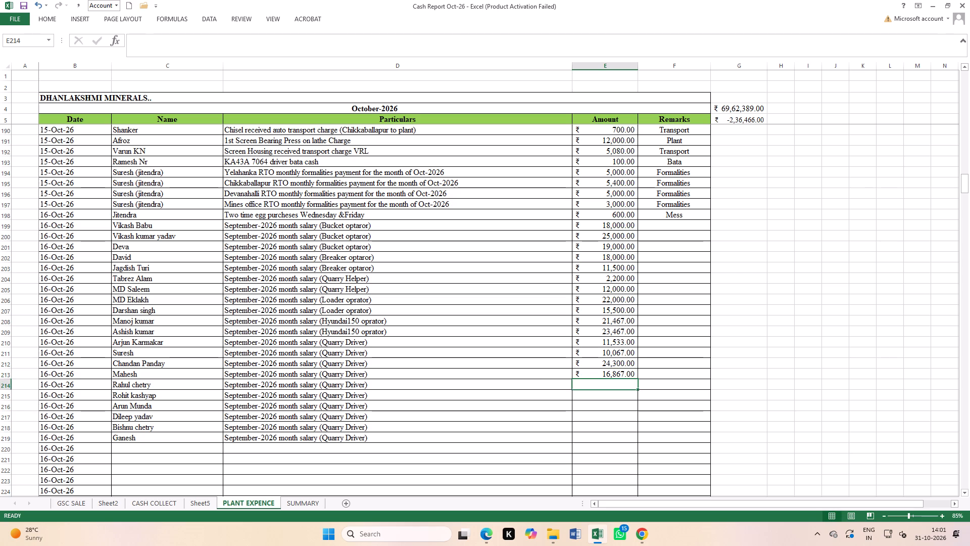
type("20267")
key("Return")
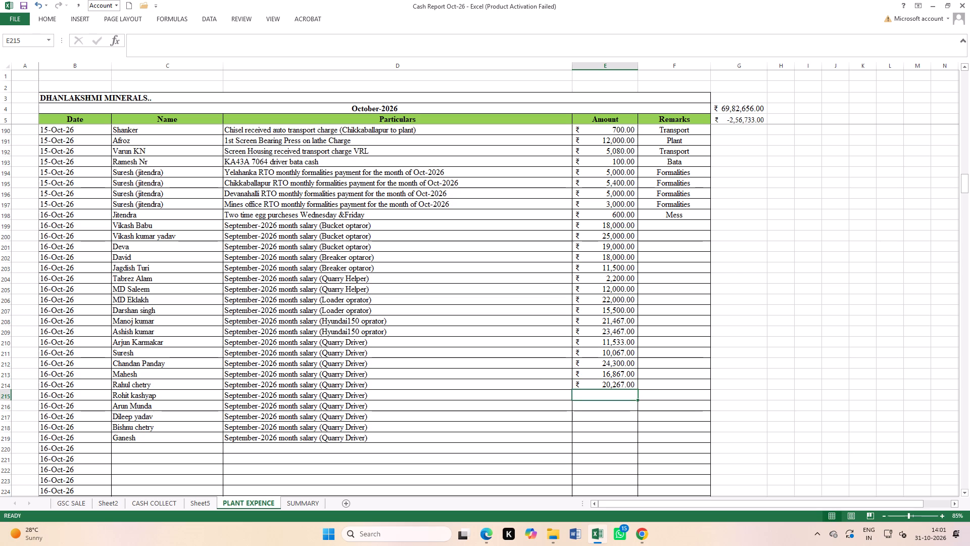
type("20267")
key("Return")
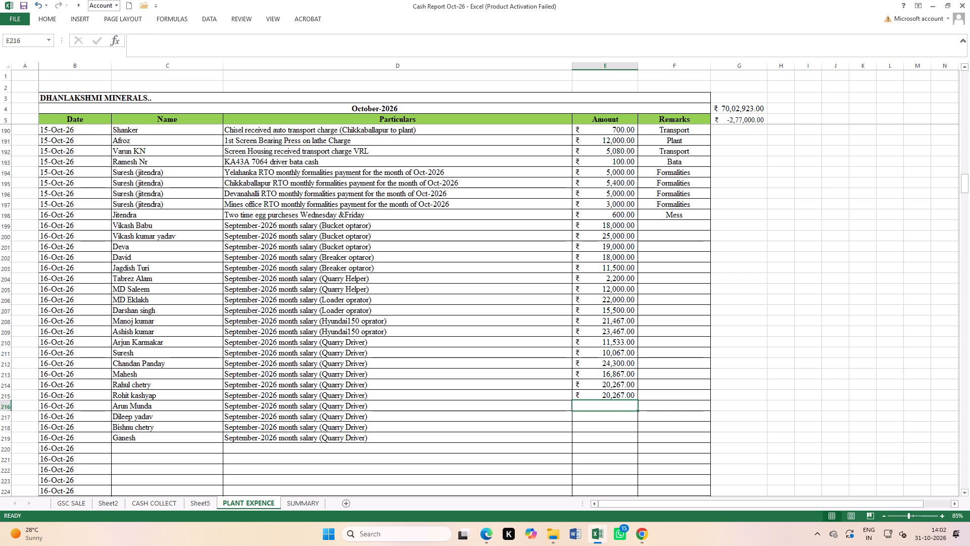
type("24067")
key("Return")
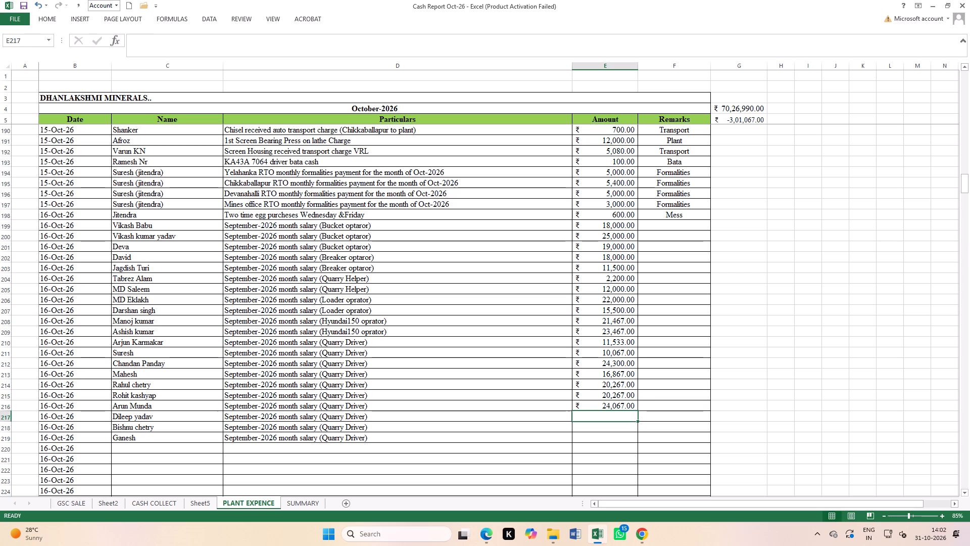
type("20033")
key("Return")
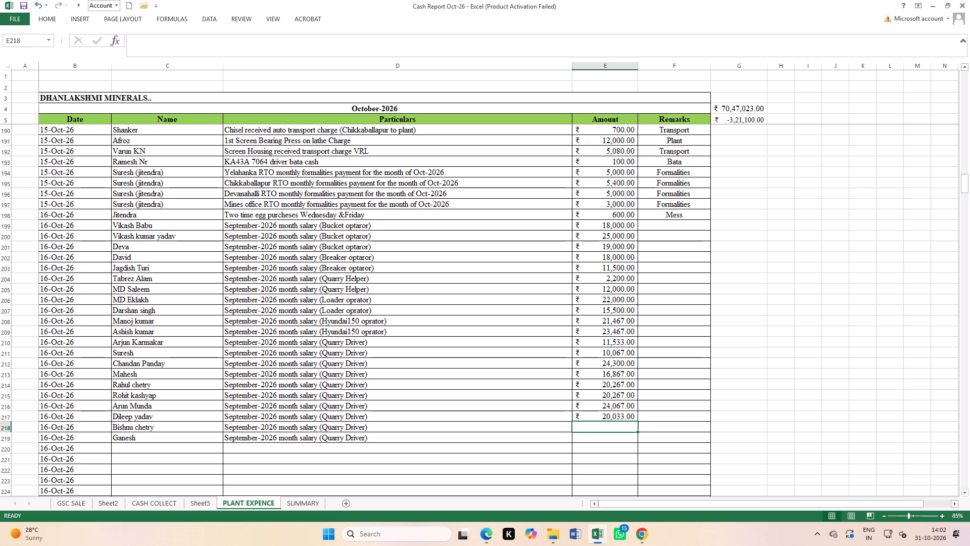
Enter the salary amounts 24000 and 16500 in E218 and E219, and save the workbook.
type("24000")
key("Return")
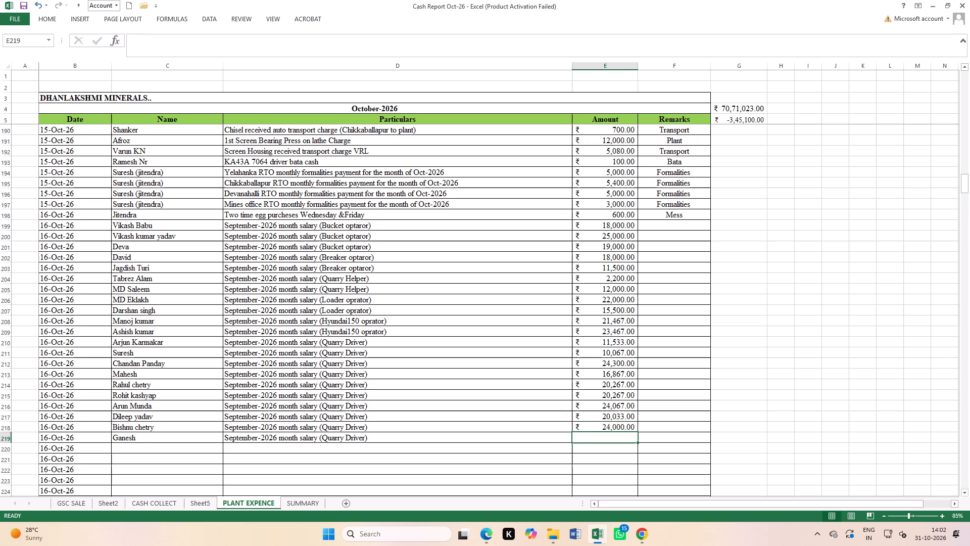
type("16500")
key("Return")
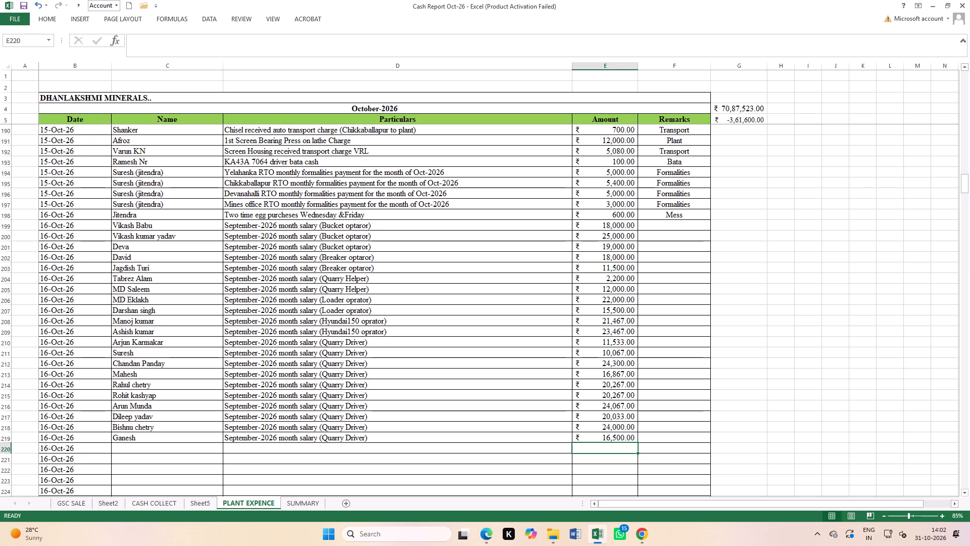
left_click_drag(620, 375, 615, 437)
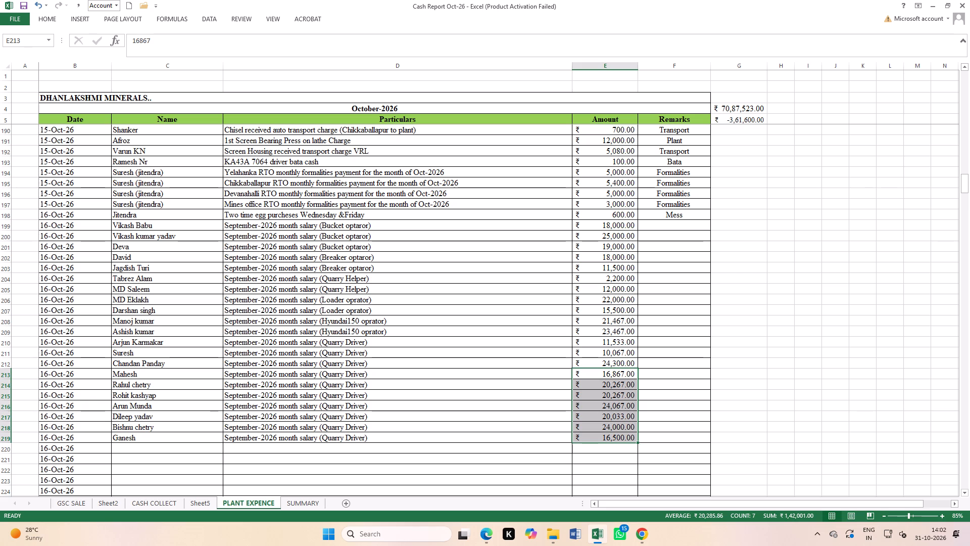
left_click(19, 3)
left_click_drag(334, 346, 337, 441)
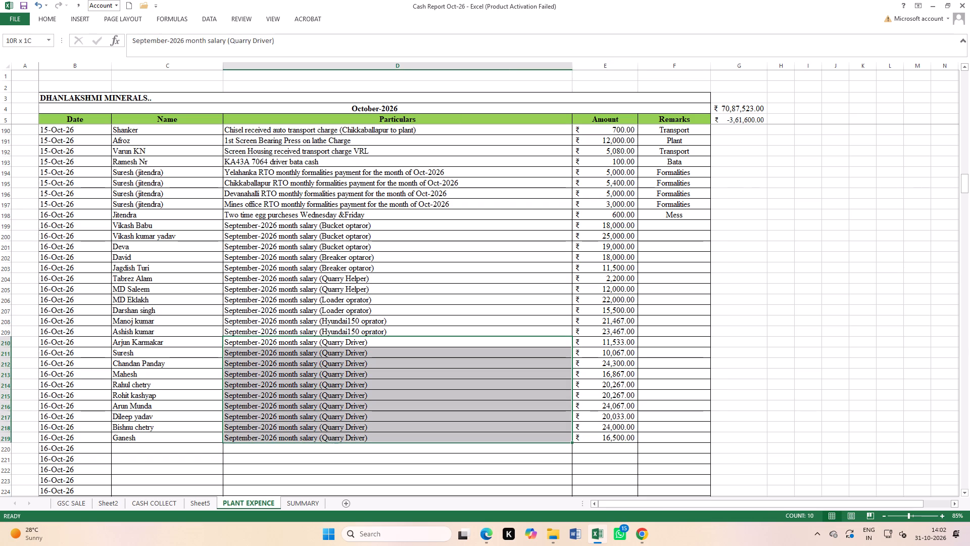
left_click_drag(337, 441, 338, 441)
Enter the names Mohan, Sonu and Raja in C220 to C222.
scroll(213, 419, "down", 1)
left_click(154, 420)
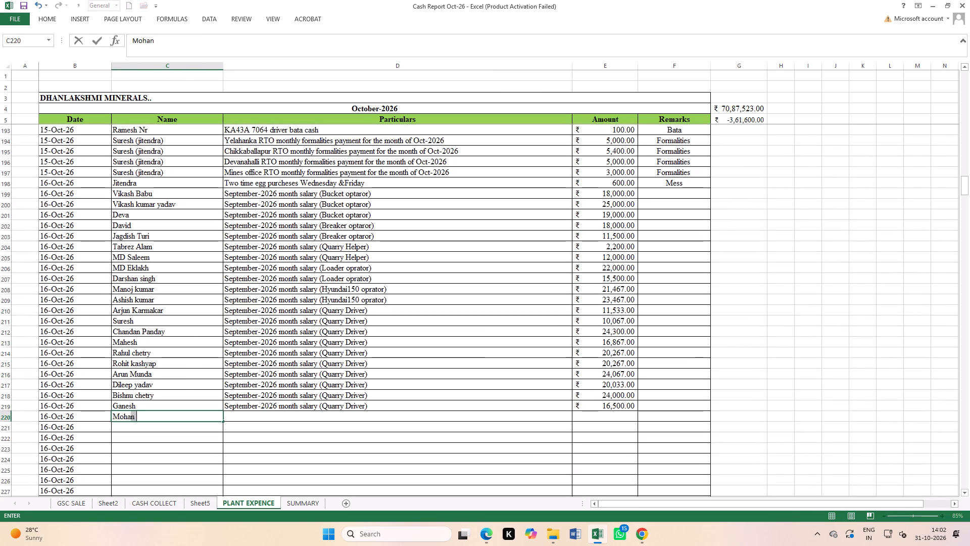
key("Return")
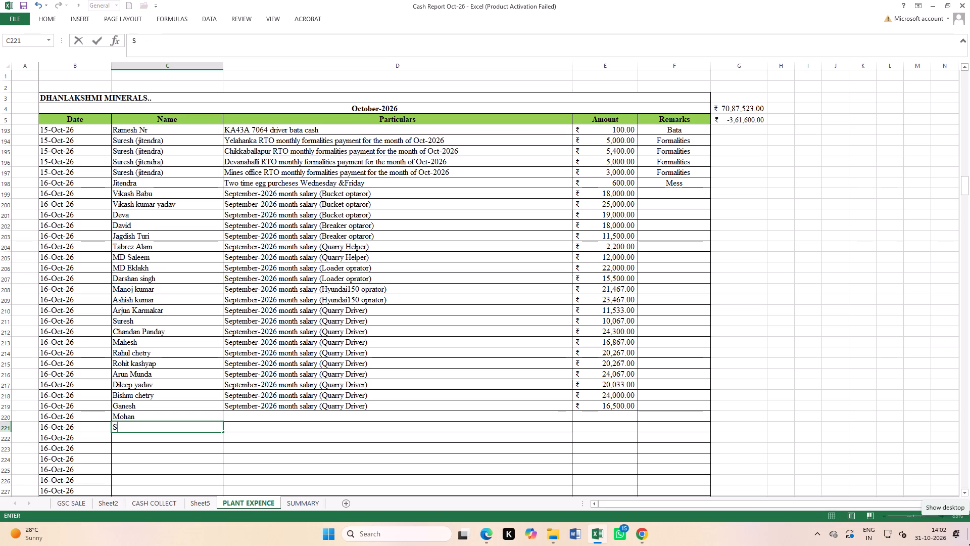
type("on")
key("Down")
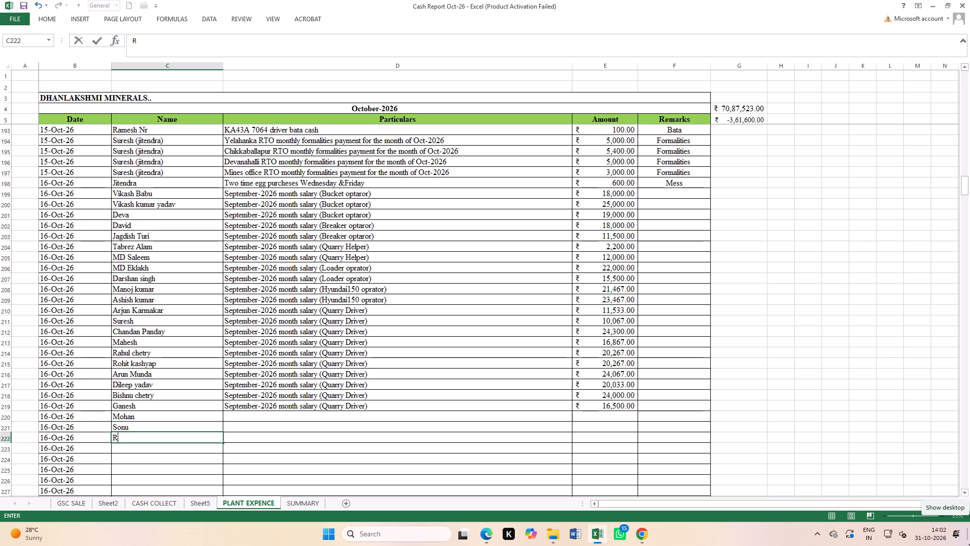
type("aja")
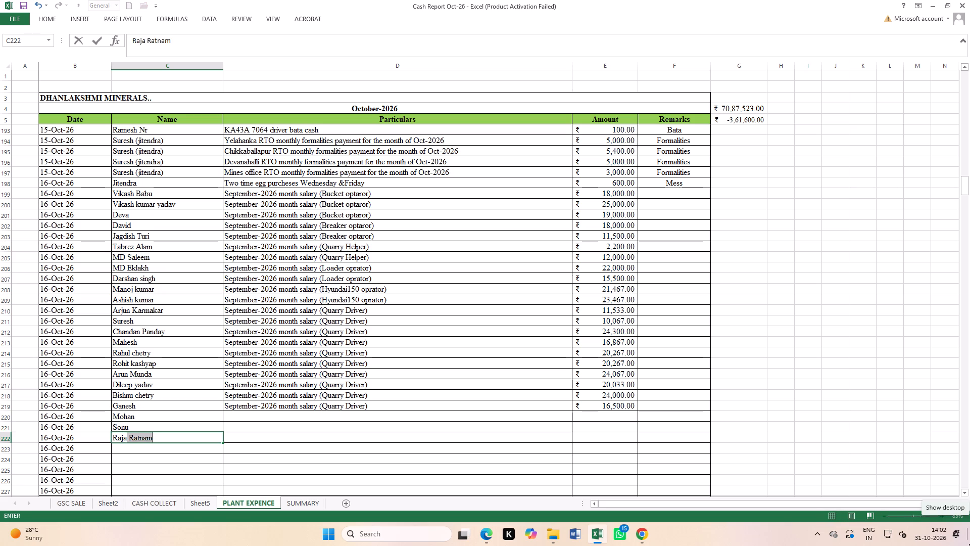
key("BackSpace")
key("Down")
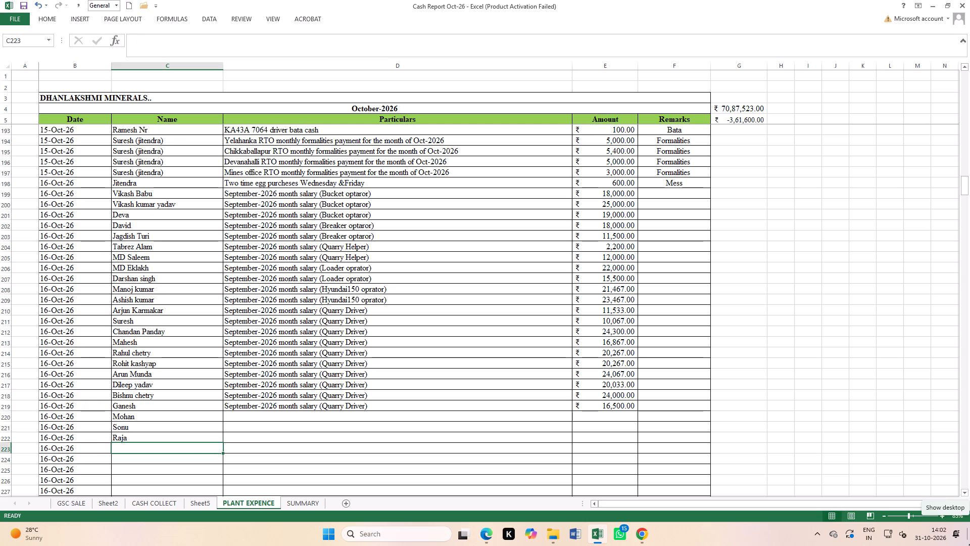
Enter the next two drivers' names in C223 and C224, starting with Ajay in C223 and Tarun in C224.
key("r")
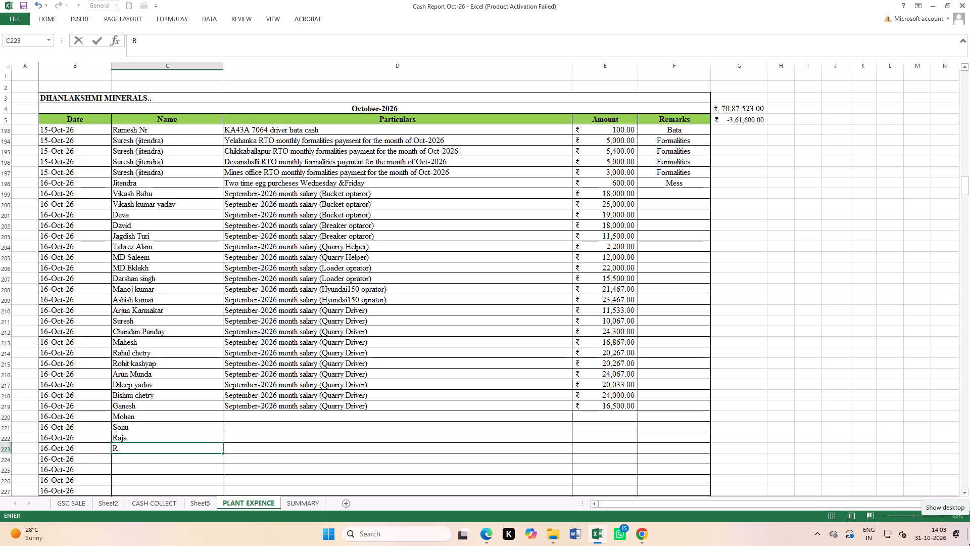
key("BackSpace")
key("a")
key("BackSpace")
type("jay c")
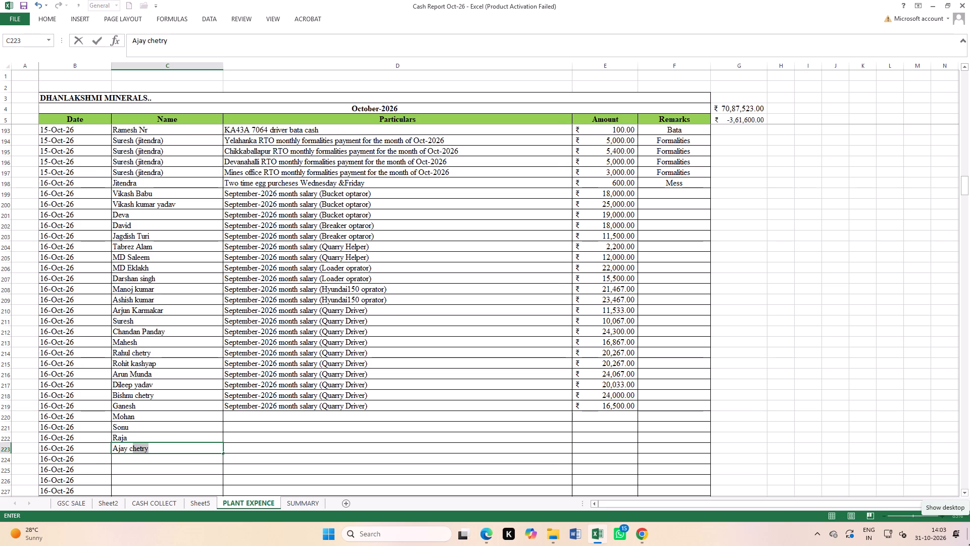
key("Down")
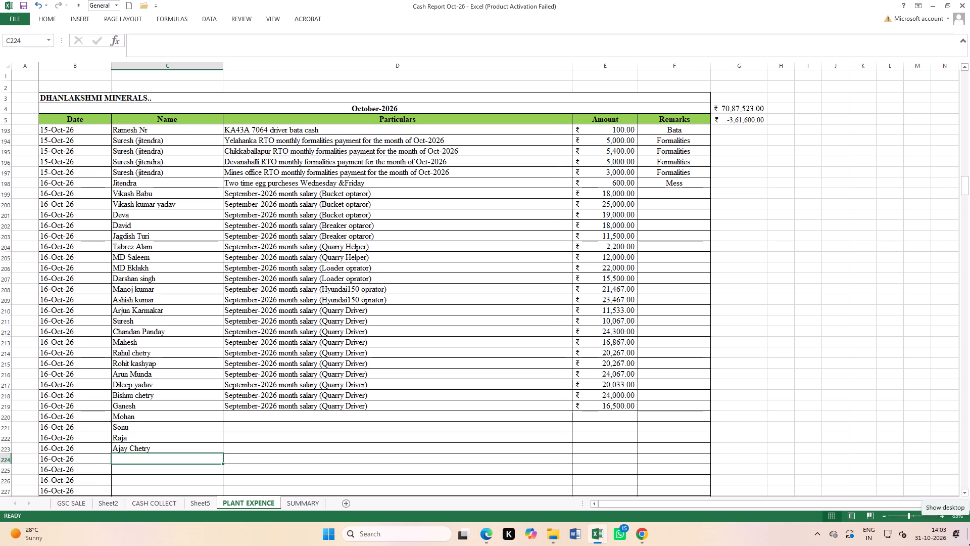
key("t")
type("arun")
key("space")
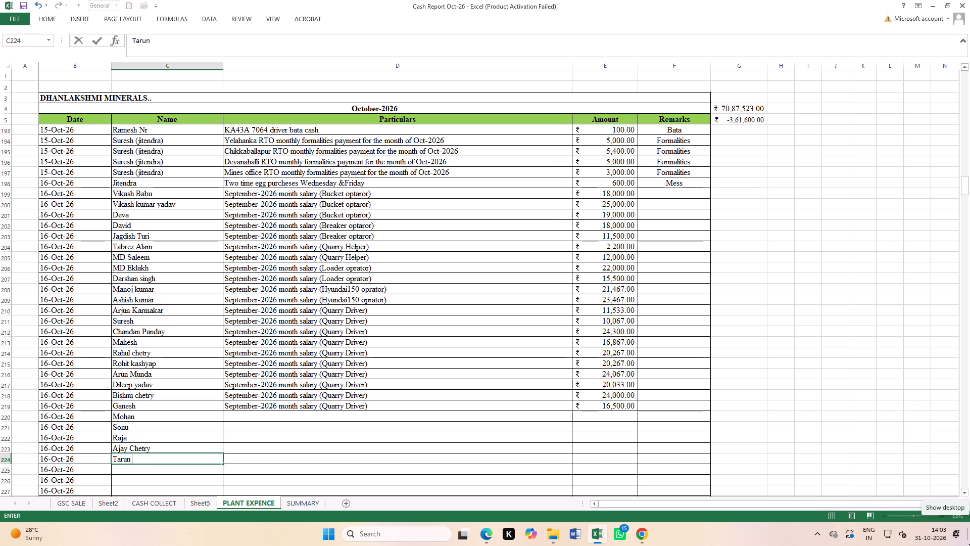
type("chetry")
Fill the "September-2026 month salary (Quarry Driver)" particulars from D219 down through D224.
left_click_drag(268, 410, 267, 428)
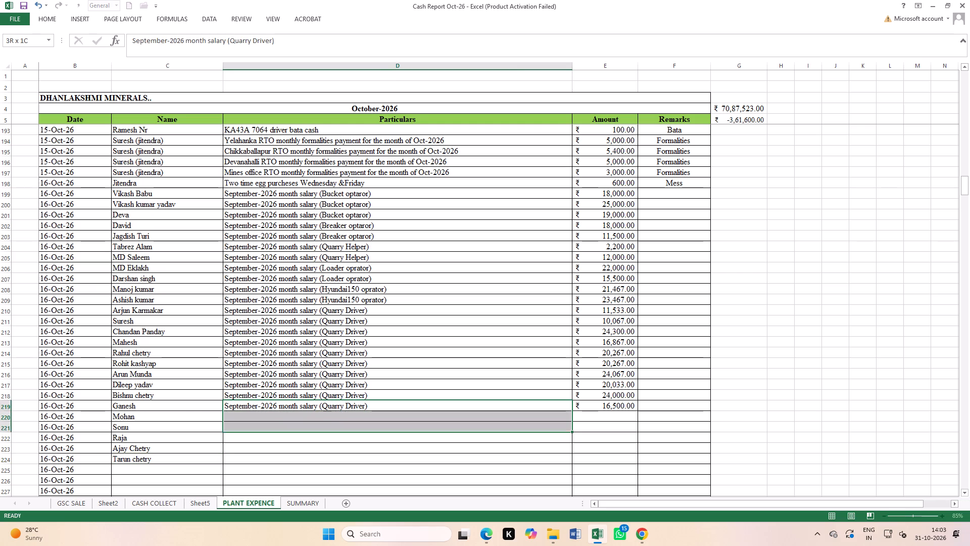
left_click_drag(267, 428, 268, 437)
key("ctrl+d")
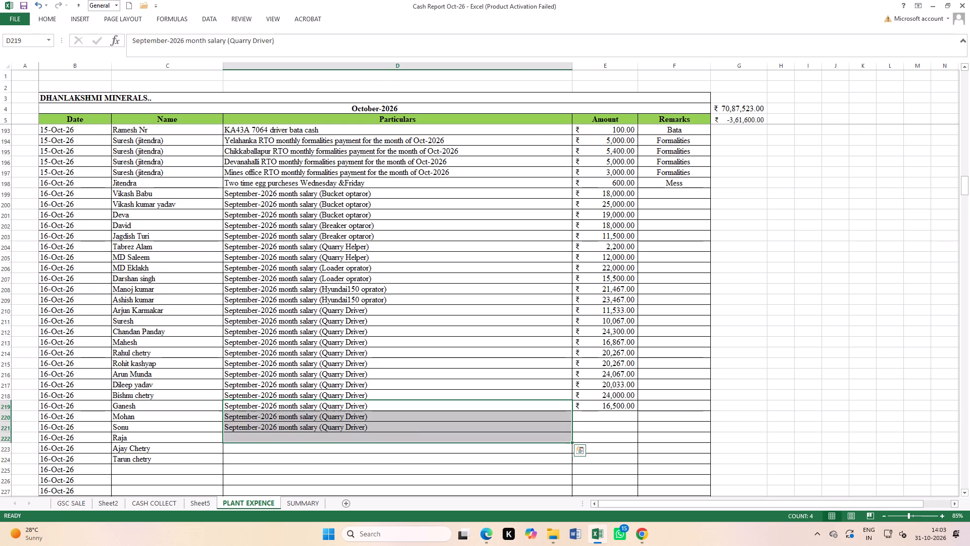
left_click(614, 416)
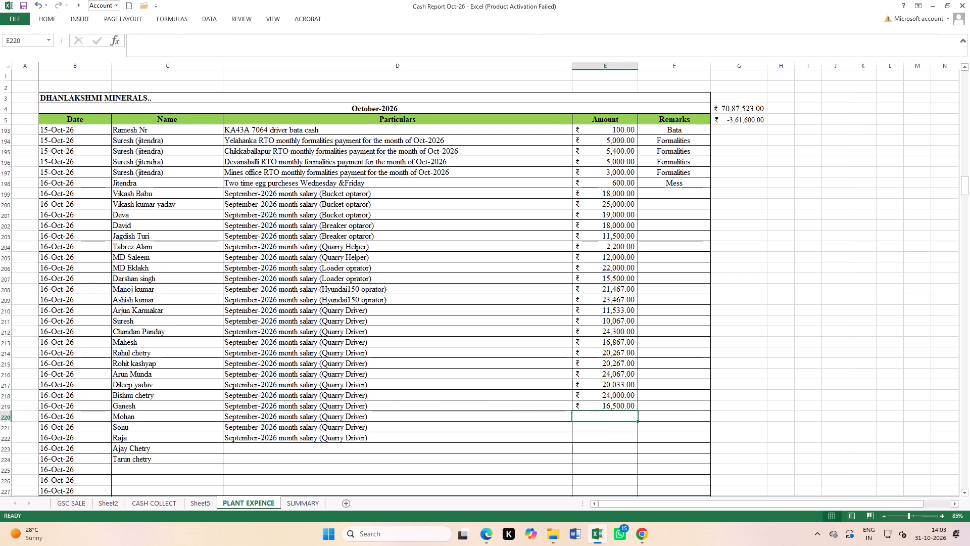
left_click_drag(290, 441, 292, 462)
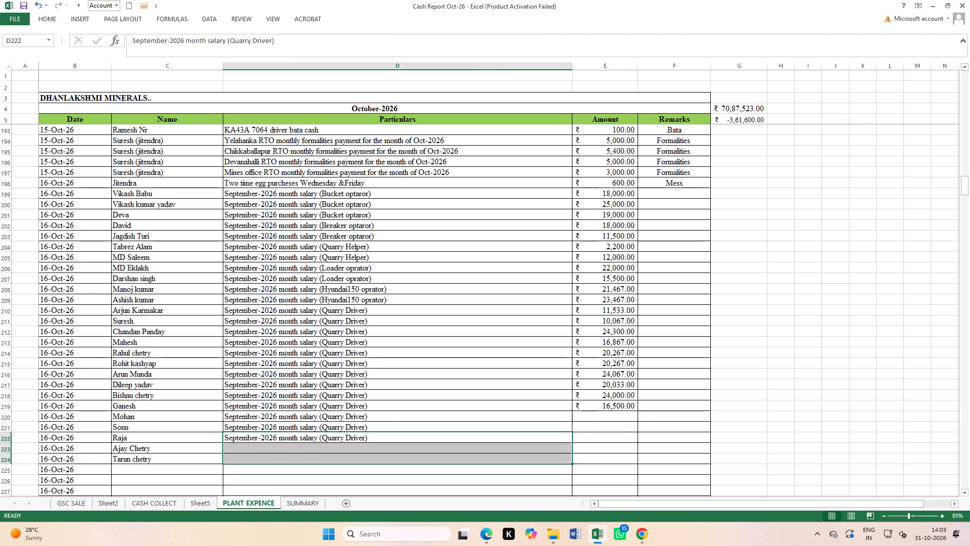
key("ctrl+d")
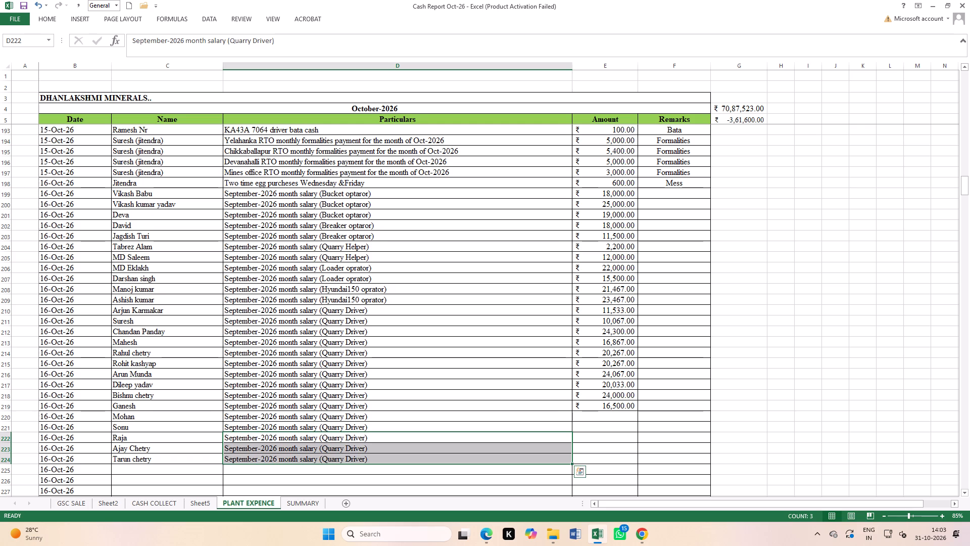
Change the particulars in D223 to "September-2026 month salary (Lane Driver)".
double_click(344, 448)
key("BackSpace")
key("BackSpace")
key("BackSpace")
key("BackSpace")
key("BackSpace")
key("BackSpace")
key("BackSpace")
key("BackSpace")
key("BackSpace")
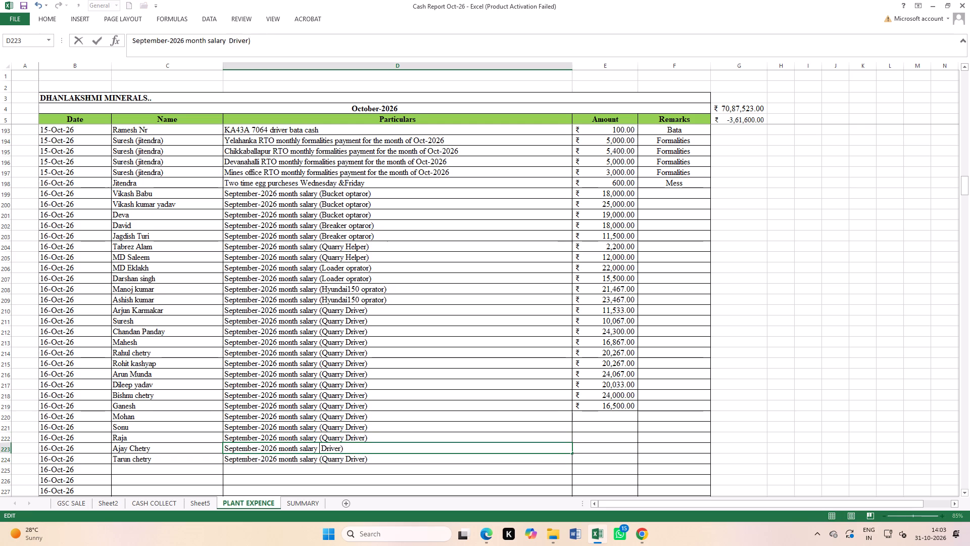
key("ctrl+z")
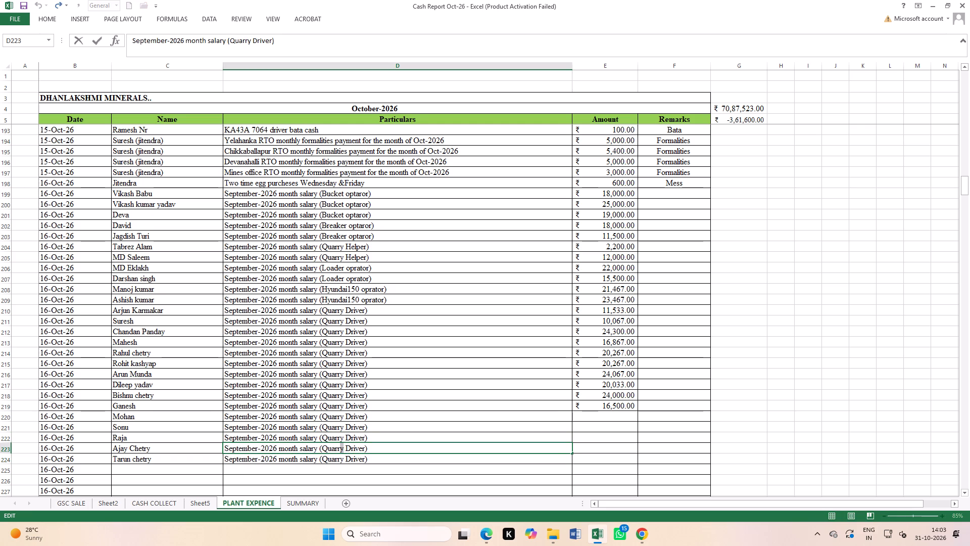
key("BackSpace")
key("BackSpace")
key("BackSpace")
key("BackSpace")
key("BackSpace")
key("BackSpace")
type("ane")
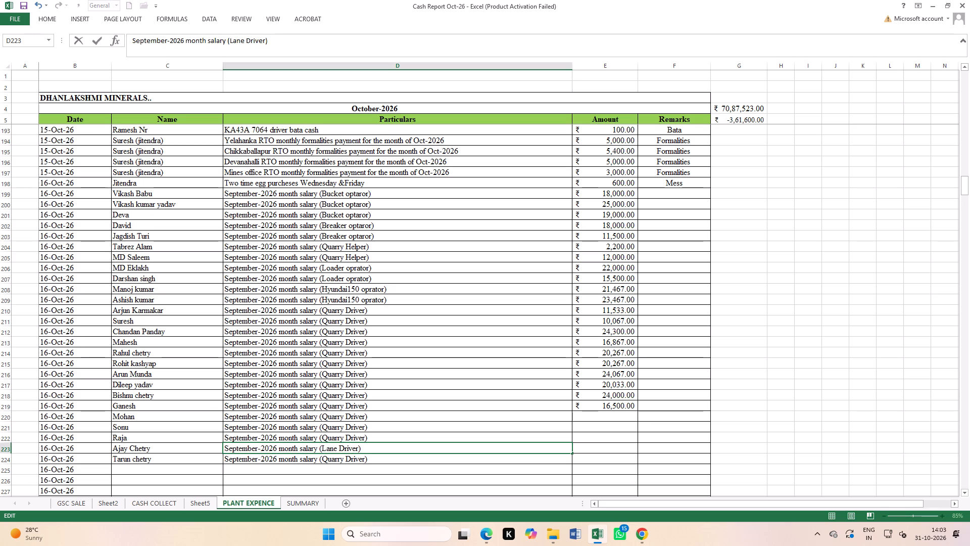
Change the particulars in D224 to "September-2026 month salary (Lane Driver)".
double_click(346, 460)
key("BackSpace")
key("BackSpace")
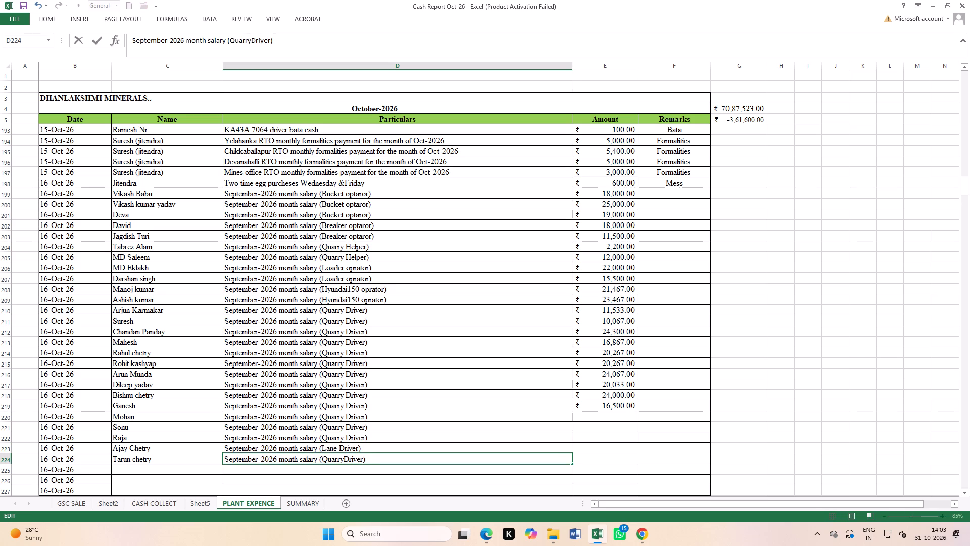
key("BackSpace")
key("BackSpace")
key("BackSpace")
key("BackSpace")
key("BackSpace")
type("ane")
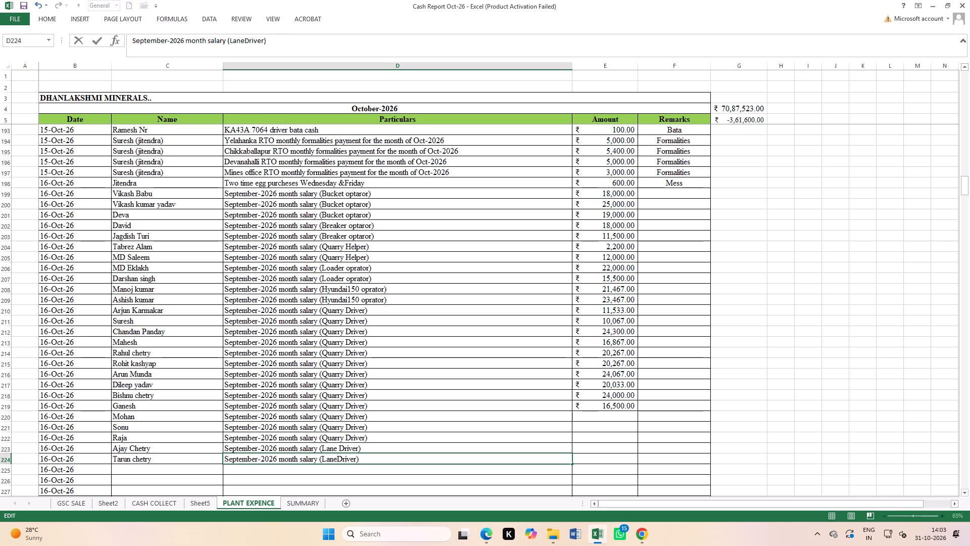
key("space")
left_click(450, 400)
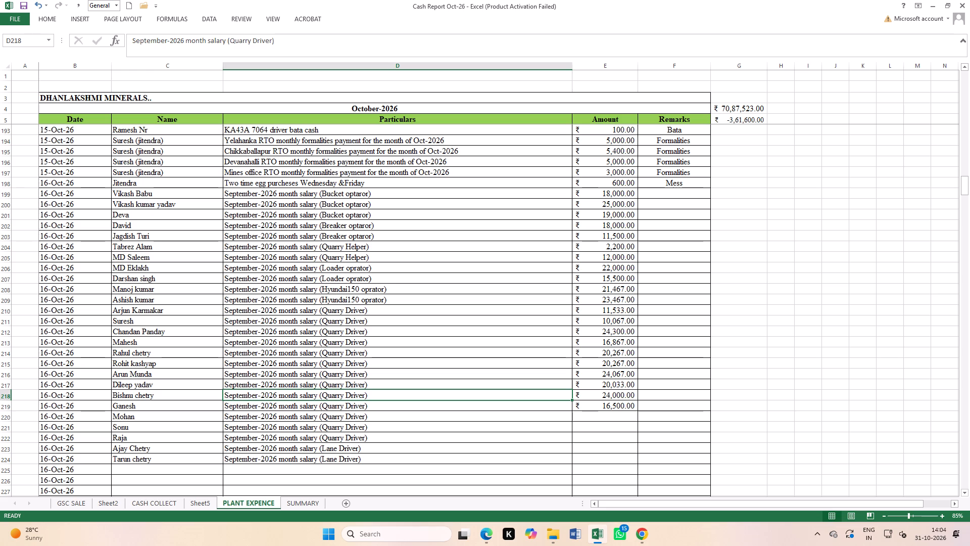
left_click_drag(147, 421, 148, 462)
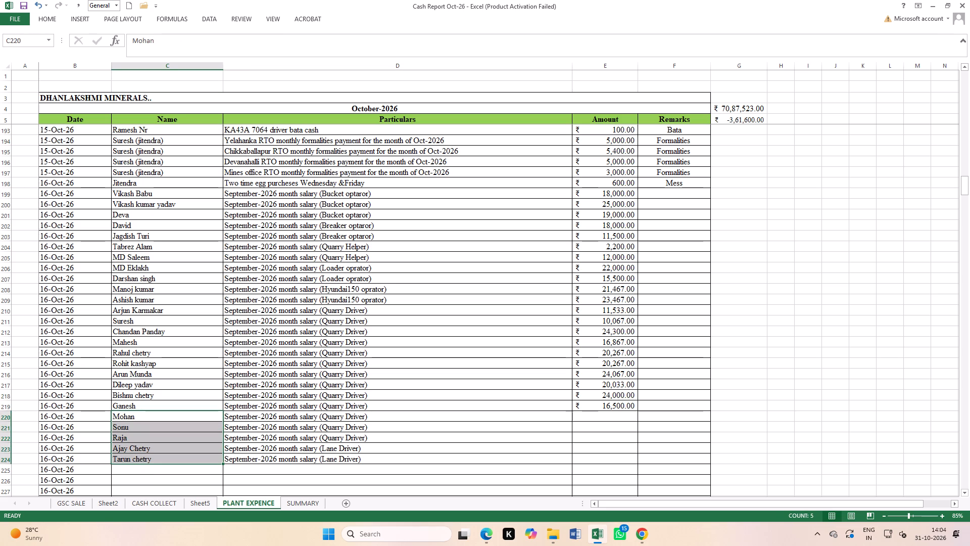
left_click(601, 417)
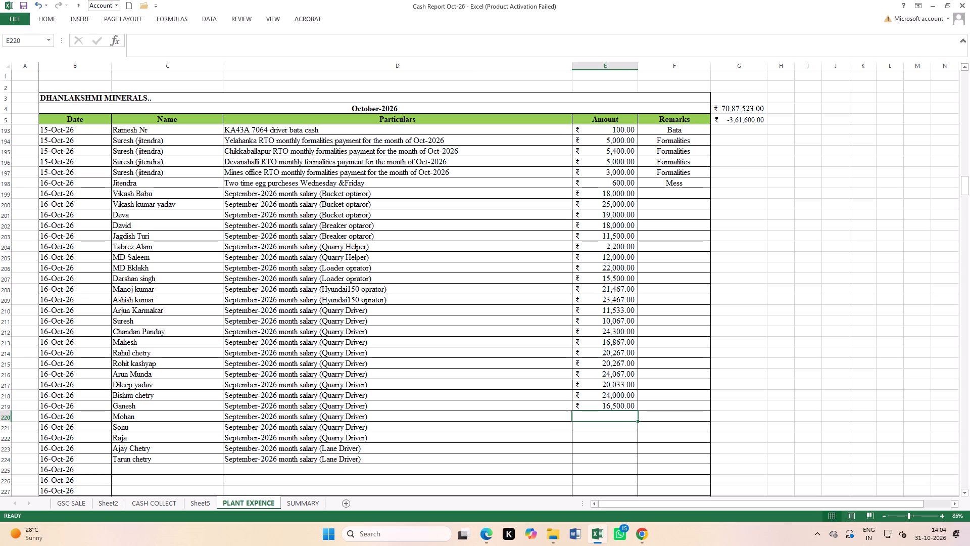
Enter the next lane driver, Juel, by name in C225 and copy the "September-2026 month salary (Lane Driver)" particulars down into D225.
scroll(474, 396, "down", 3)
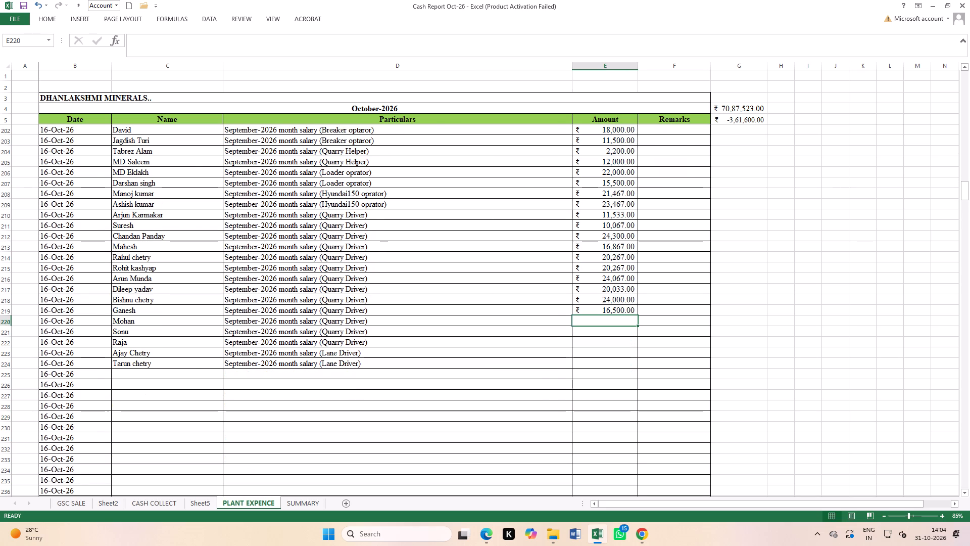
left_click(162, 376)
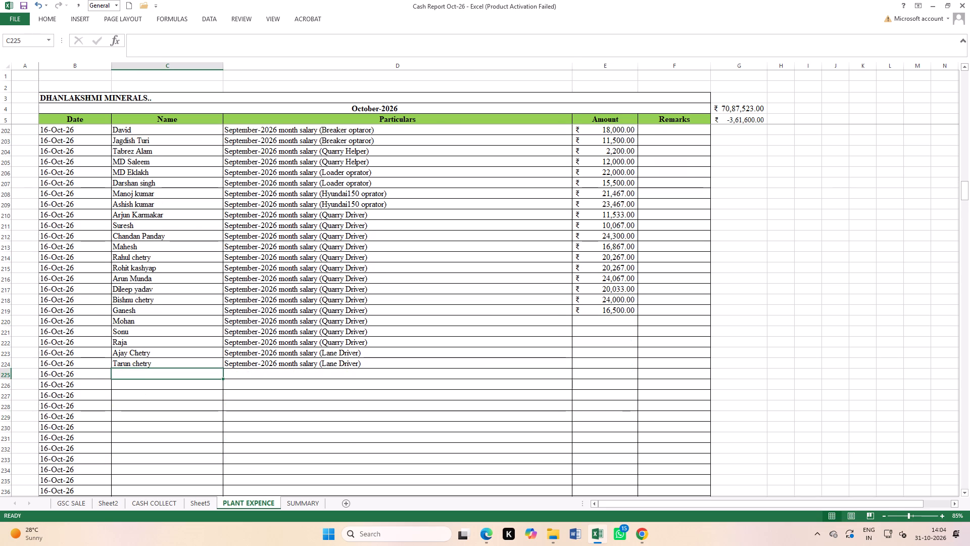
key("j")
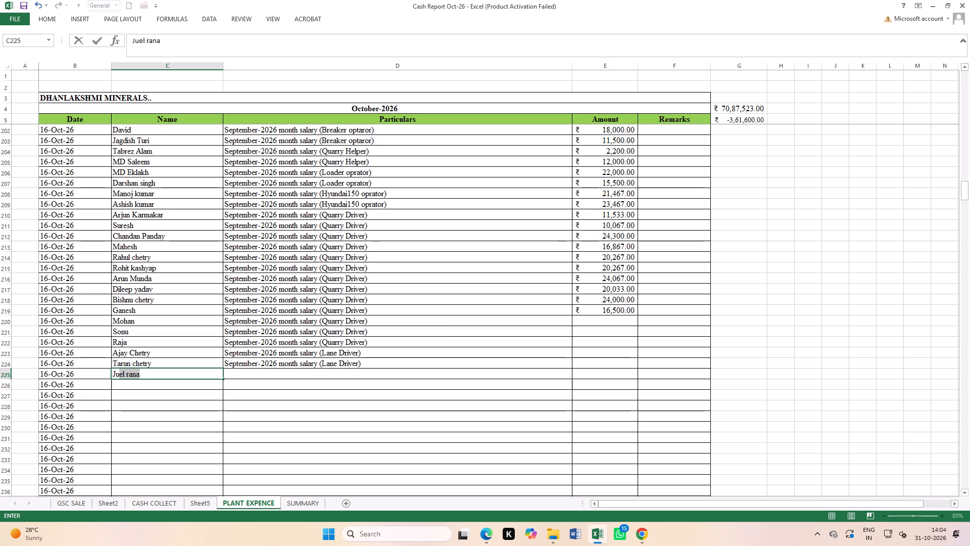
key("Right")
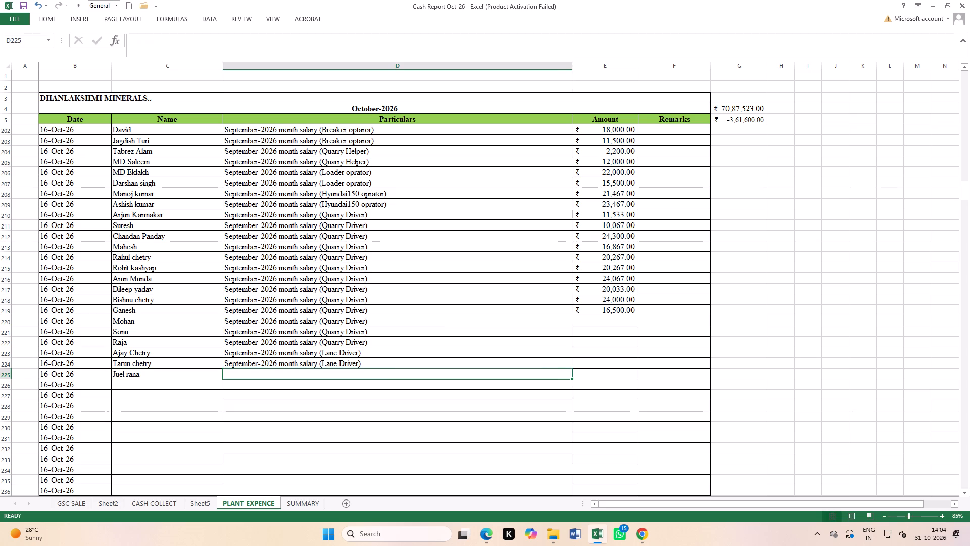
key("ctrl+d")
key("Right")
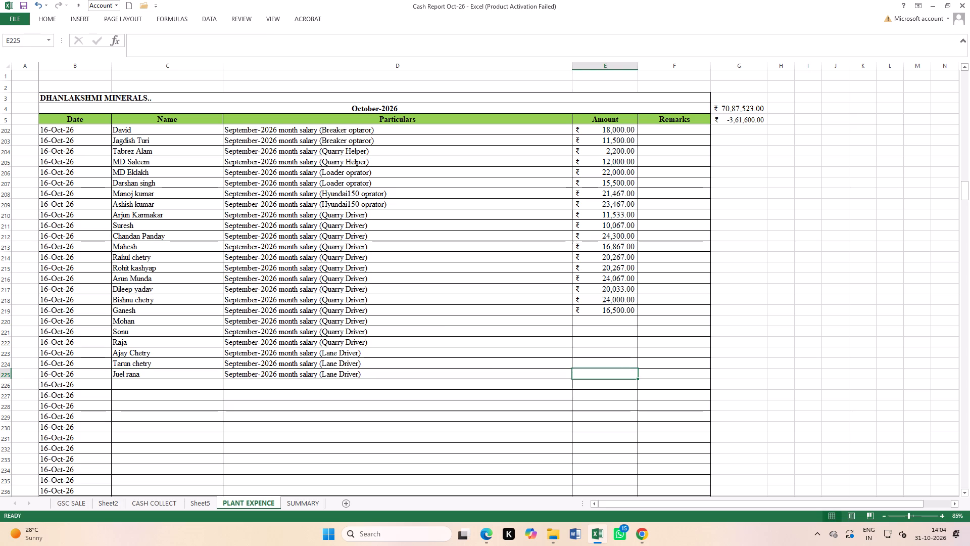
key("Left")
key("Left")
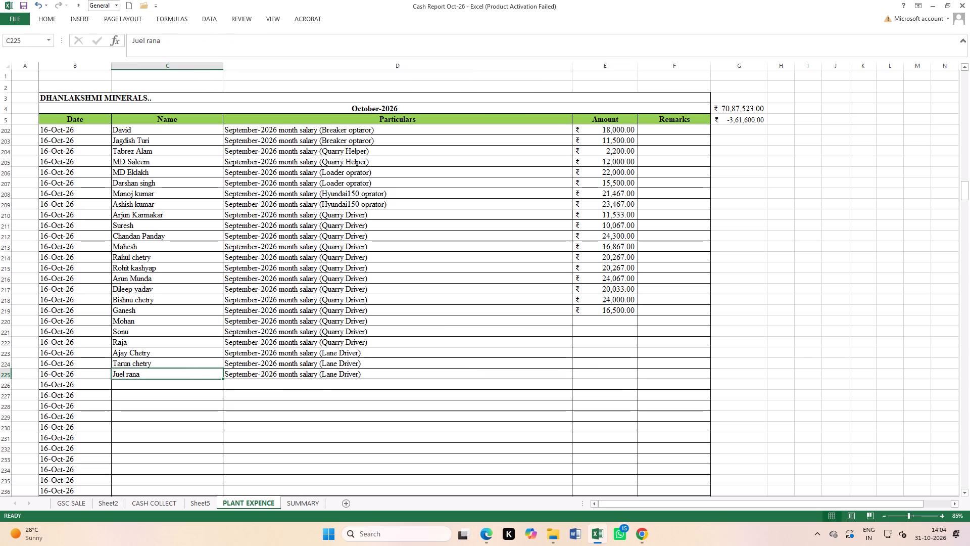
key("Down")
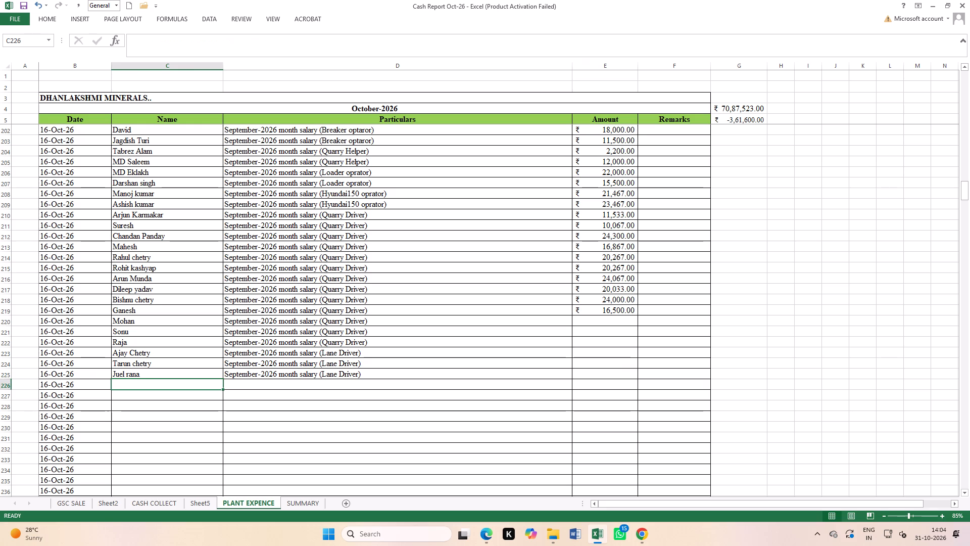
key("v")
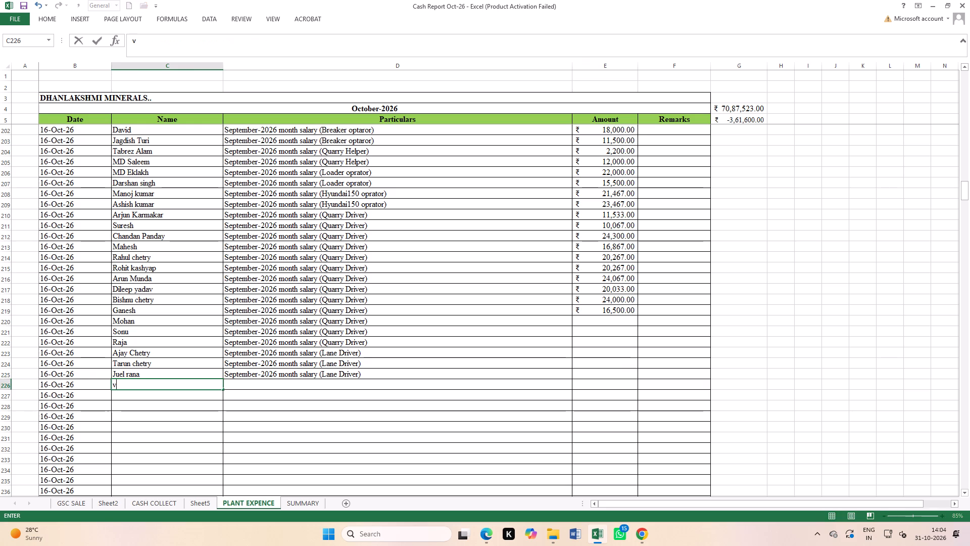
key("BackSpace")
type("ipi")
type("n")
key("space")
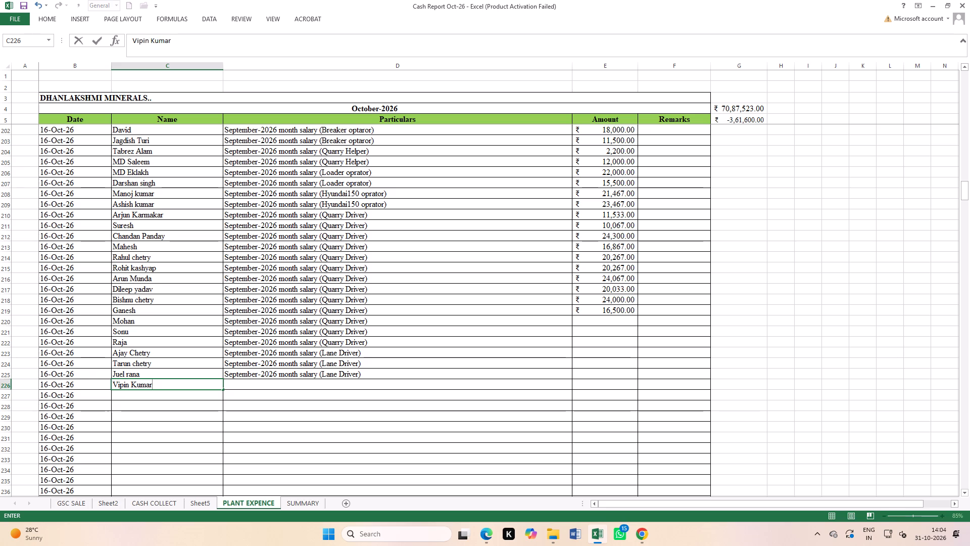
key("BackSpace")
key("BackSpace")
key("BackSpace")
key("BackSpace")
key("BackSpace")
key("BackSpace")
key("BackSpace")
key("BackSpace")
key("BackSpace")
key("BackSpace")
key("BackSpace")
Enter the helpers' names "Bipin Helper" in C226 and "Chhotu" in C227.
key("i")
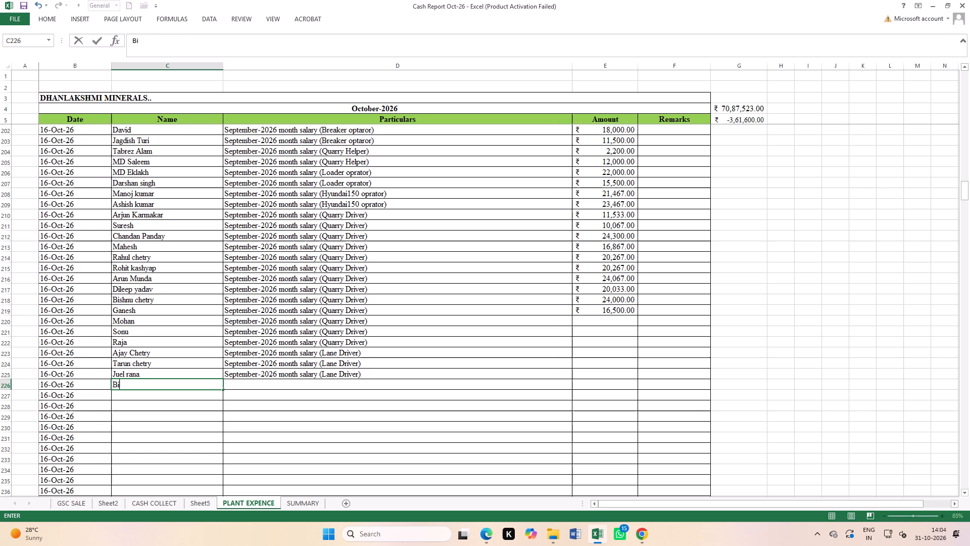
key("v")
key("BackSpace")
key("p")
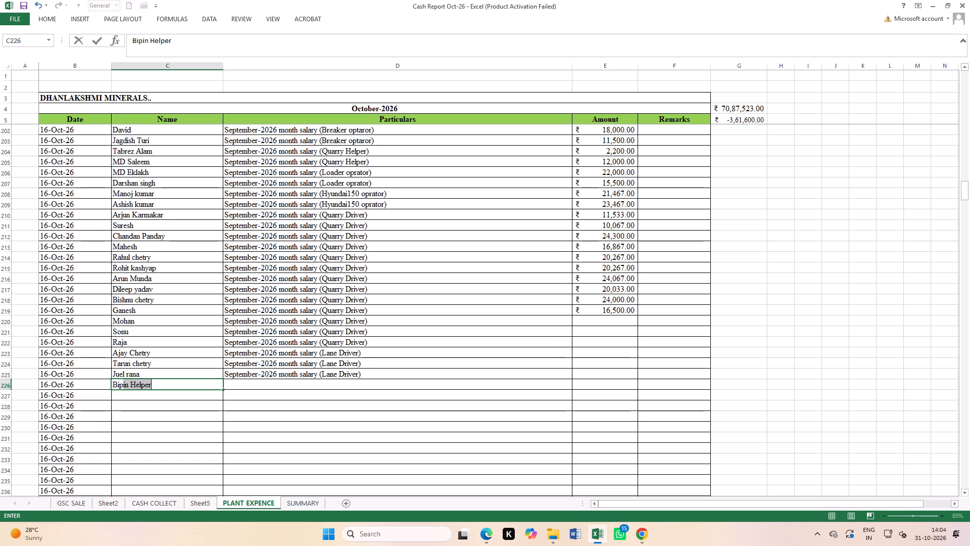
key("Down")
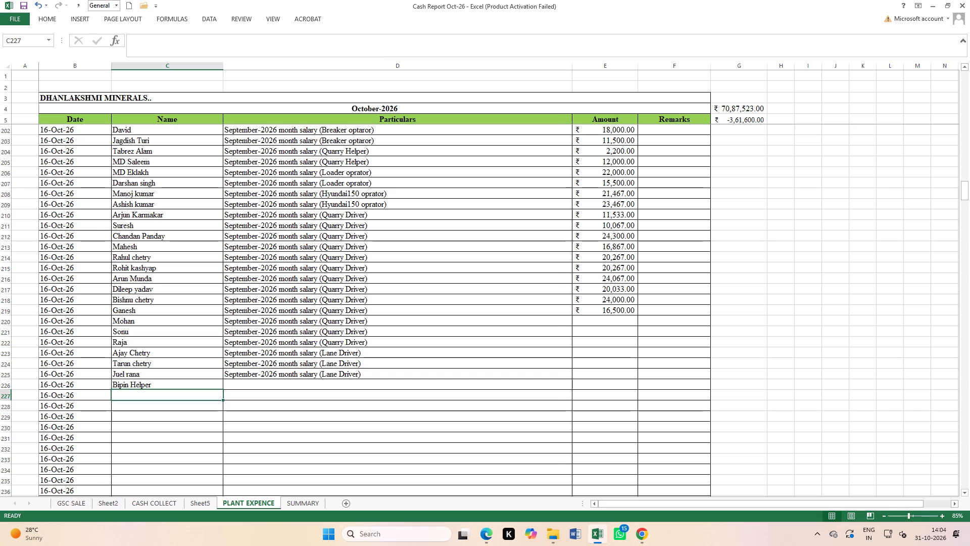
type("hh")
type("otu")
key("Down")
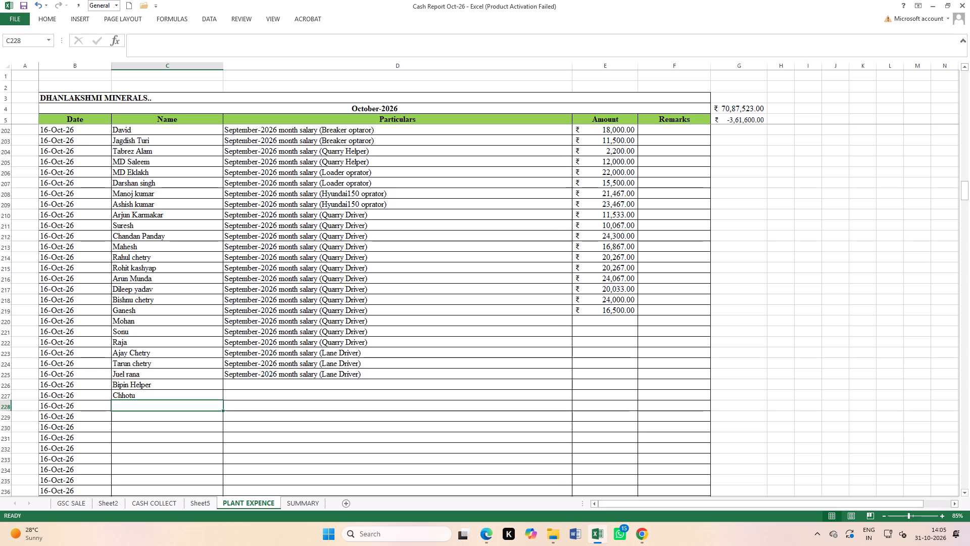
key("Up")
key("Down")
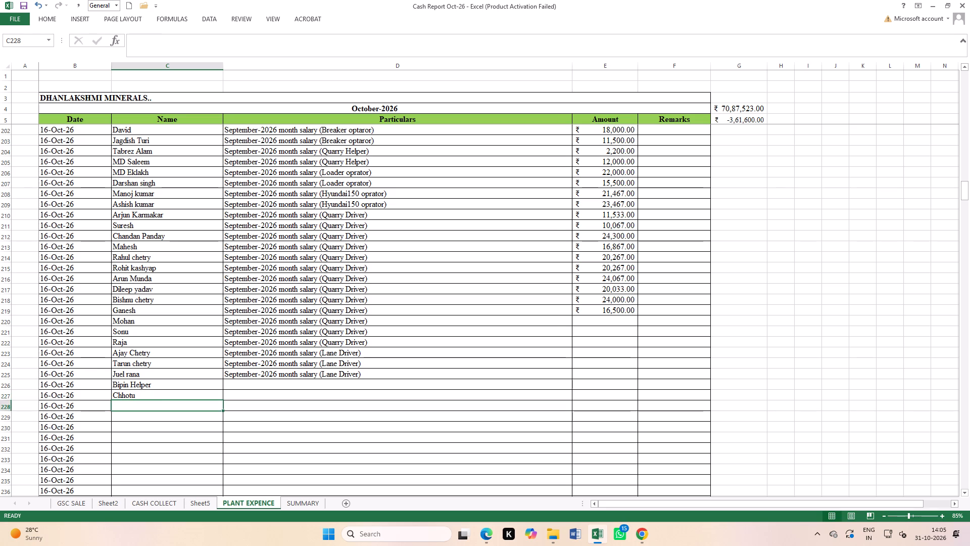
Enter the next two staff names in C228 and C229, starting with Kahim in C228 and "Ramesh (Cook)" in C229.
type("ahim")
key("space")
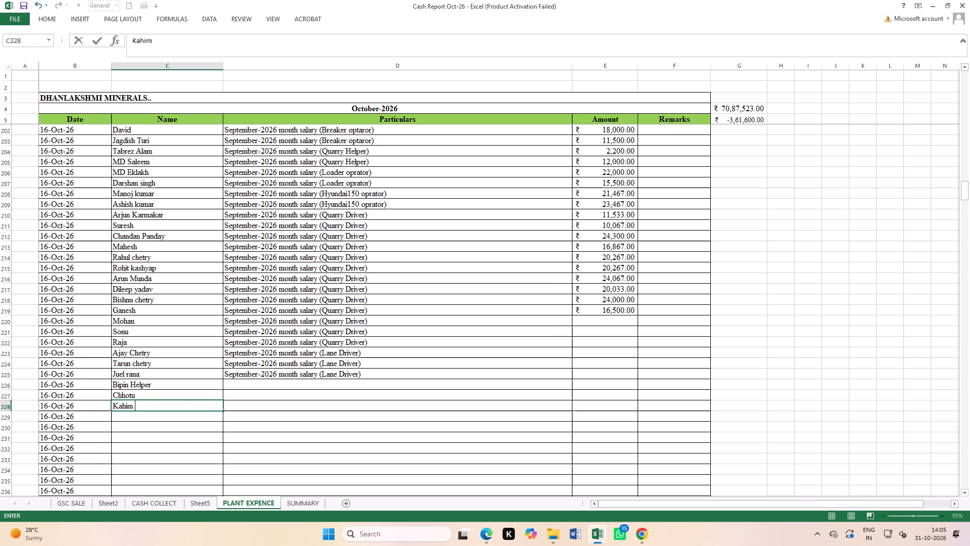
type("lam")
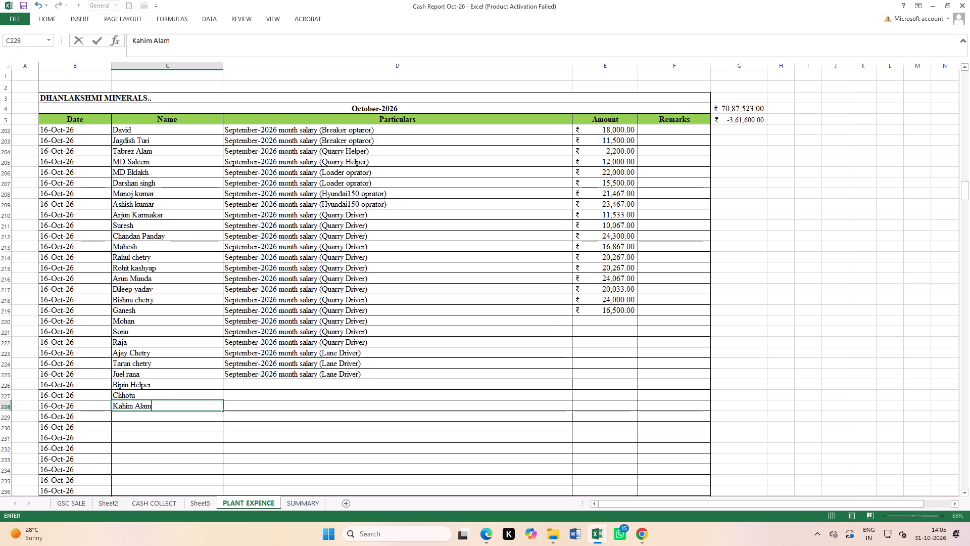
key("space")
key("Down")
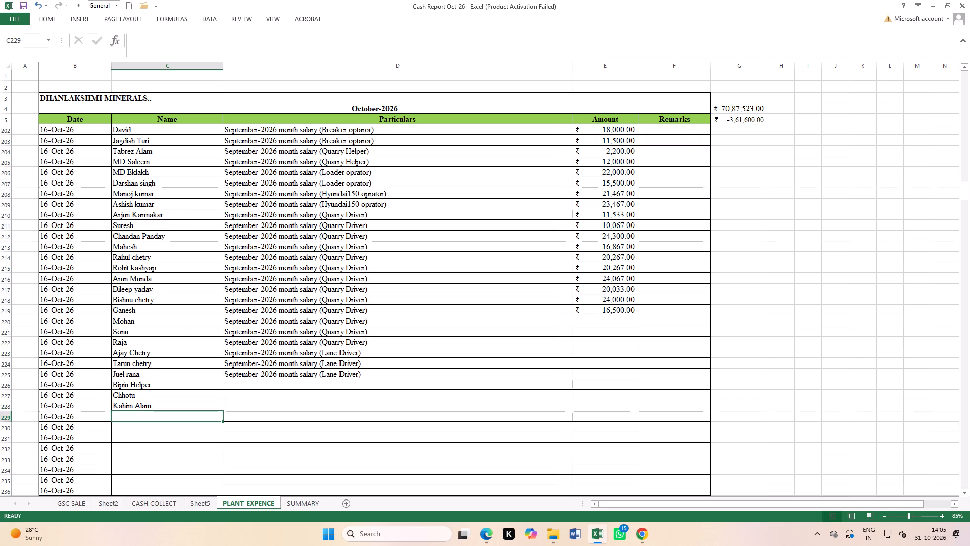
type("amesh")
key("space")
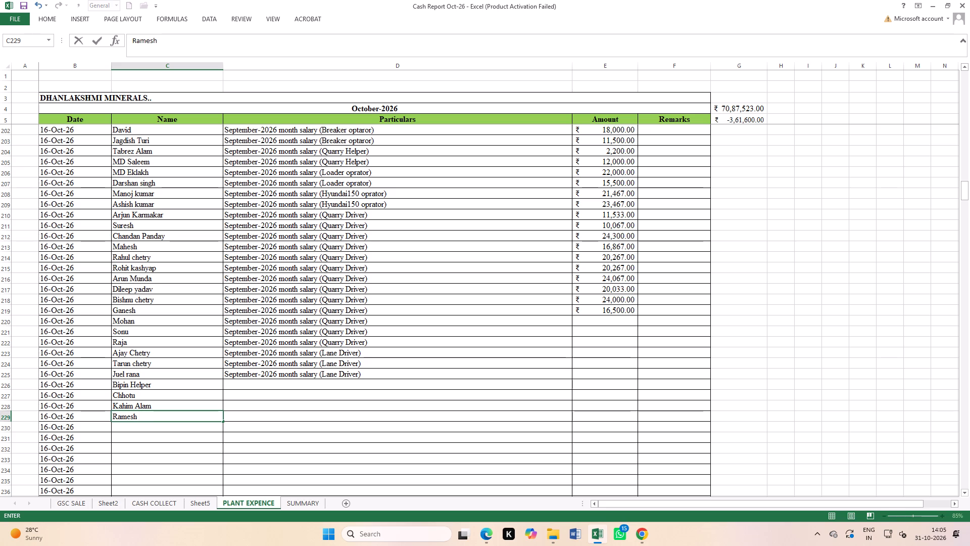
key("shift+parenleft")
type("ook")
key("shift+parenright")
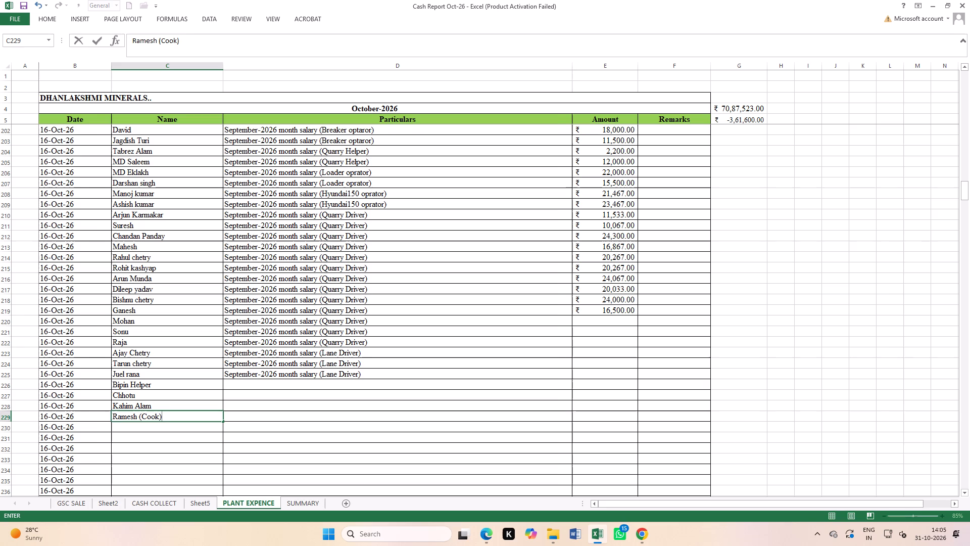
Copy the particulars above into D226 and change them to "September-2026 month salary (Helper)".
left_click(266, 385)
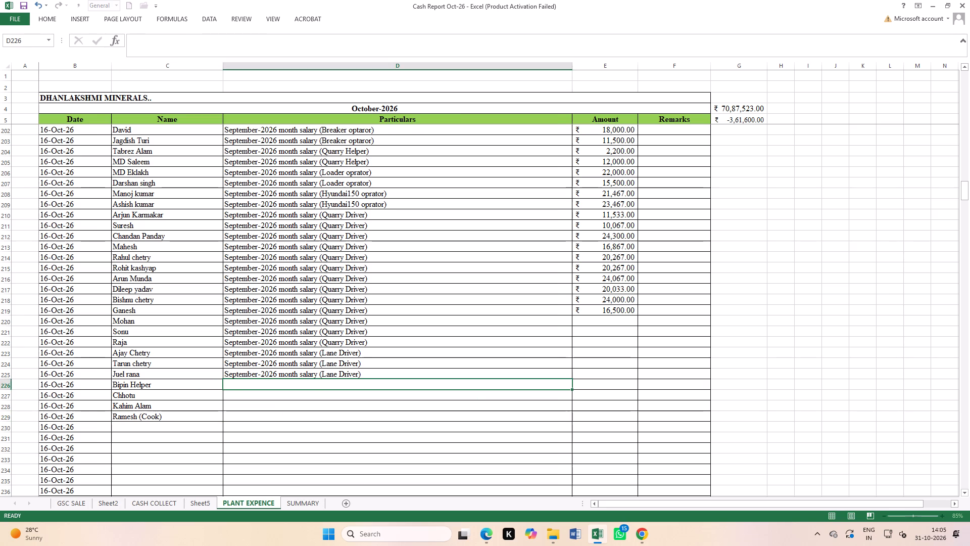
key("ctrl+d")
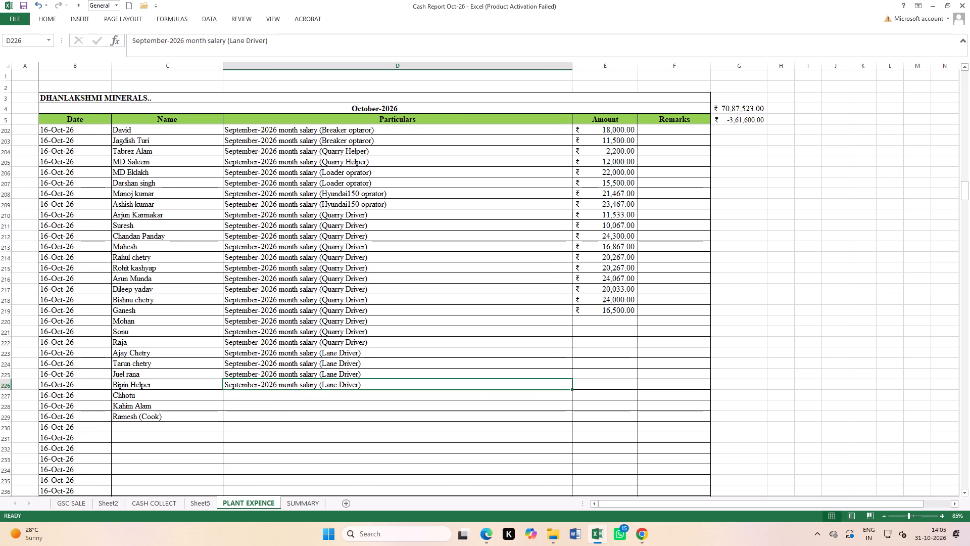
double_click(357, 384)
key("BackSpace")
key("BackSpace")
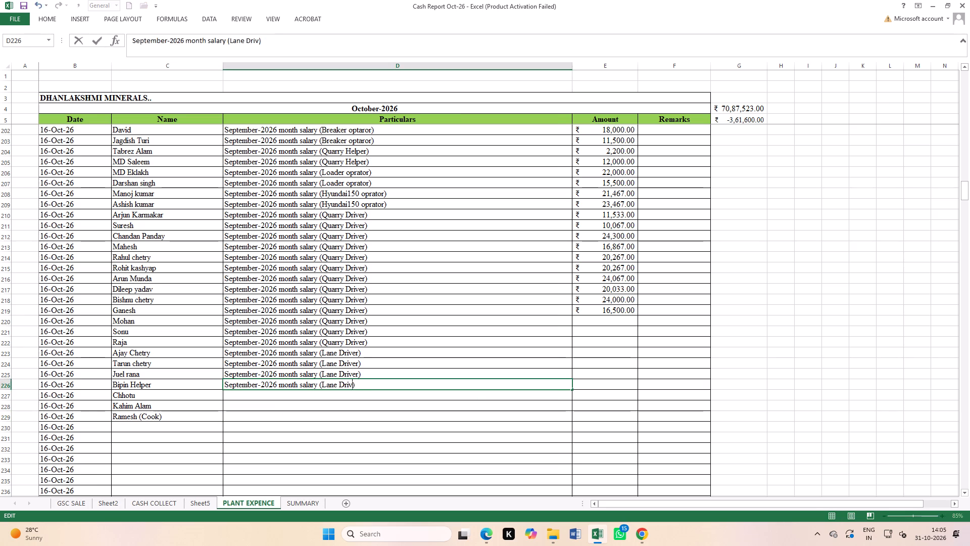
key("BackSpace")
key("BackSpace")
key("BackSpace")
key("BackSpace")
key("BackSpace")
key("BackSpace")
key("BackSpace")
key("BackSpace")
key("BackSpace")
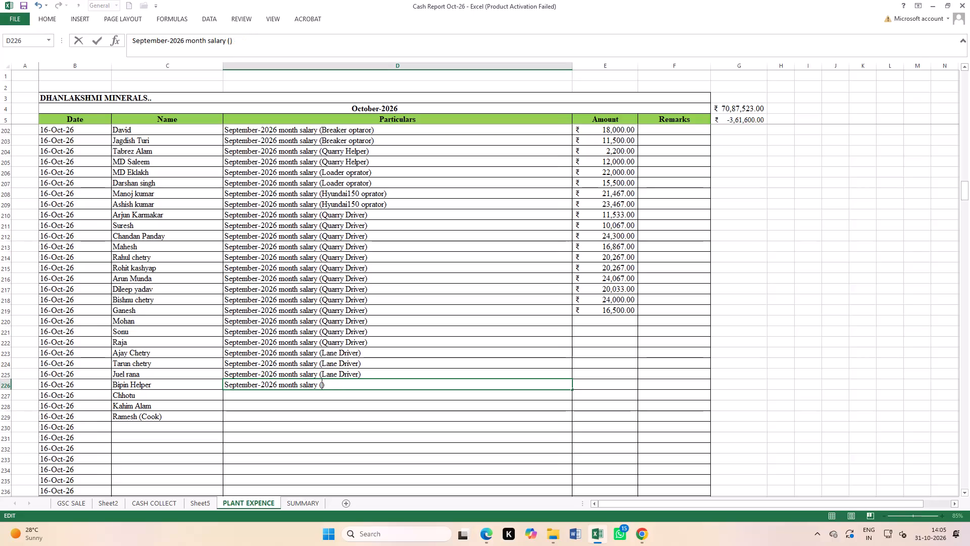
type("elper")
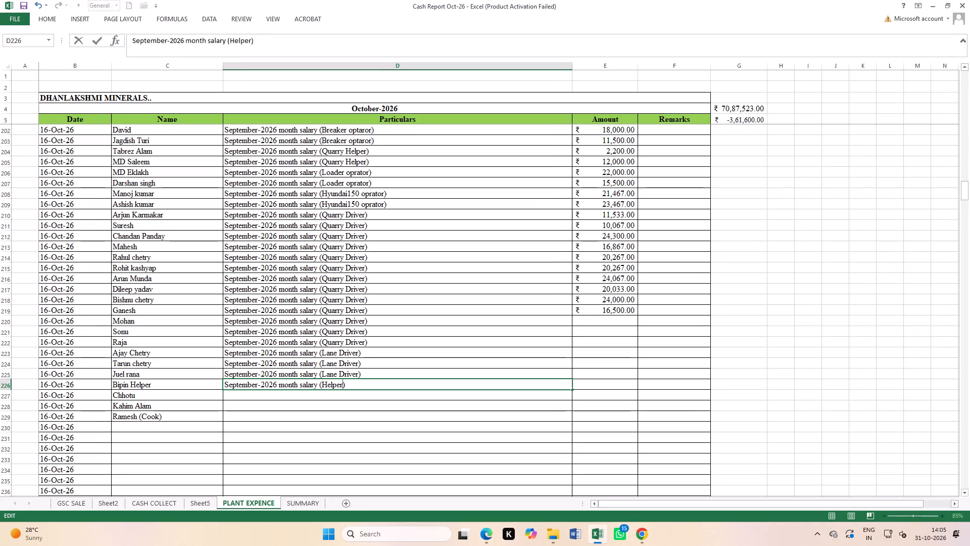
left_click(323, 428)
Fill the "September-2026 month salary (Helper)" particulars from D226 down into D227.
left_click_drag(269, 388, 269, 396)
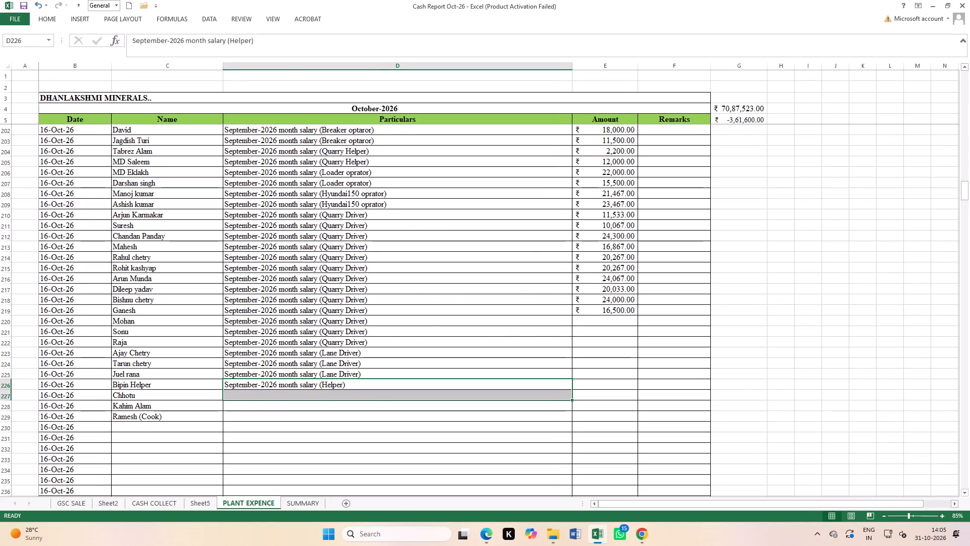
key("ctrl+d")
Copy the particulars above into D228 and change them to "September-2026 month salary (Puncture Man)".
left_click(260, 405)
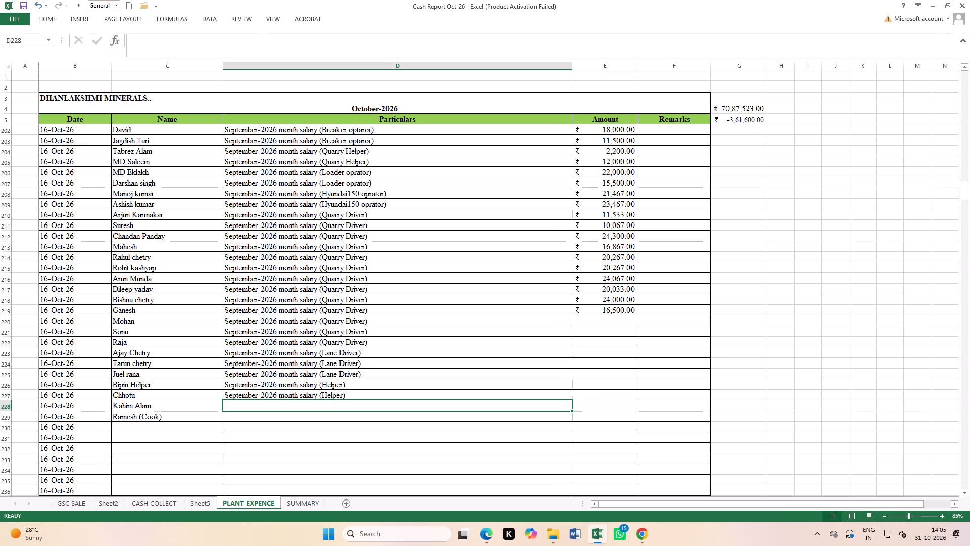
key("ctrl+d")
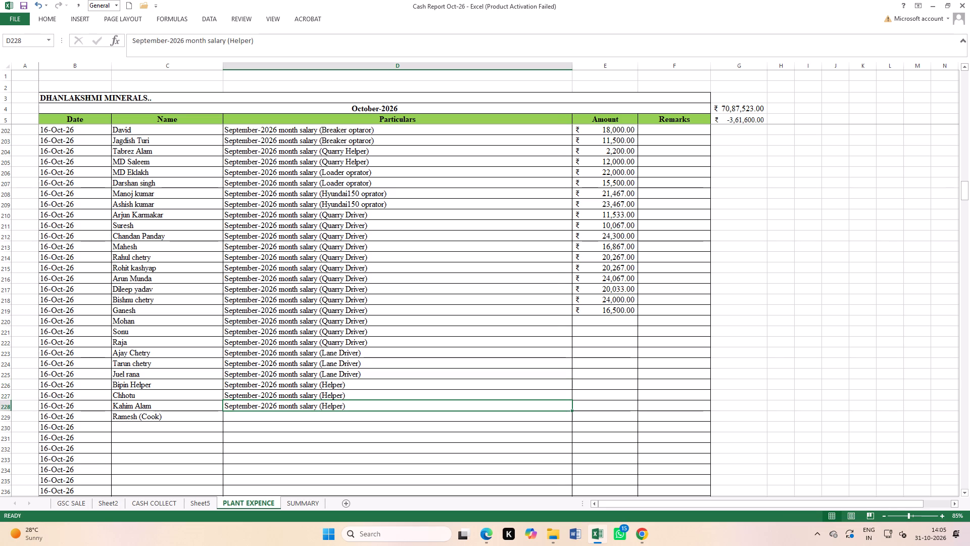
double_click(342, 405)
key("BackSpace")
key("BackSpace")
key("BackSpace")
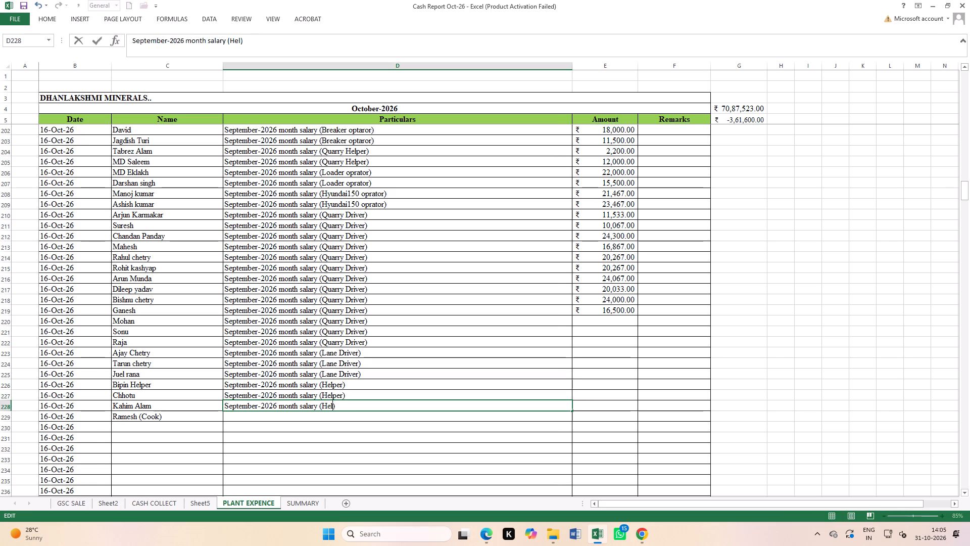
key("BackSpace")
key("BackSpace")
key("BackSpace")
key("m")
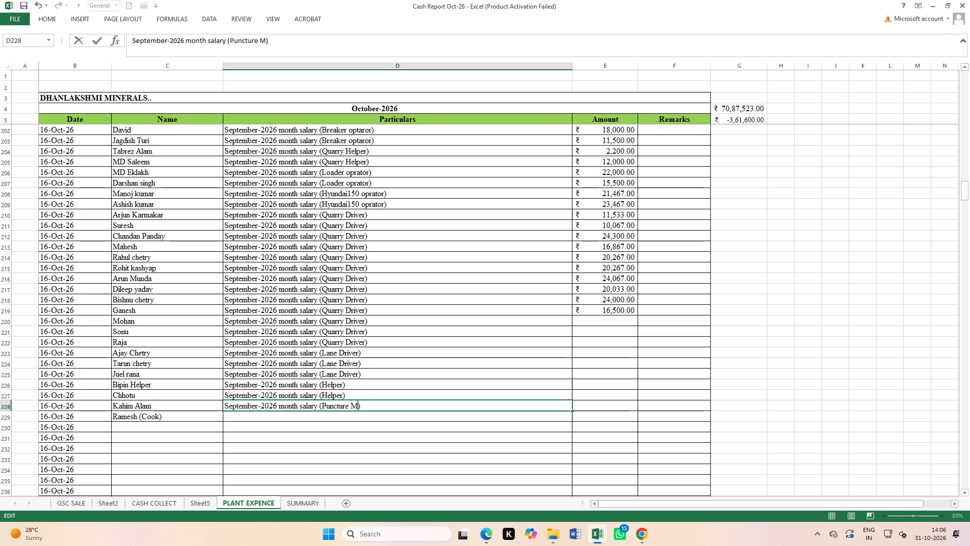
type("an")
left_click(253, 444)
Copy the particulars above into D229 and change them to "September-2026 month salary (Cook Man)".
left_click(259, 414)
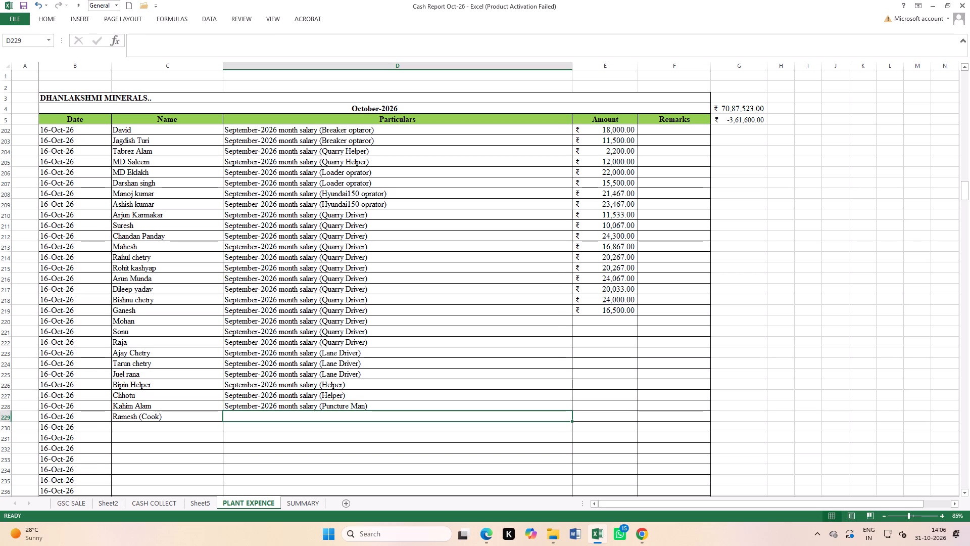
key("ctrl+d")
double_click(364, 416)
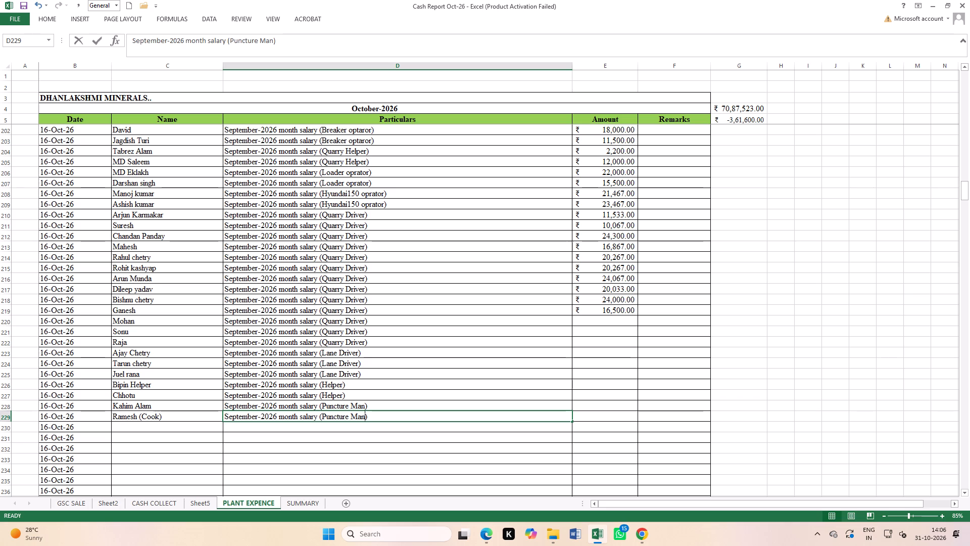
left_click(349, 417)
key("BackSpace")
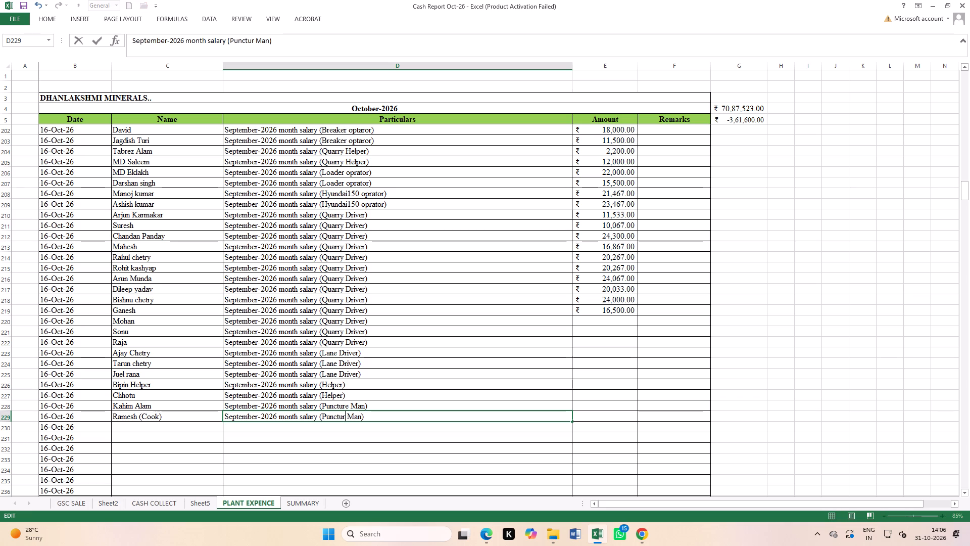
key("BackSpace")
key("BackSpace")
key("BackSpace")
key("BackSpace")
key("BackSpace")
key("BackSpace")
key("BackSpace")
key("BackSpace")
key("BackSpace")
key("BackSpace")
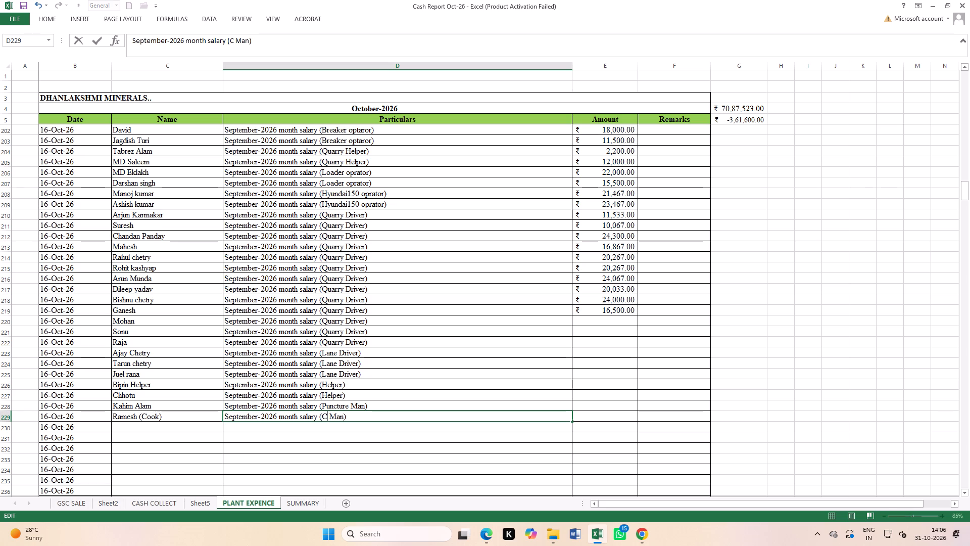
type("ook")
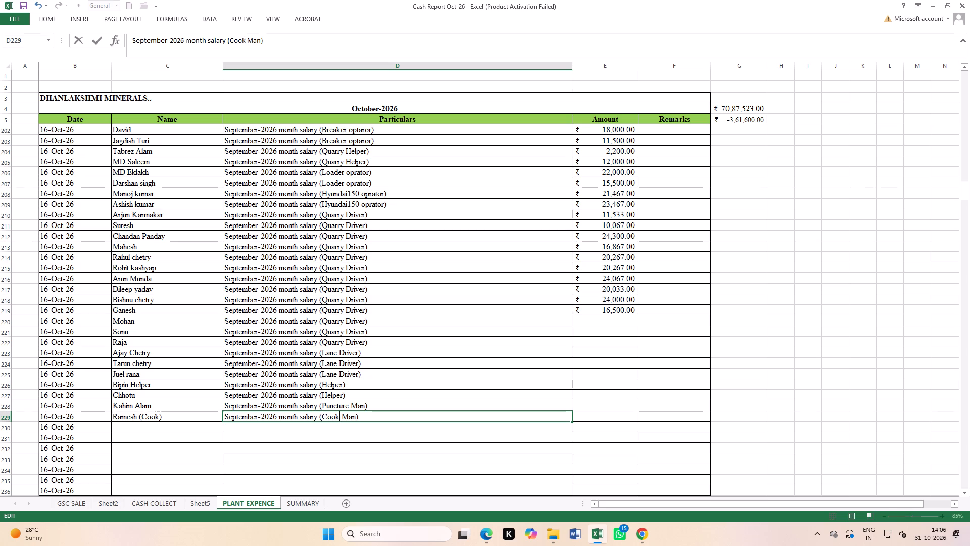
left_click(520, 379)
Enter the remaining Quarry Driver salary amounts 22000, 22767 and 17500 in E220 to E222.
left_click(616, 322)
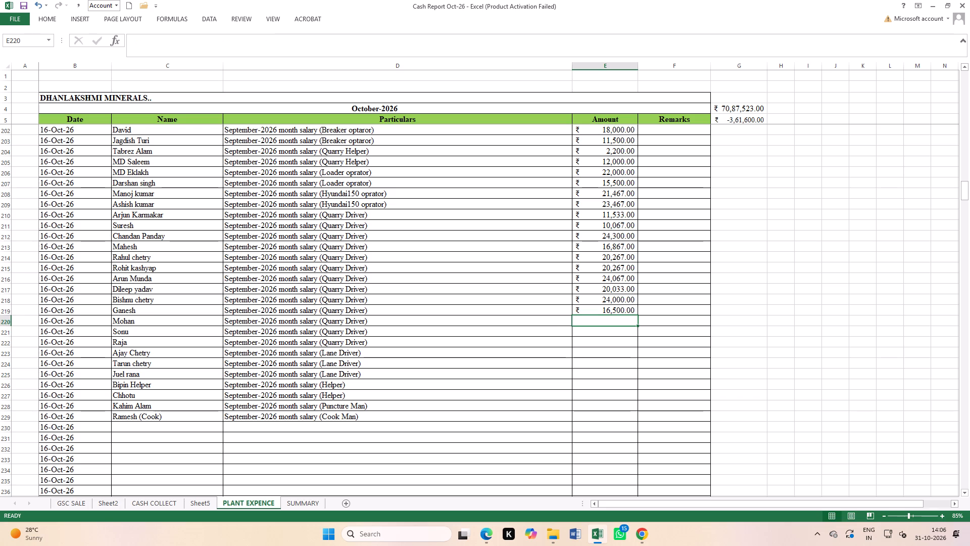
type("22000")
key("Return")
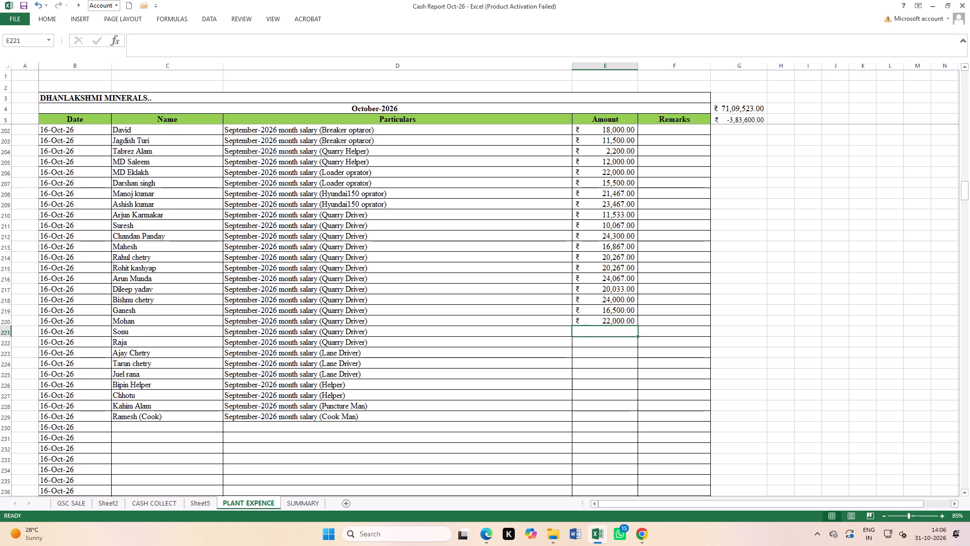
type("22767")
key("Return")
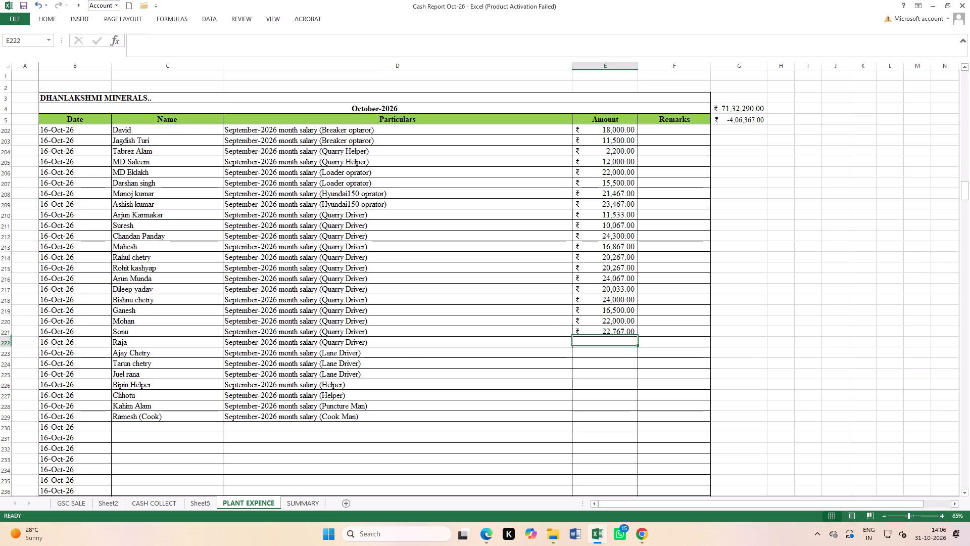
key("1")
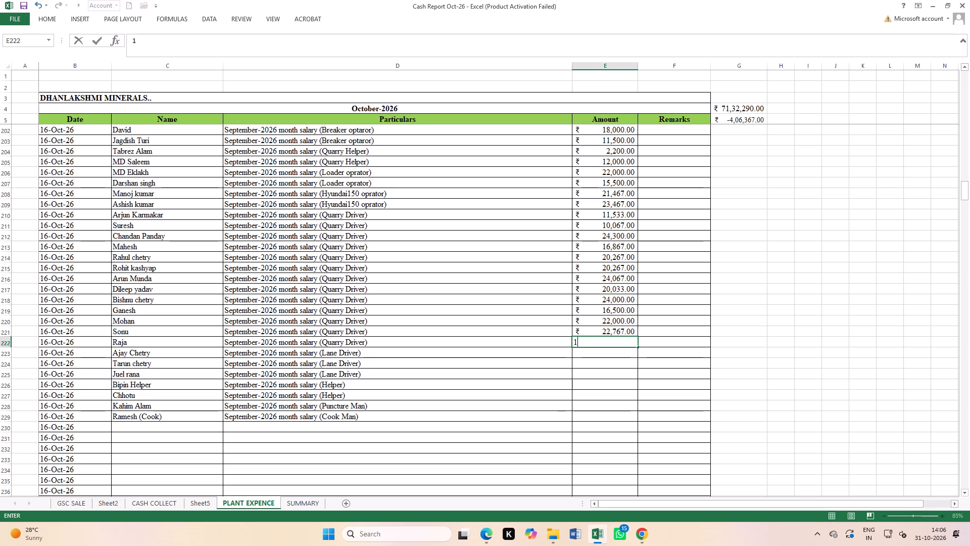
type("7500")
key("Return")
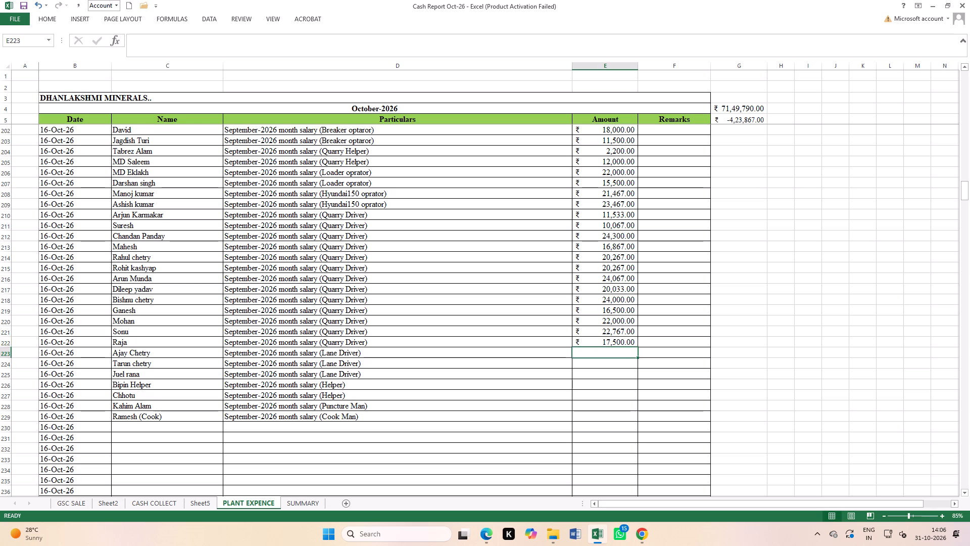
Enter the three Lane Driver salary amounts 9000, 6500 and 4500 in E223 to E225.
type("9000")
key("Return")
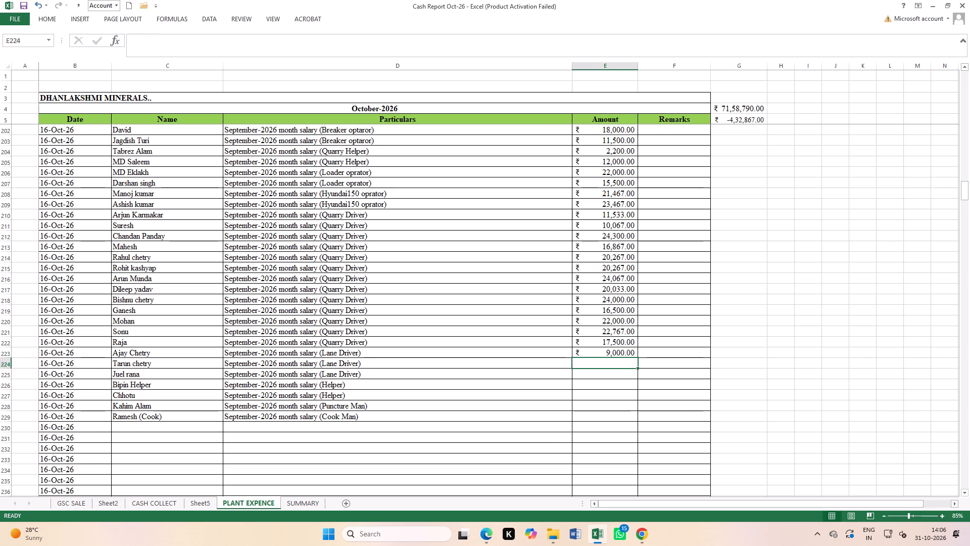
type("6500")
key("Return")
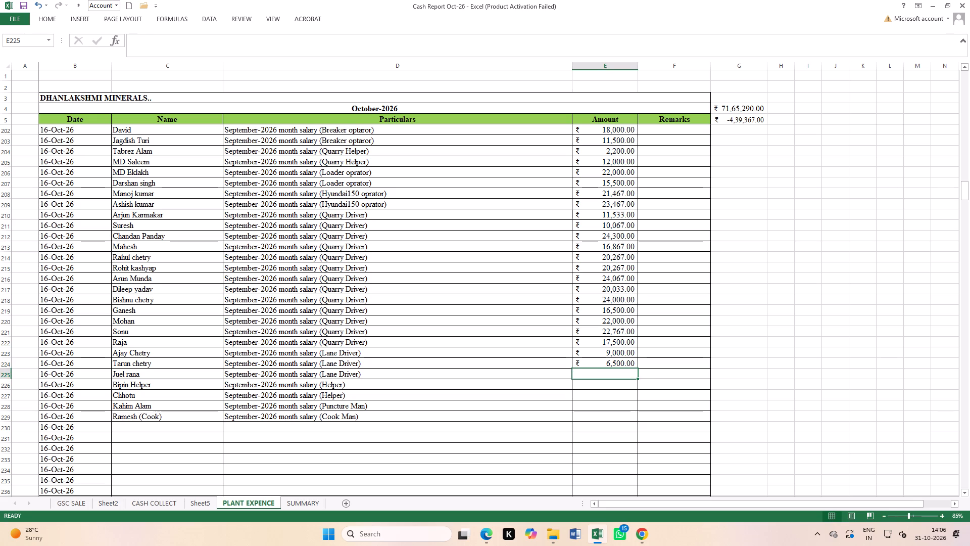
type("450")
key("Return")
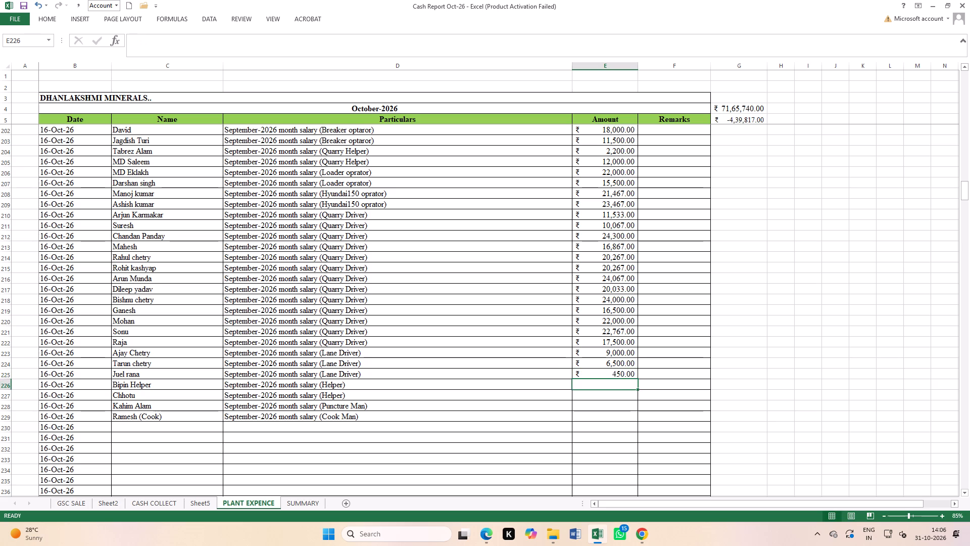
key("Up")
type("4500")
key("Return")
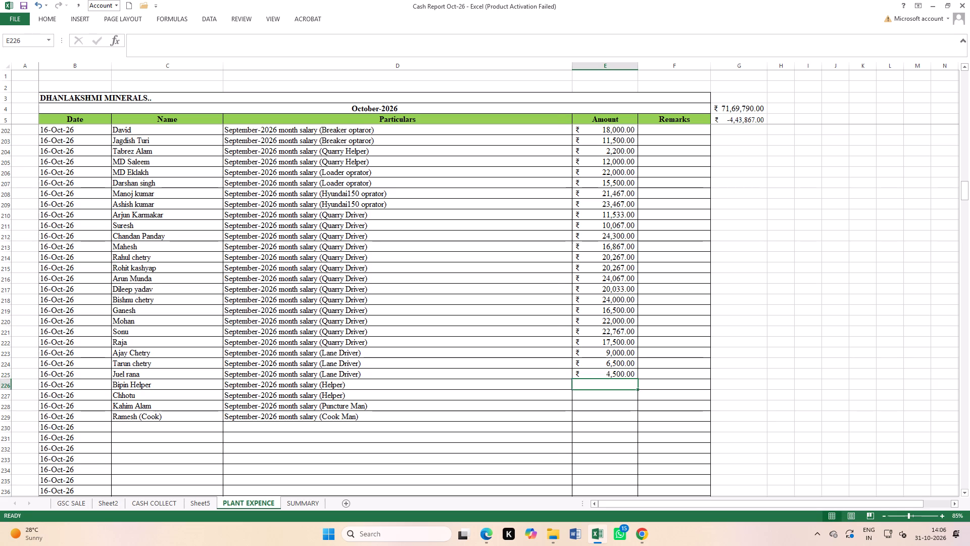
Enter 11000 for each Helper in E226 and E227, 10000 for the Puncture Man in E228 and 19000 for the Cook Man in E229.
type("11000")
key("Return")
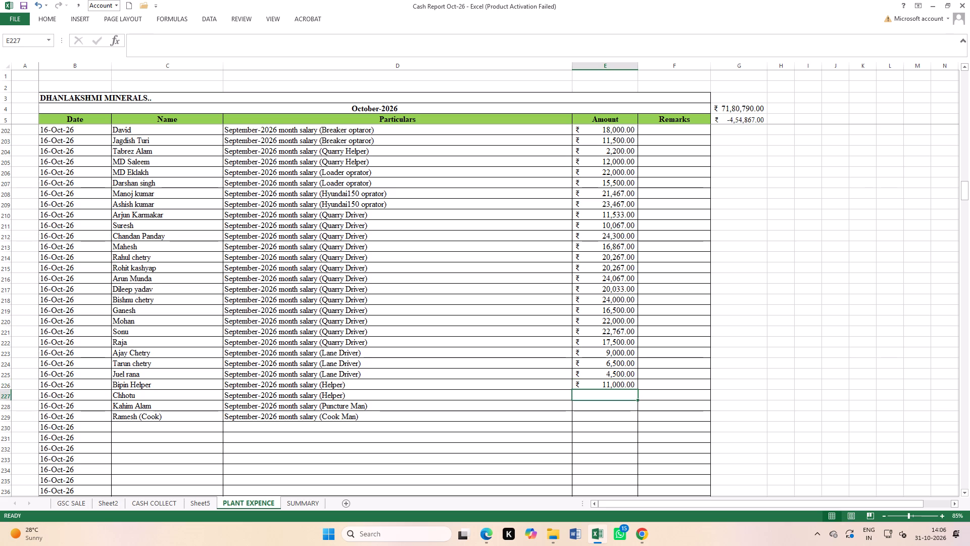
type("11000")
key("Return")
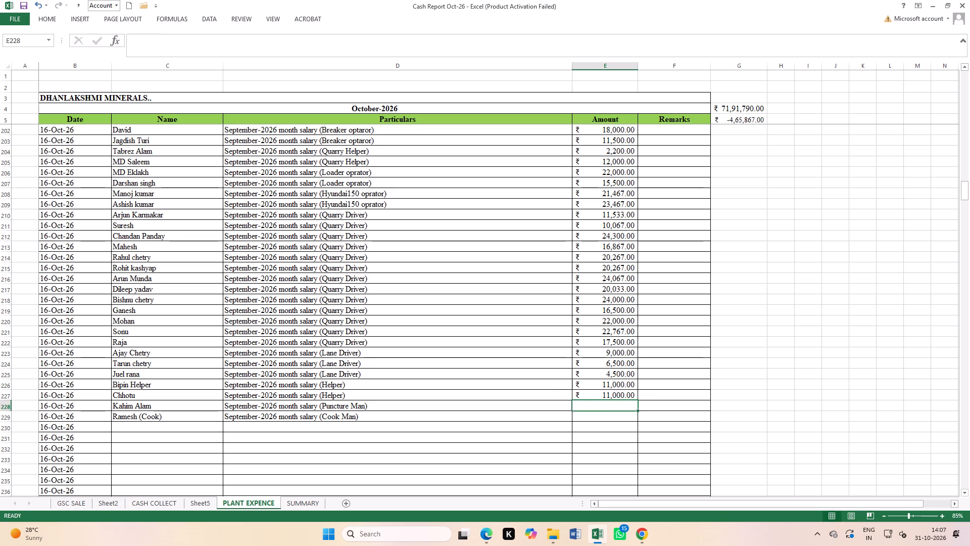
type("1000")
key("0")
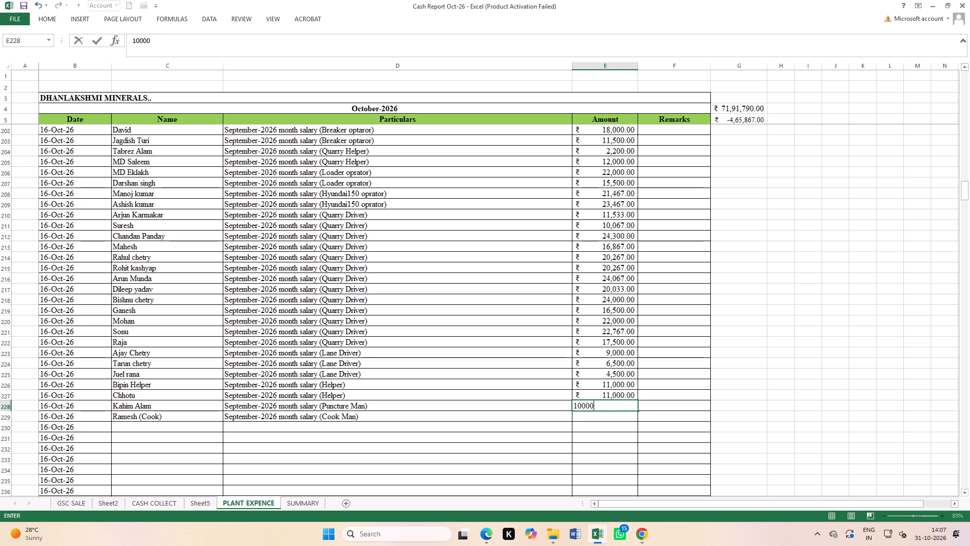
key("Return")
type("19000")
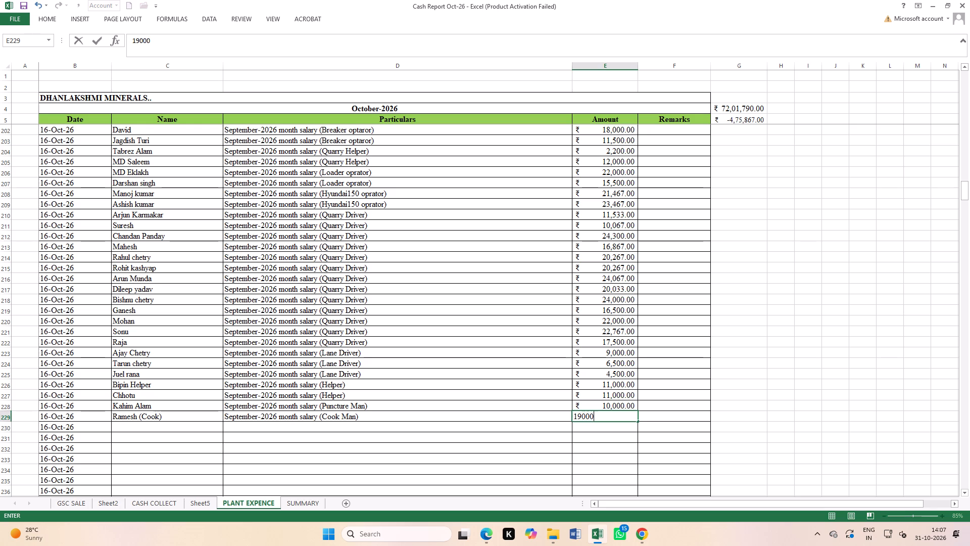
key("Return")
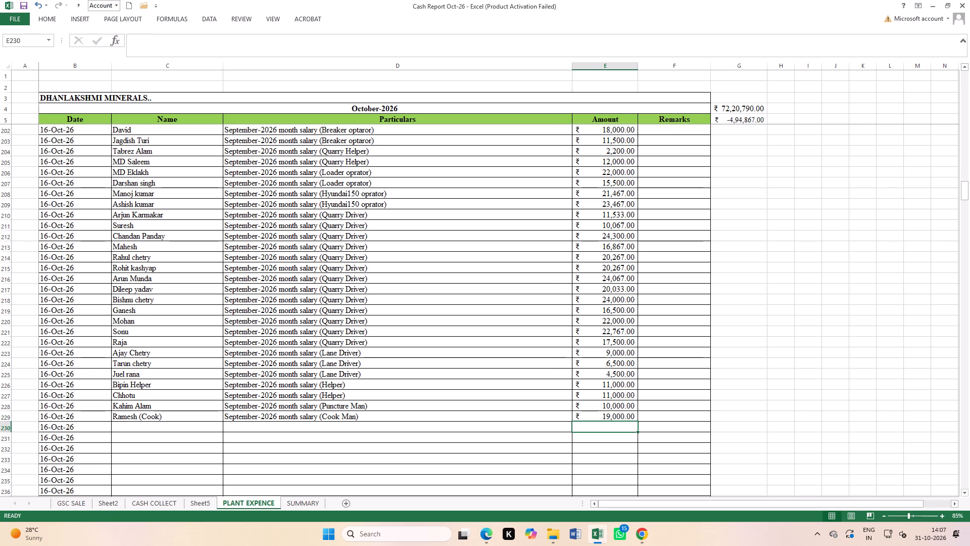
Check the sums of the amounts in E220:E224 and in E225:E229.
left_click_drag(623, 320, 624, 329)
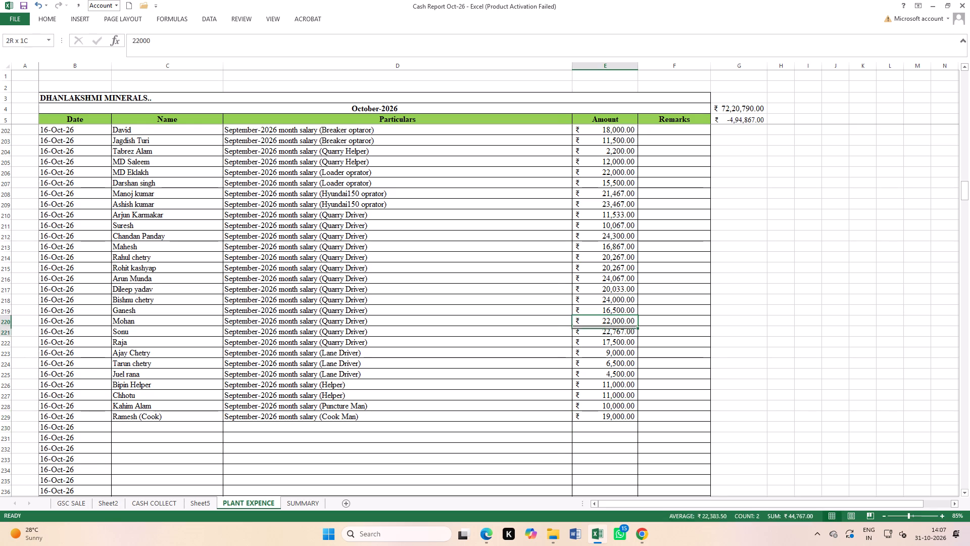
left_click_drag(624, 329, 626, 359)
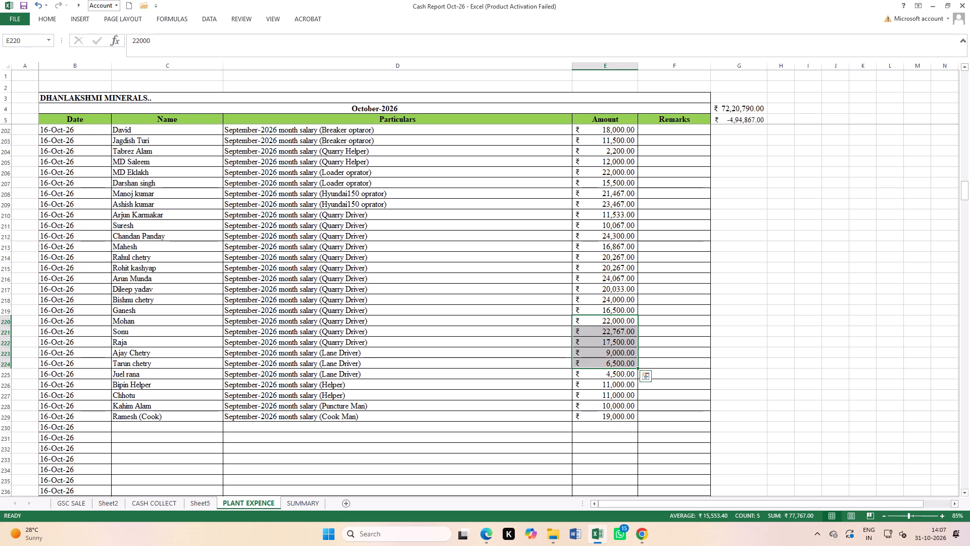
left_click_drag(618, 375, 618, 408)
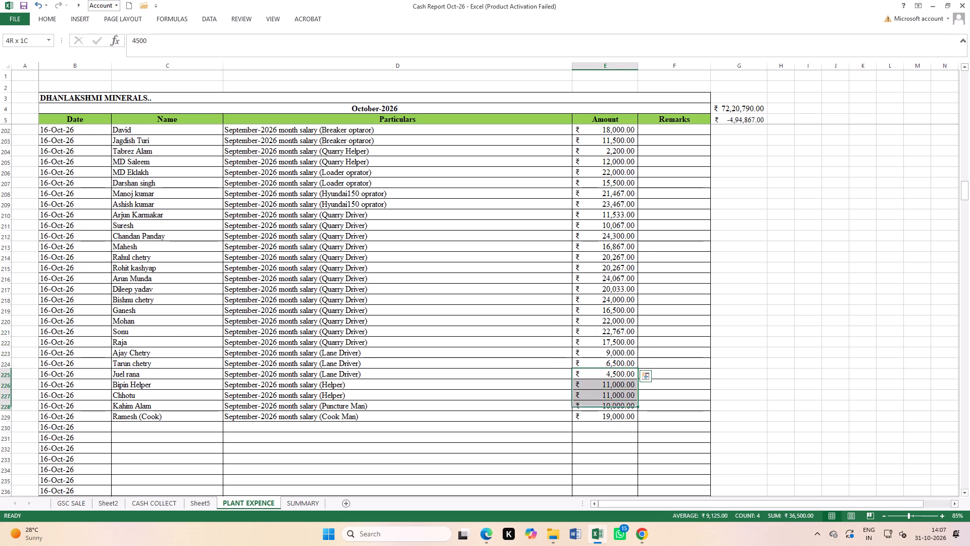
left_click_drag(618, 408, 618, 417)
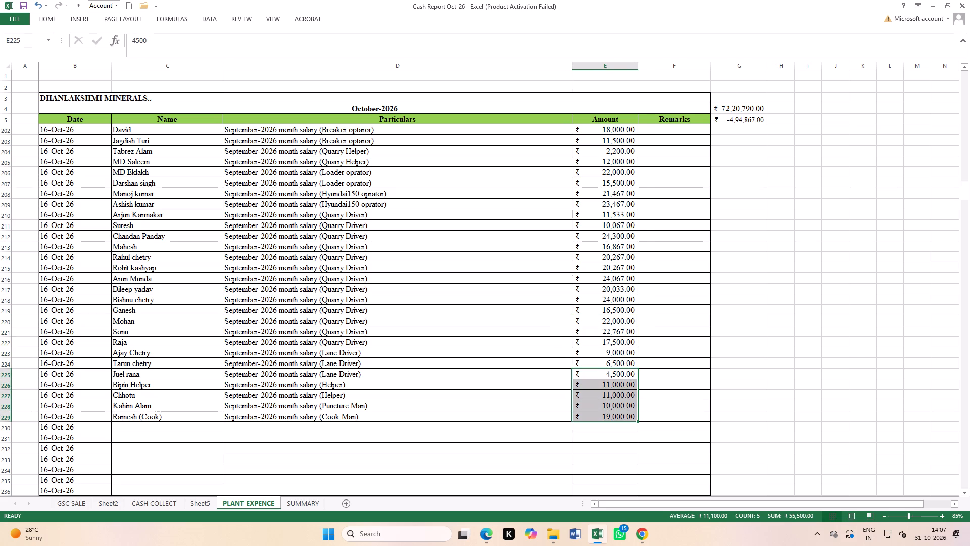
left_click(613, 443)
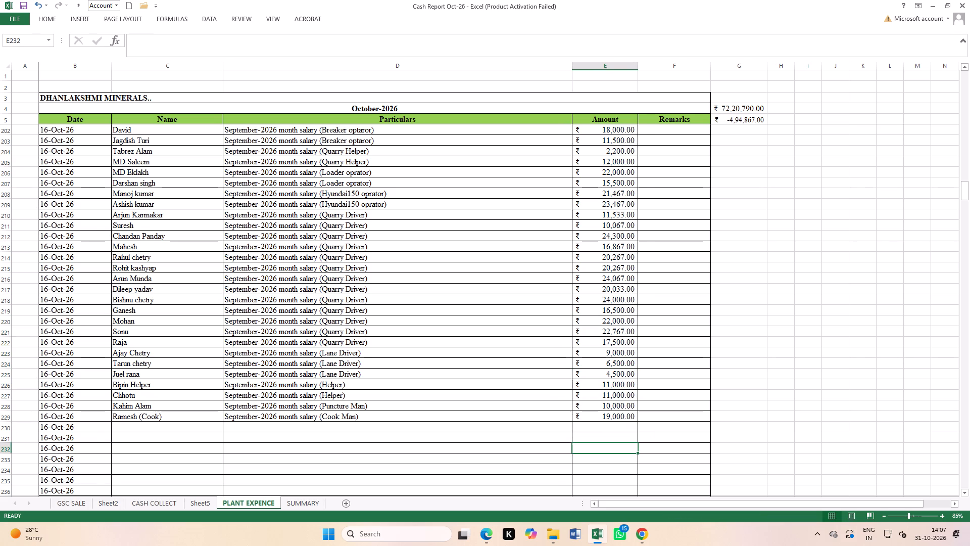
Enter the next staff member's name, starting with Ginnee, in C230, the first empty 16-Oct-26 row.
scroll(456, 412, "down", 1)
scroll(351, 408, "down", 1)
scroll(198, 389, "down", 1)
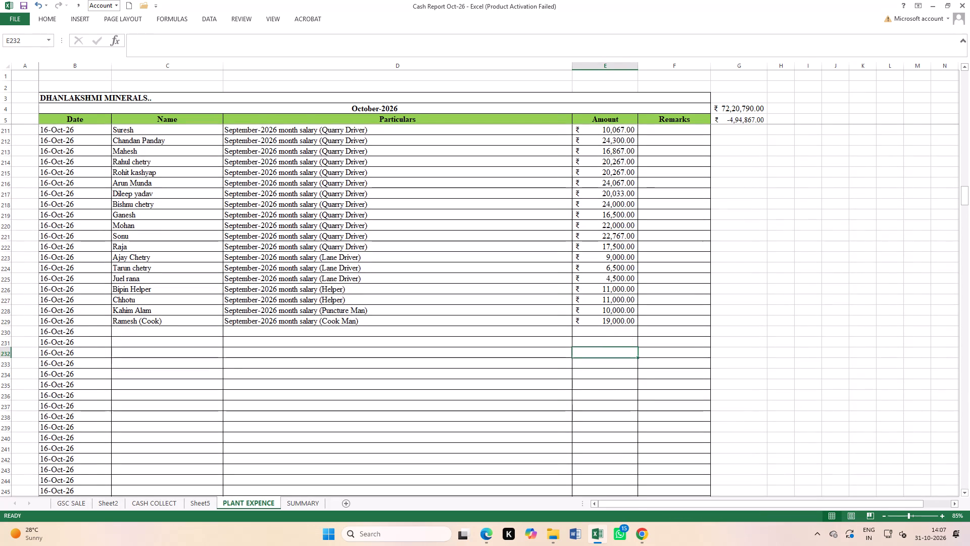
scroll(210, 362, "down", 3)
scroll(207, 362, "up", 1)
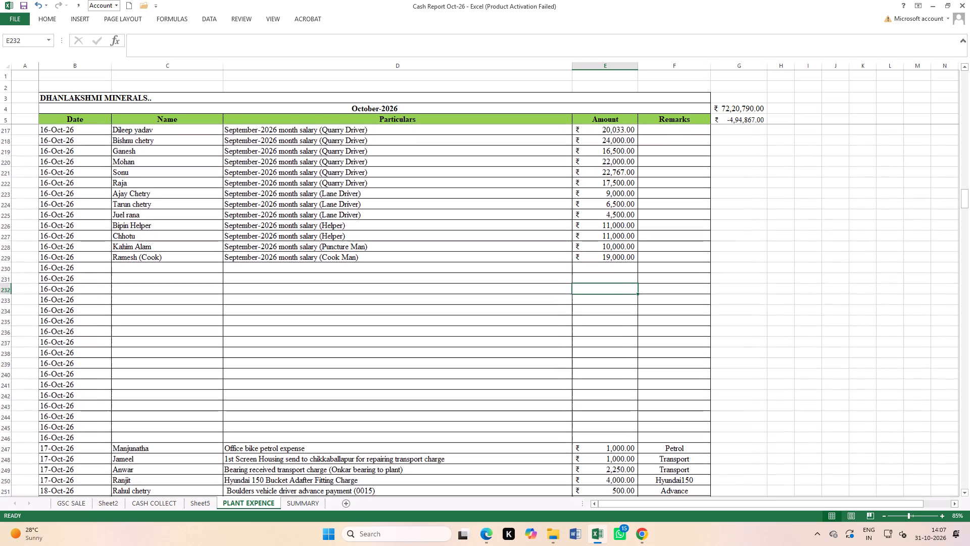
left_click(143, 269)
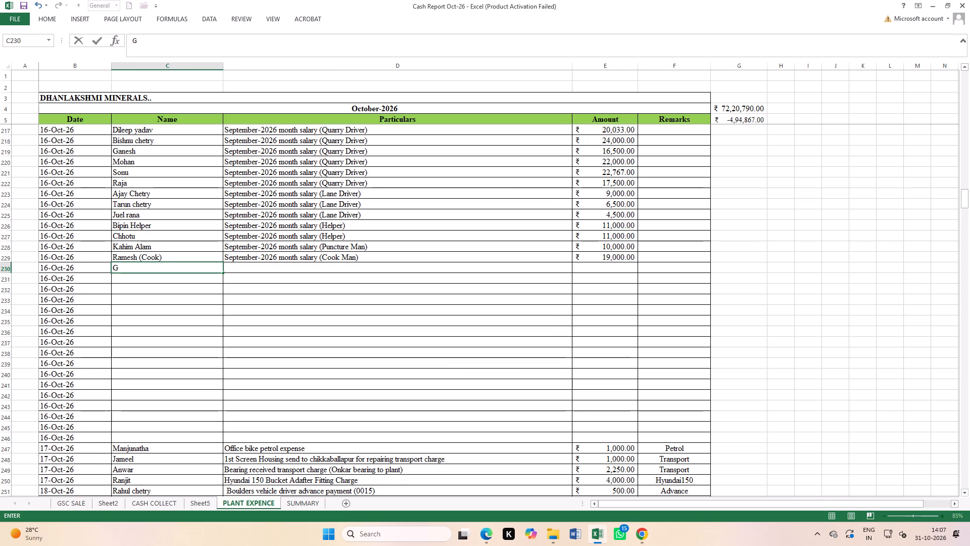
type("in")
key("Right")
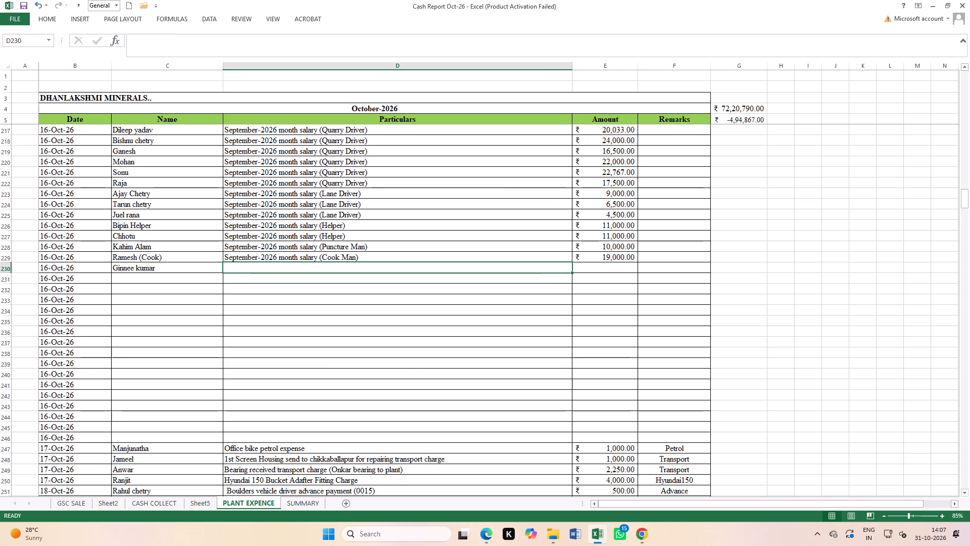
Enter "September-2026 month salary (Dispatcher)" as the particulars in D230, reusing the Cook Man text from the row above.
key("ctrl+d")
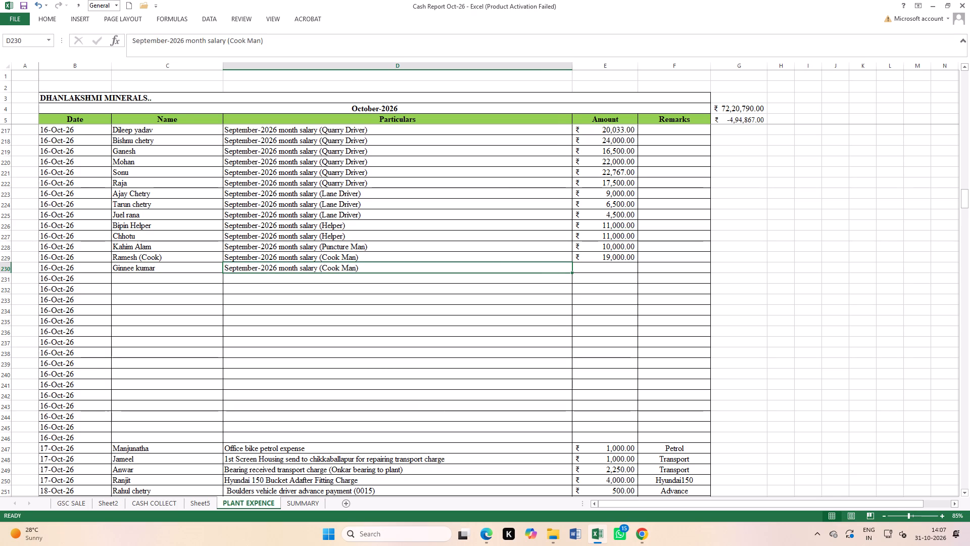
double_click(356, 267)
key("BackSpace")
key("BackSpace")
key("BackSpace")
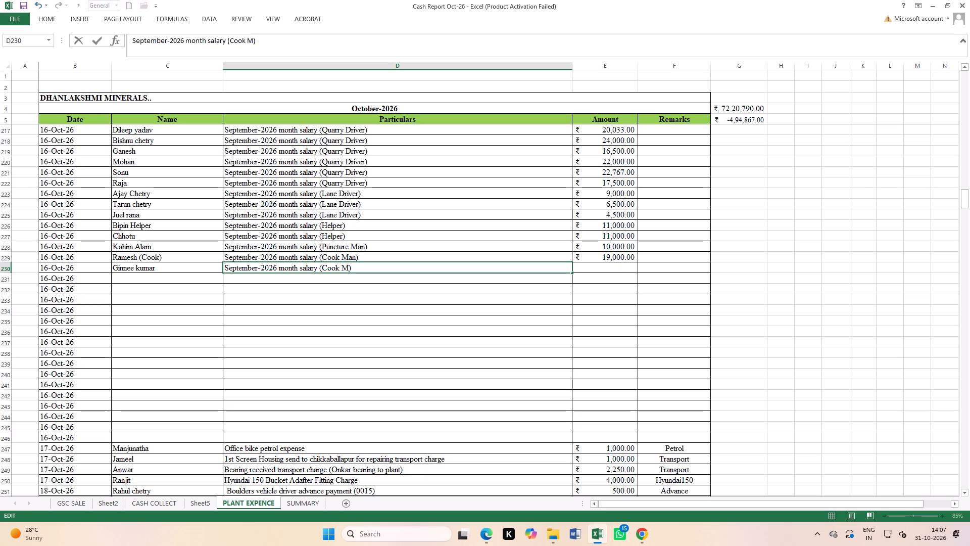
key("BackSpace")
key("BackSpace")
key("BackSpace")
key("BackSpace")
key("BackSpace")
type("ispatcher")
left_click(330, 321)
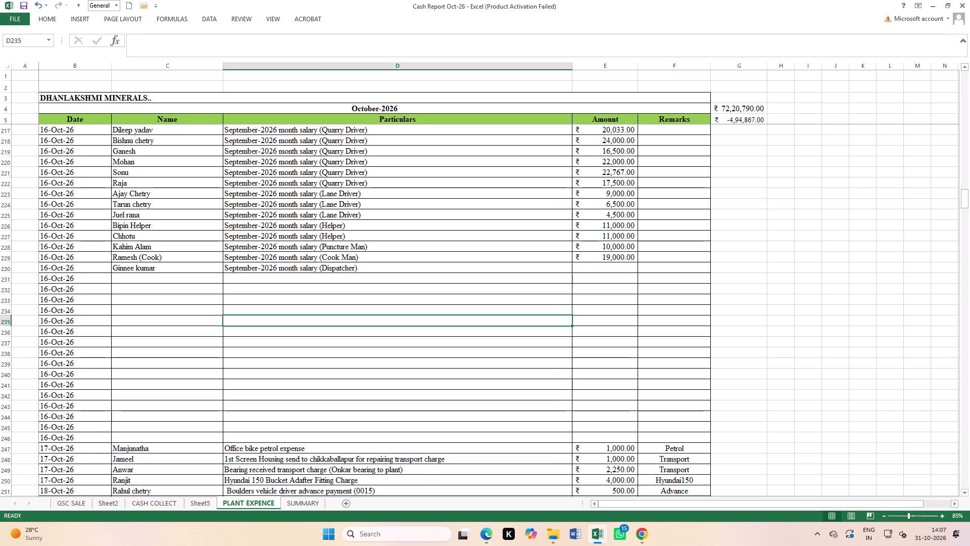
Fill the Dispatcher salary particulars from D230 down through D234.
left_click(313, 273)
left_click_drag(315, 265, 315, 304)
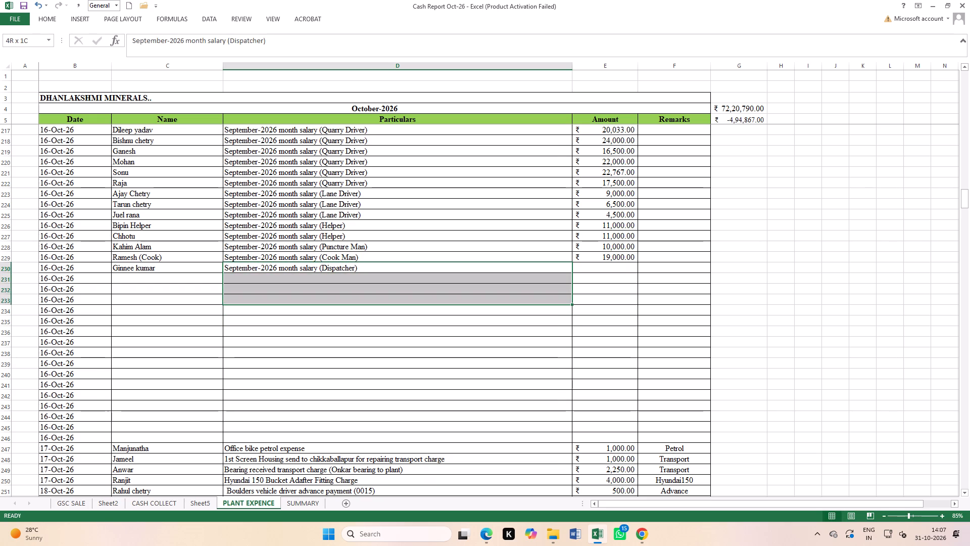
left_click_drag(315, 304, 315, 309)
key("ctrl+d")
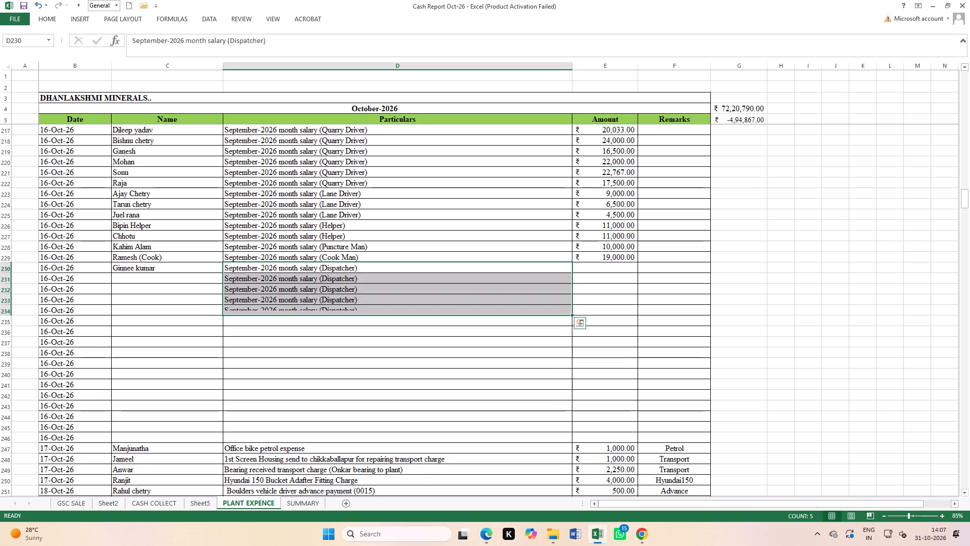
left_click(177, 282)
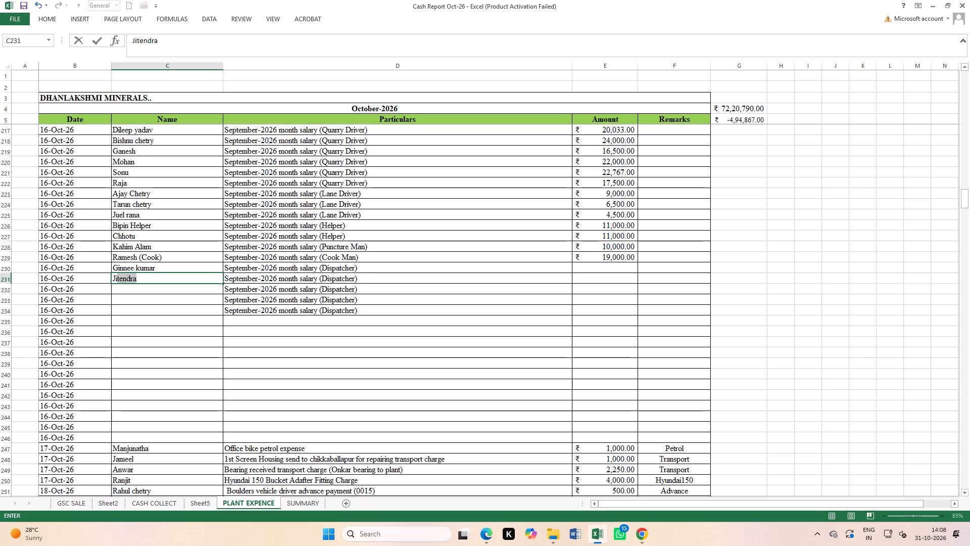
left_click(183, 279)
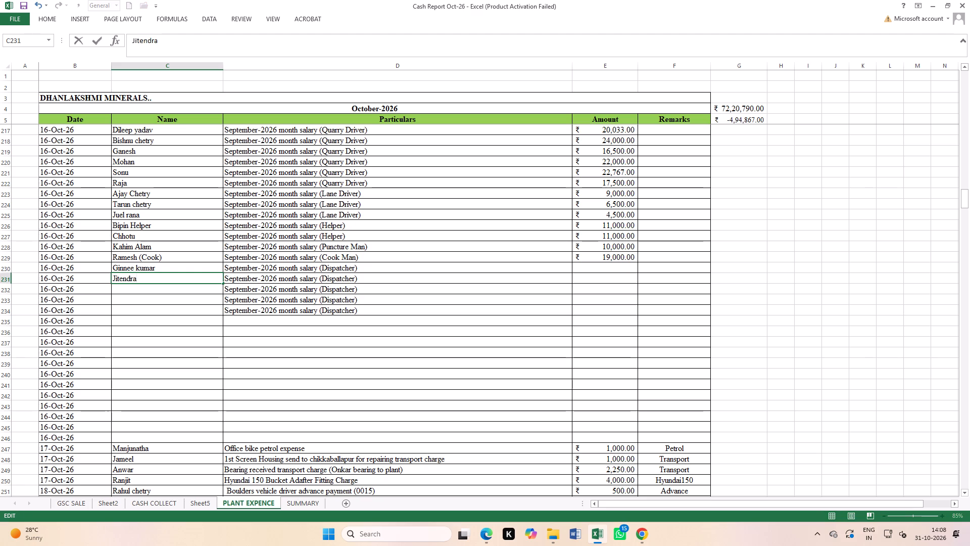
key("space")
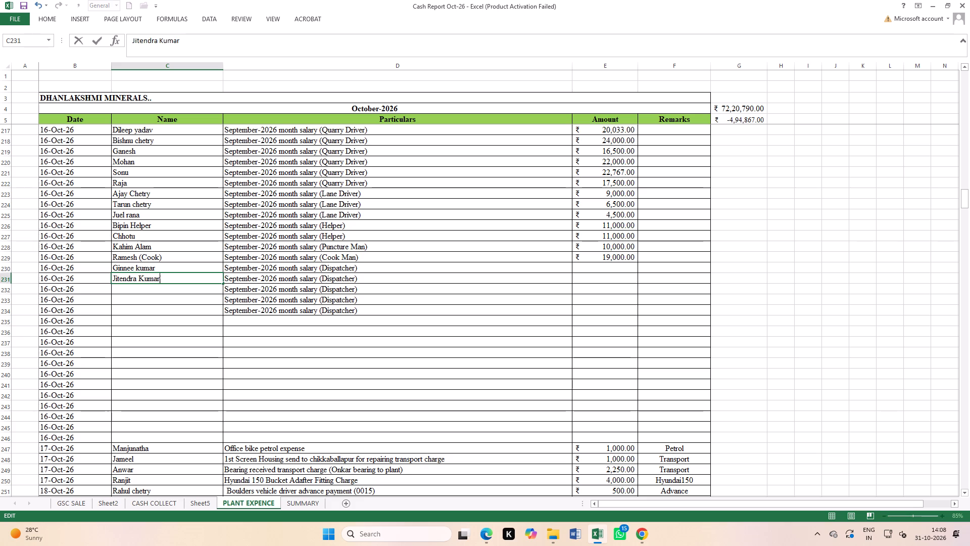
key("Down")
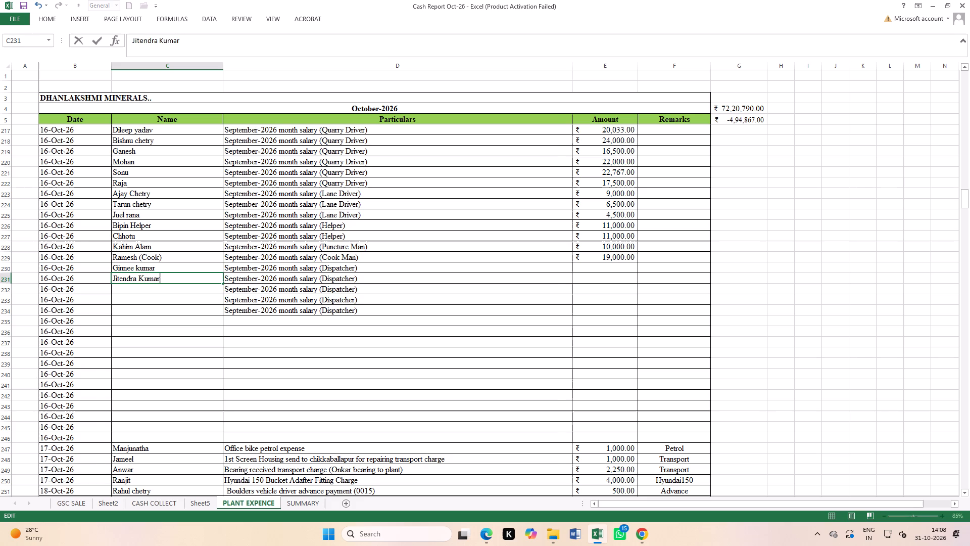
key("Down")
key("Return")
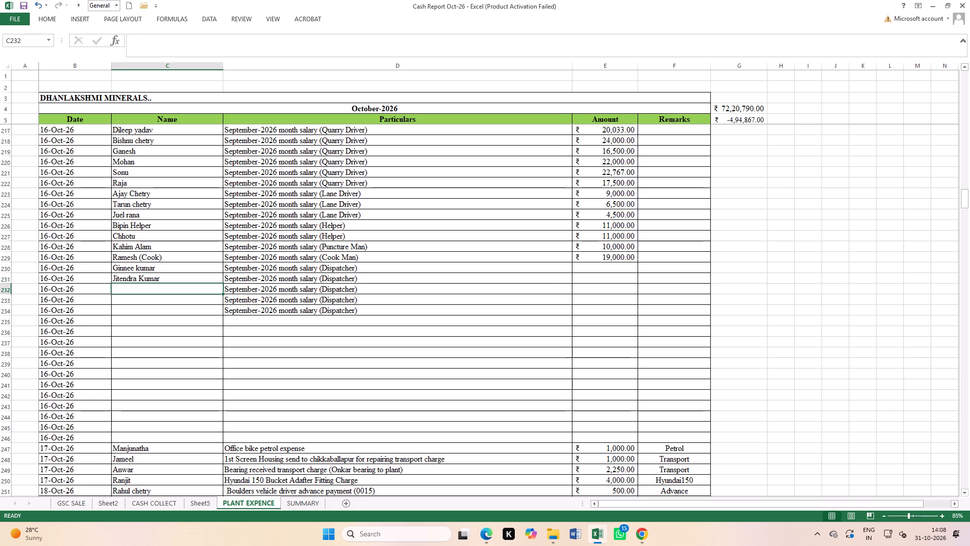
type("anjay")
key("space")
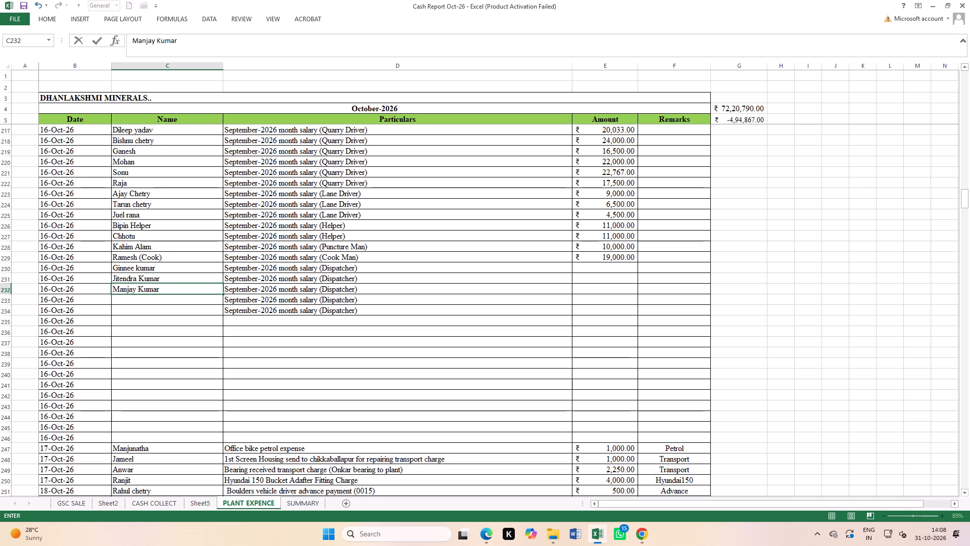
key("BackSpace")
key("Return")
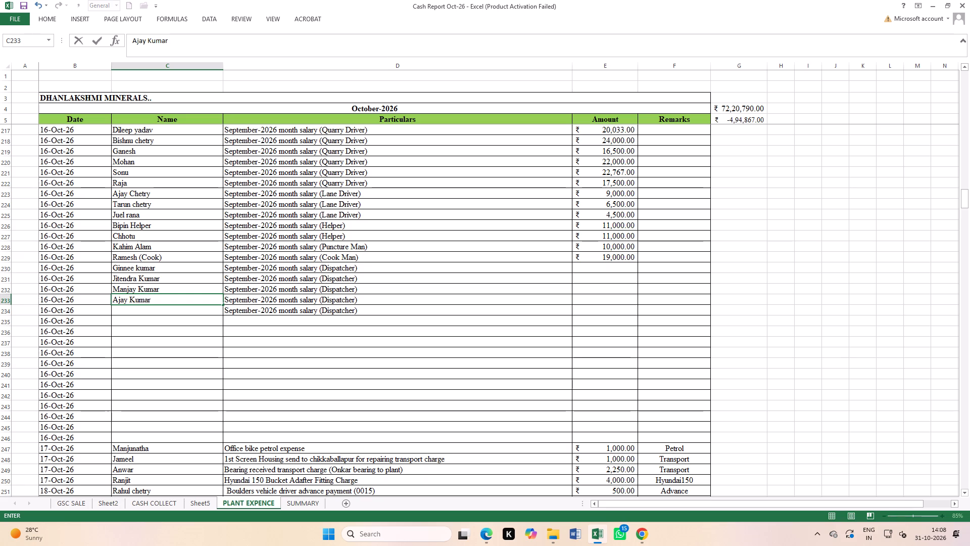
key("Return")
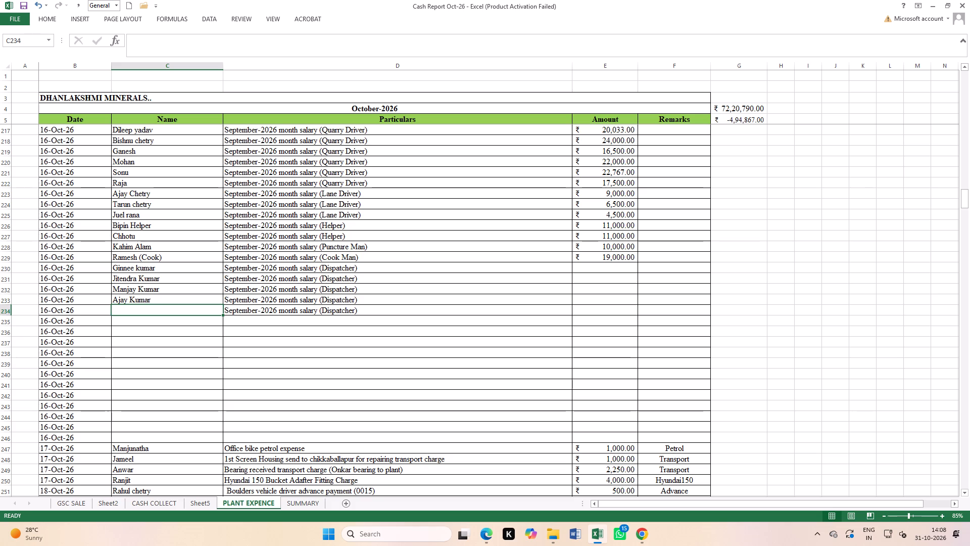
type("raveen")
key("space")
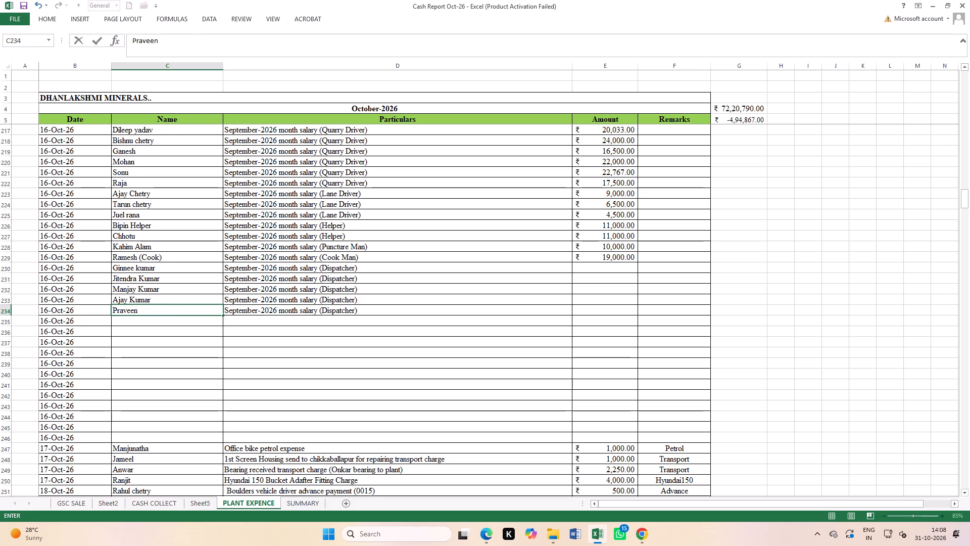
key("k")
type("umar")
left_click(357, 337)
Enter the Dispatcher salary amounts 6000, 25733, 23467, 23467 and 12000 in E230 to E234.
left_click(618, 265)
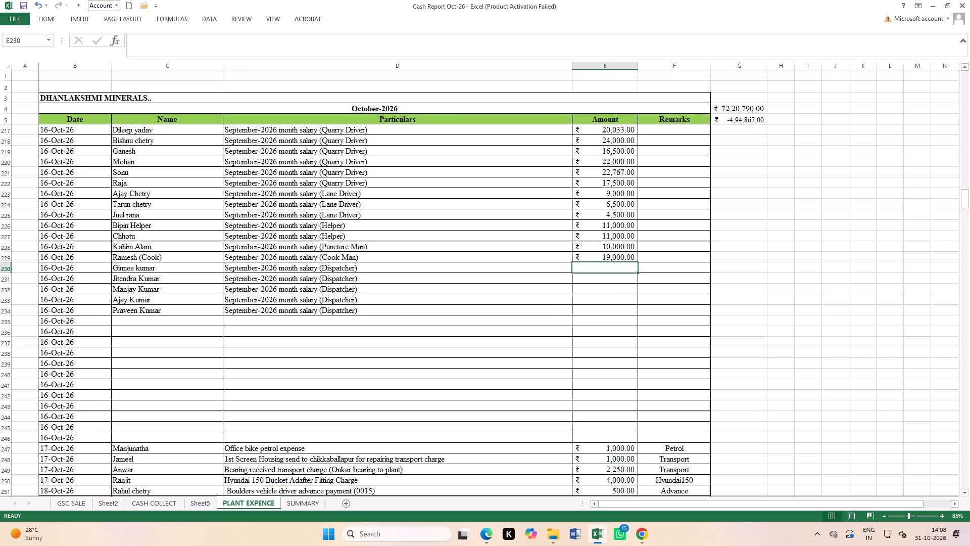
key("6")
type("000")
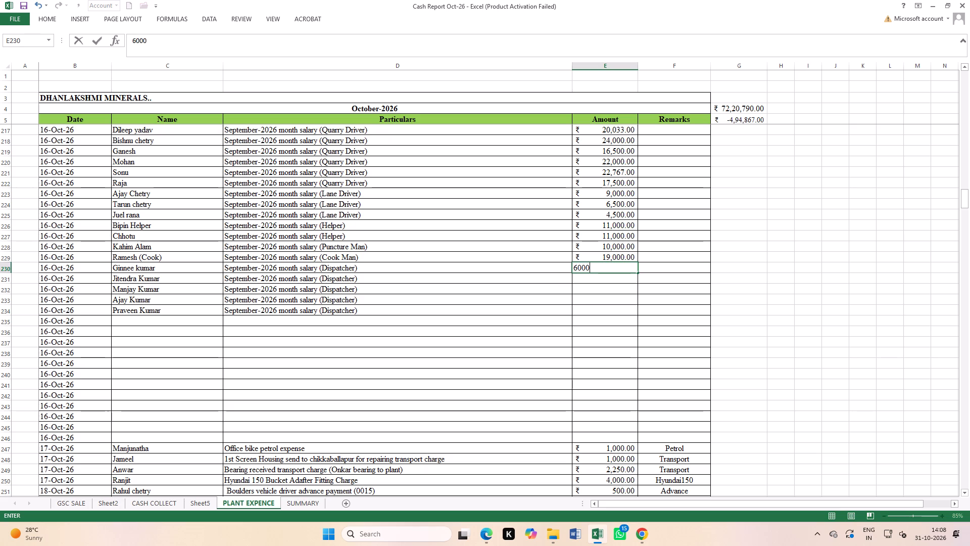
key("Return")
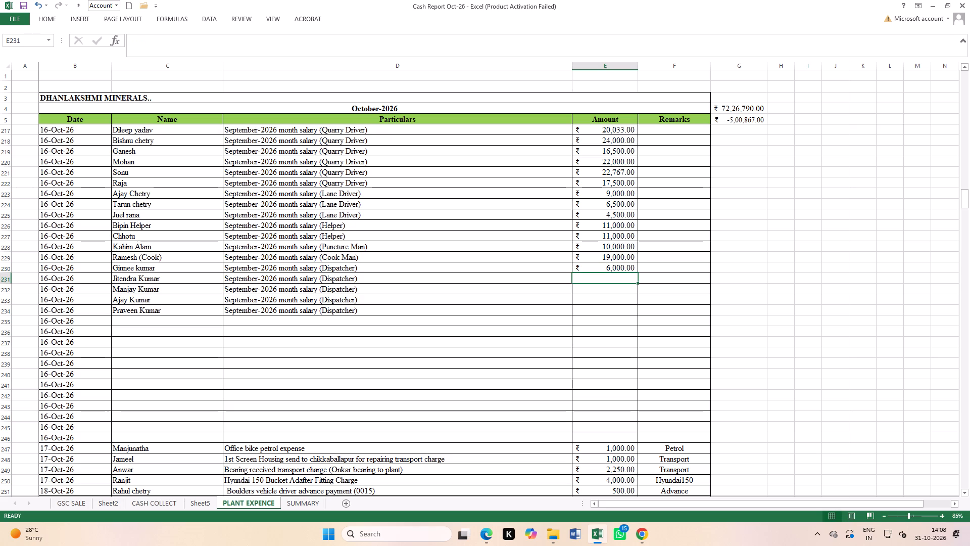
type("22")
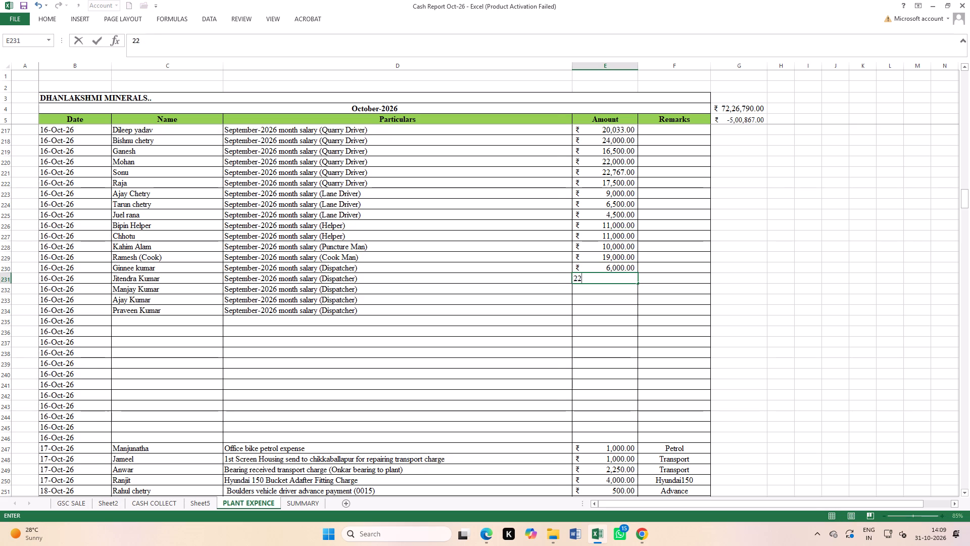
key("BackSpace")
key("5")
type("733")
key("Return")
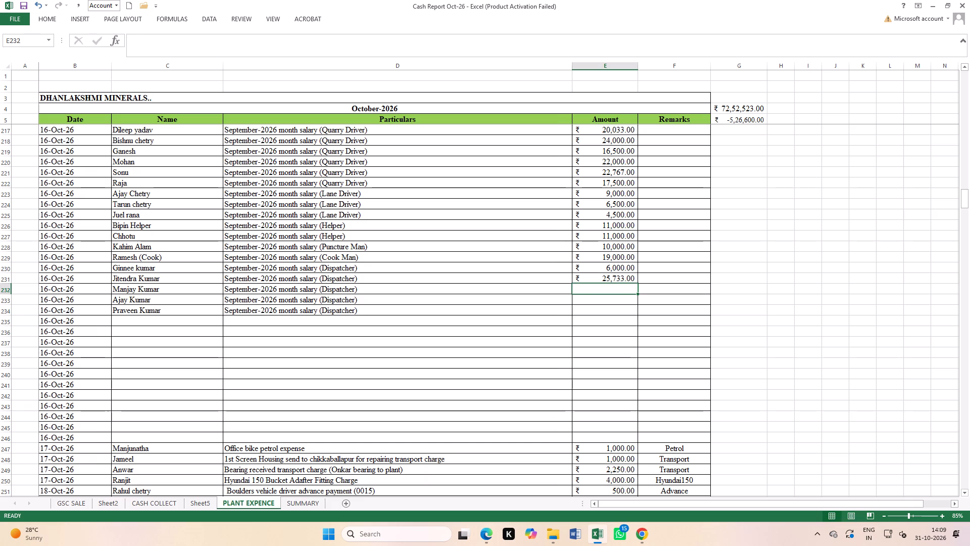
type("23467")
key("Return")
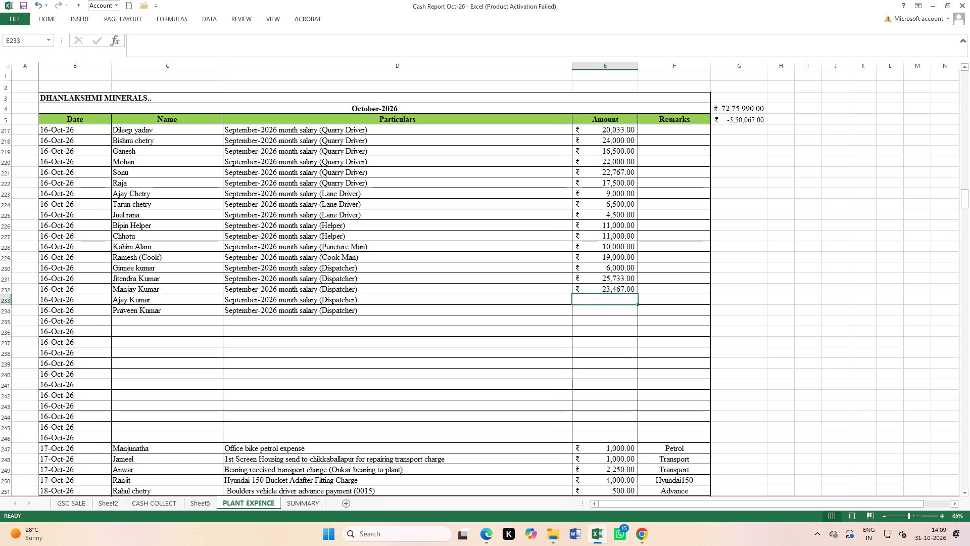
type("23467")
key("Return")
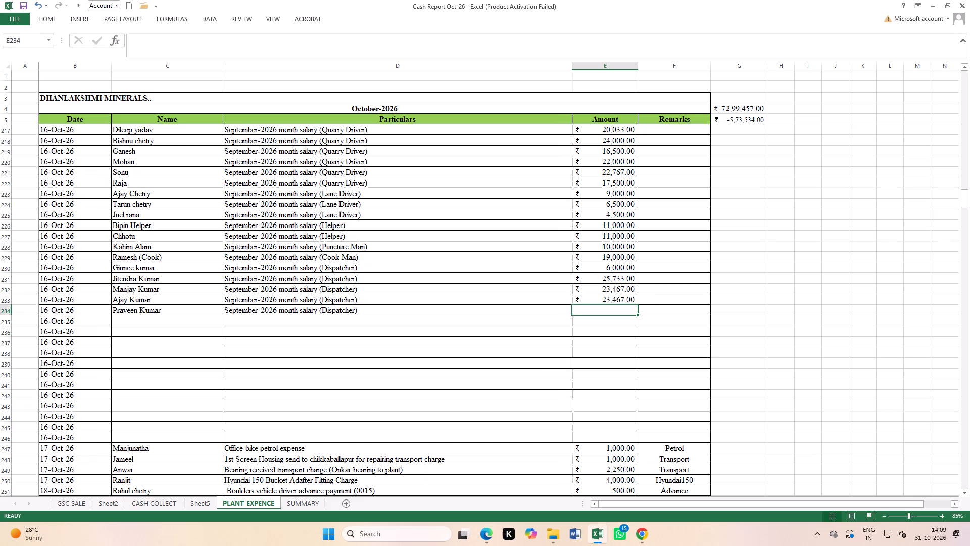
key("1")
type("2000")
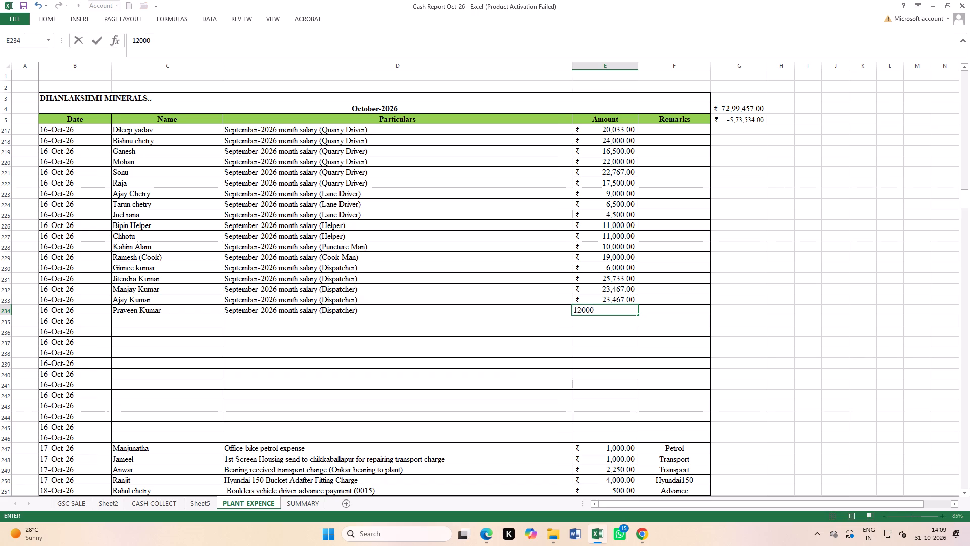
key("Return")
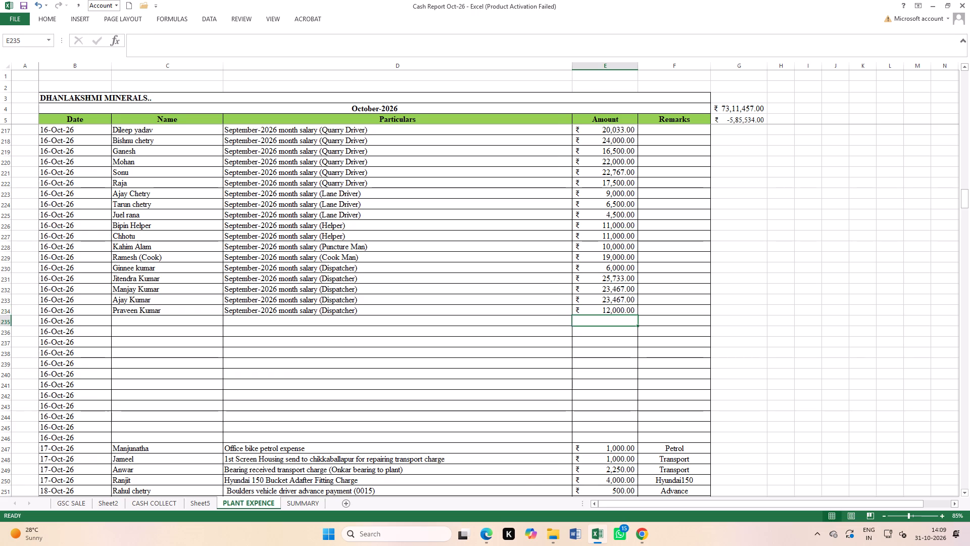
Check the sum of all September-2026 salary amounts in E199:E234.
scroll(602, 243, "up", 9)
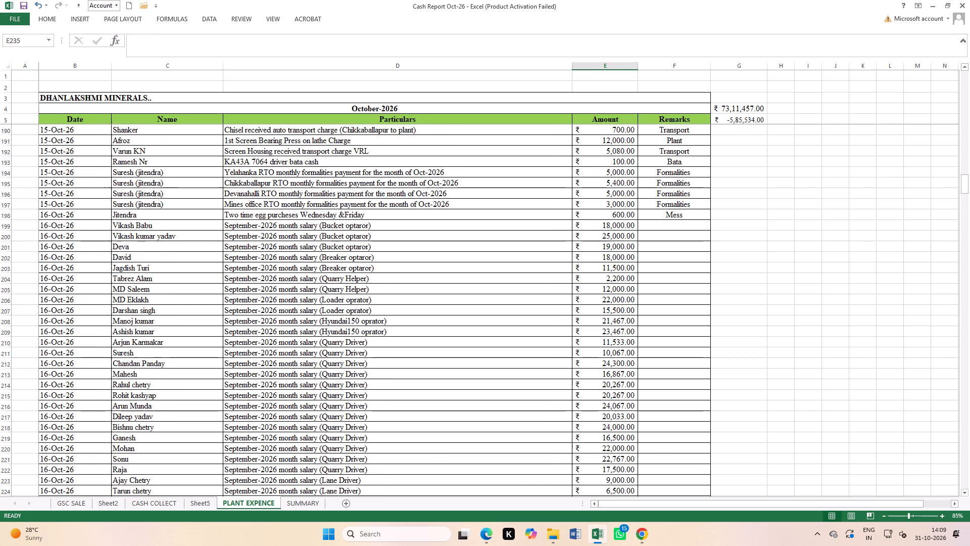
scroll(625, 252, "up", 2)
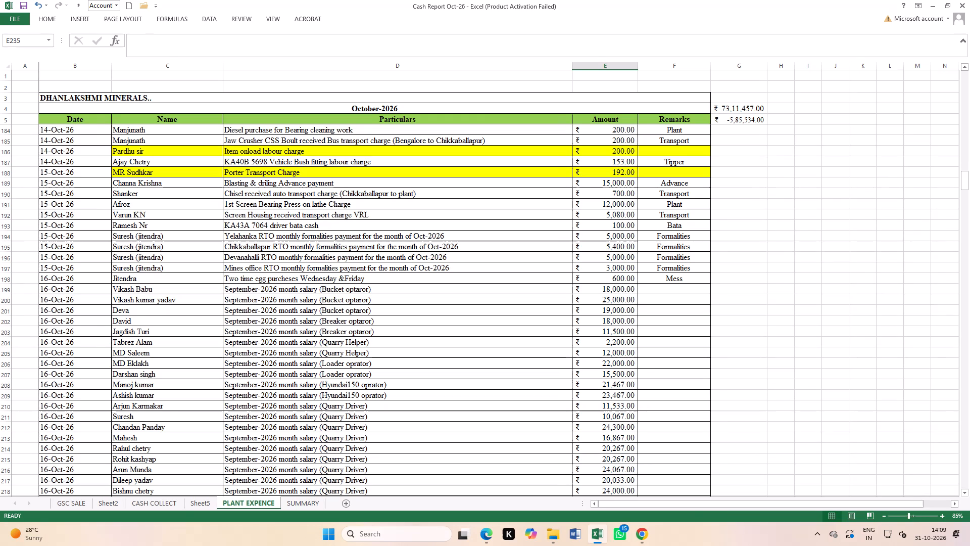
left_click_drag(613, 288, 622, 494)
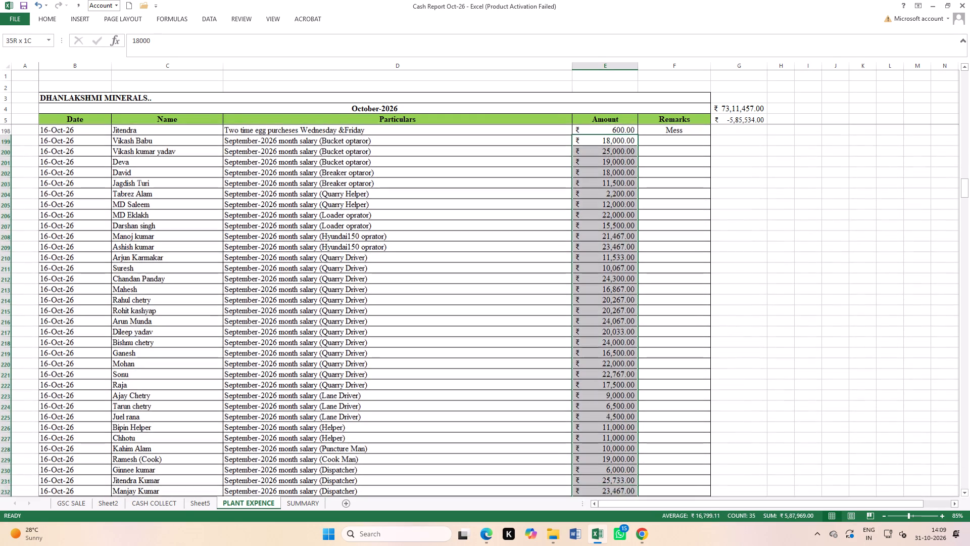
left_click_drag(622, 494, 614, 342)
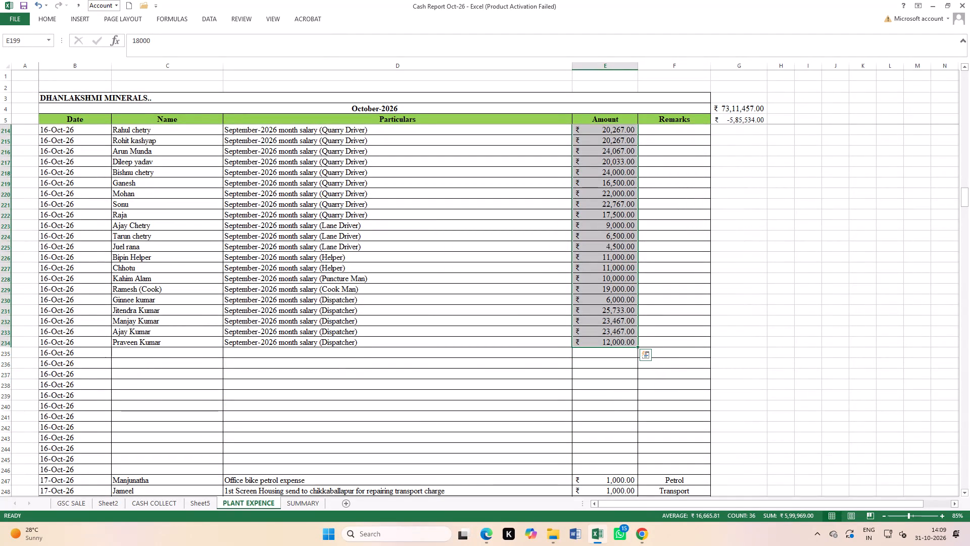
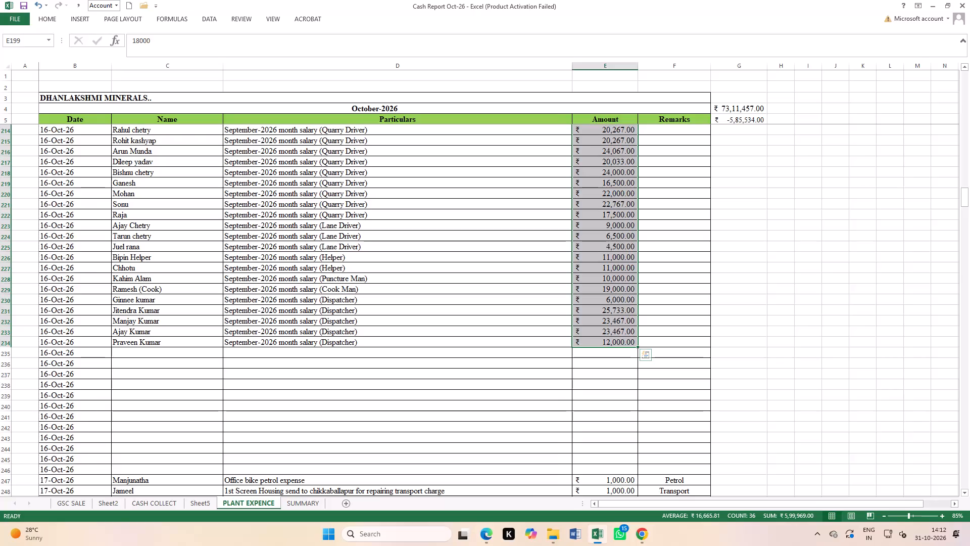
Delete the unused 16-Oct-26 rows 235 to 246 below the last Dispatcher salary entry.
scroll(254, 371, "down", 1)
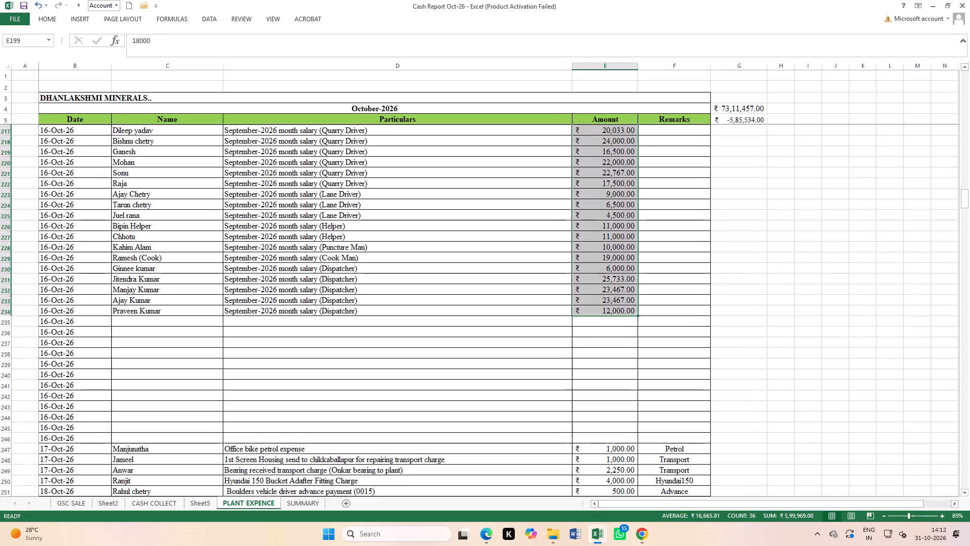
left_click_drag(0, 321, 24, 413)
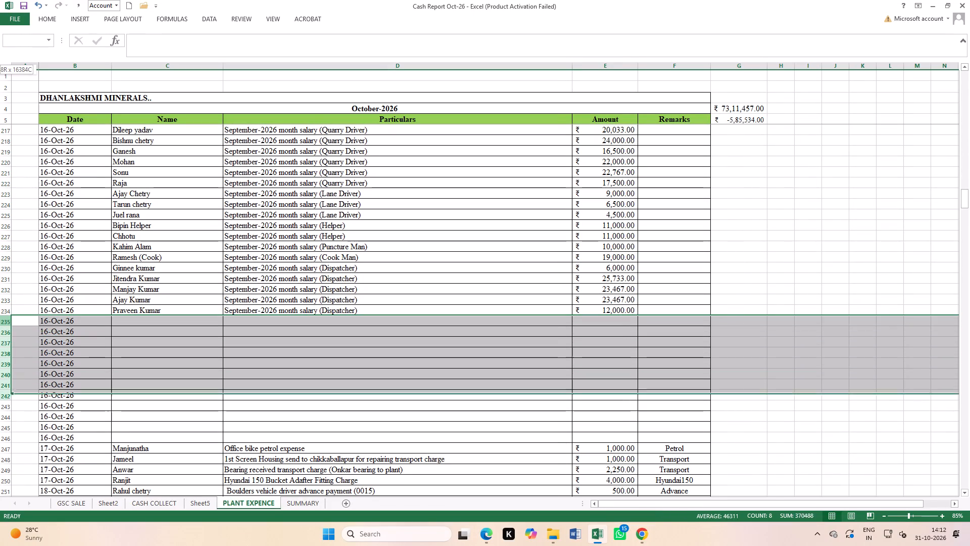
left_click_drag(24, 413, 33, 436)
right_click(212, 403)
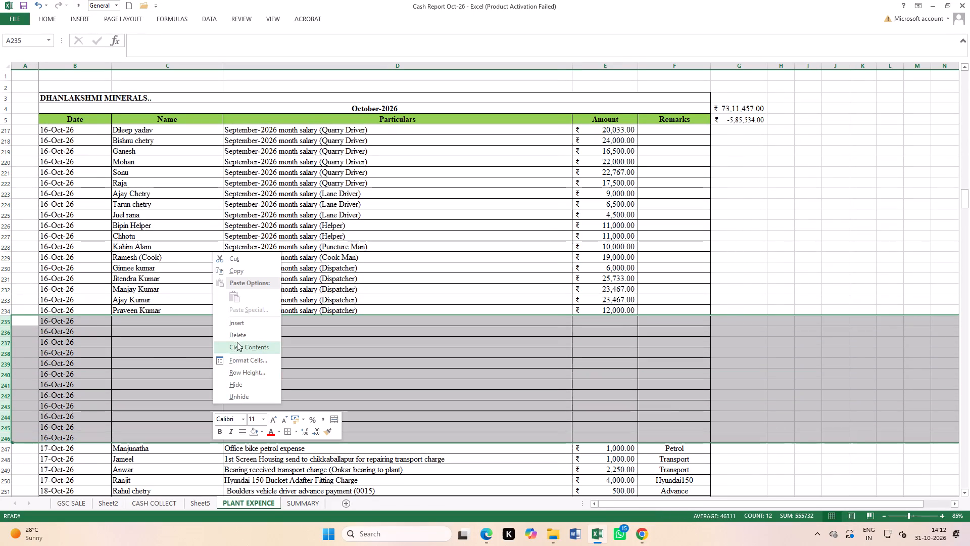
left_click(238, 335)
left_click(443, 382)
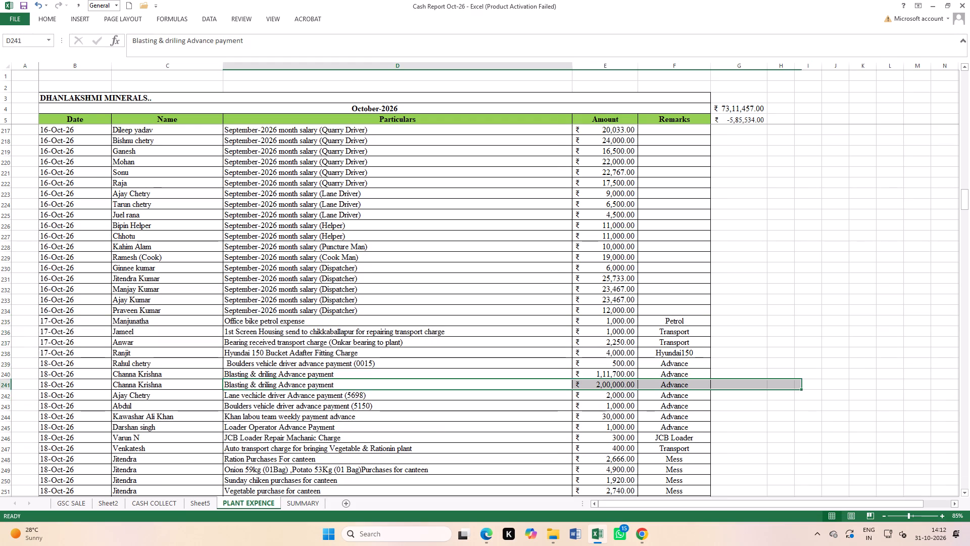
Enter the remark Salary in F199 and fill it down through F234 for all September-2026 salary rows.
scroll(707, 343, "up", 10)
left_click(663, 261)
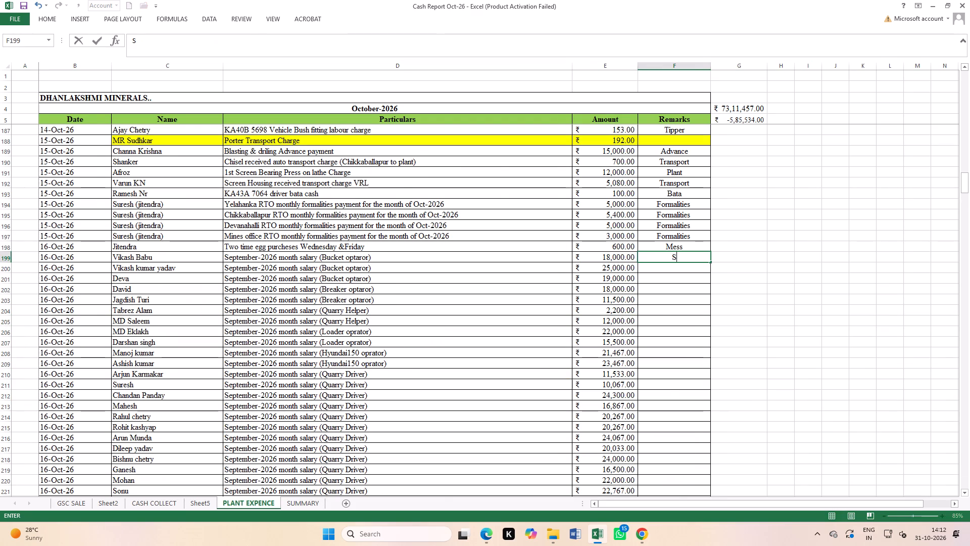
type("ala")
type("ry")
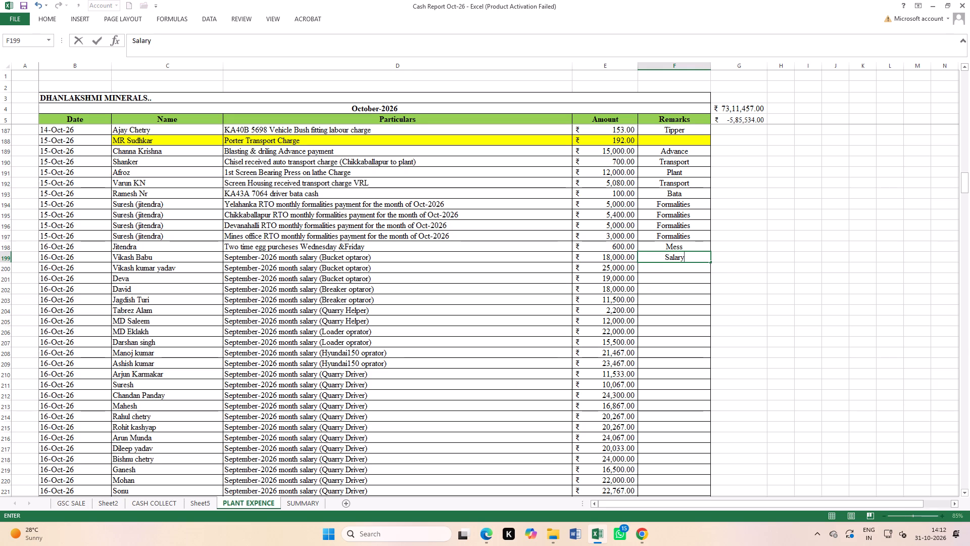
left_click(719, 327)
left_click_drag(677, 256, 677, 508)
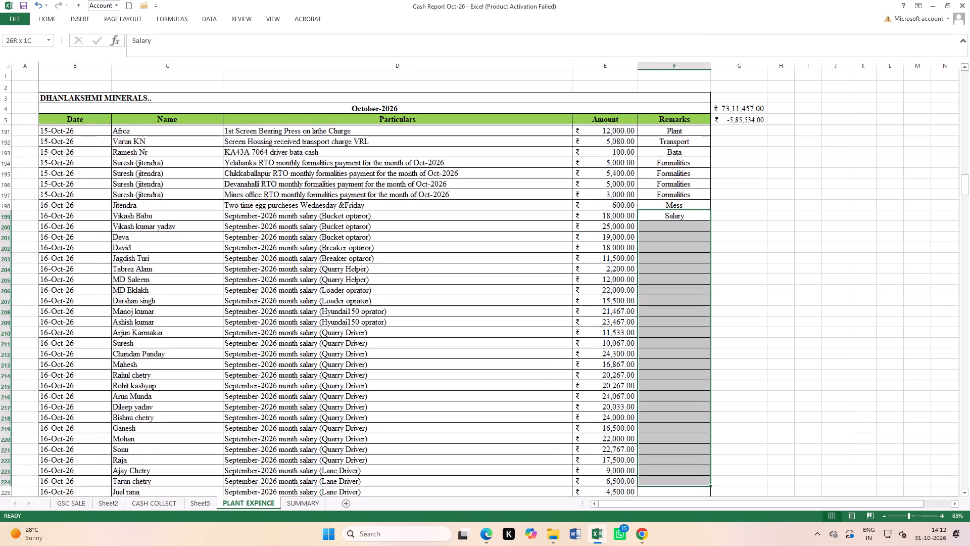
left_click_drag(677, 508, 675, 506)
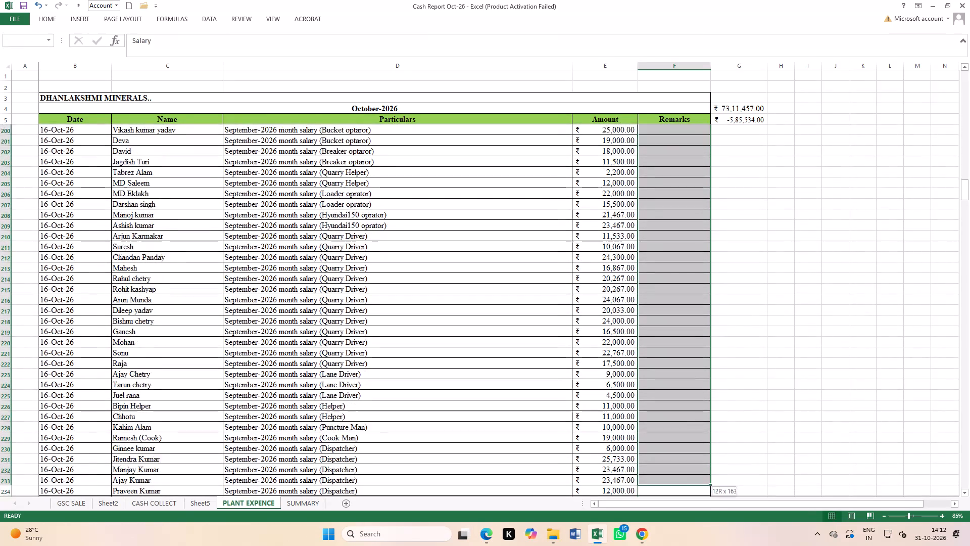
left_click_drag(675, 506, 684, 426)
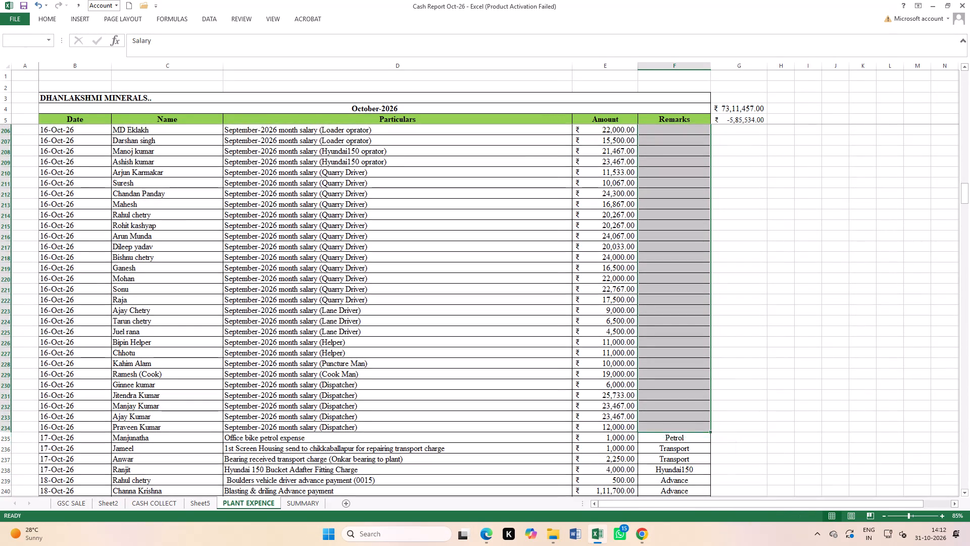
key("ctrl+d")
left_click(805, 378)
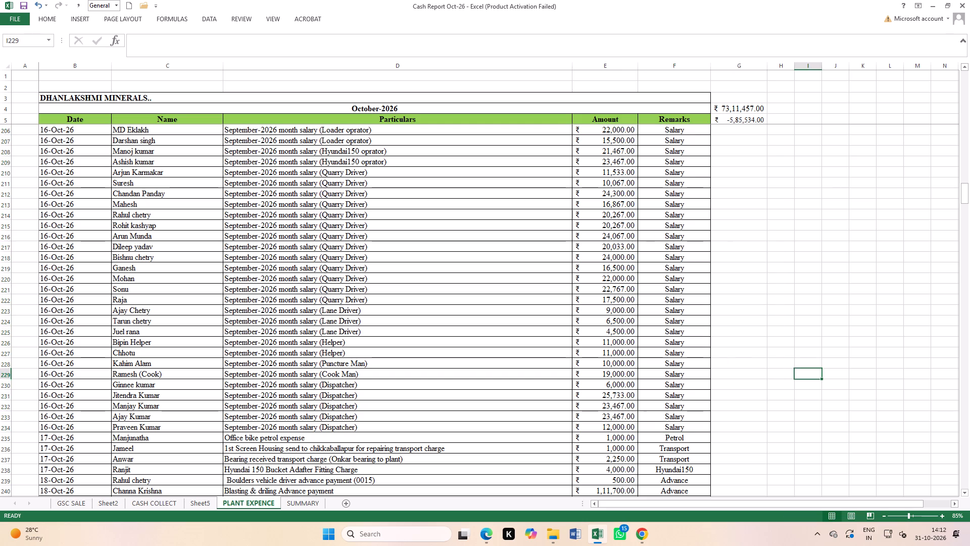
Save the workbook.
triple_click(23, 3)
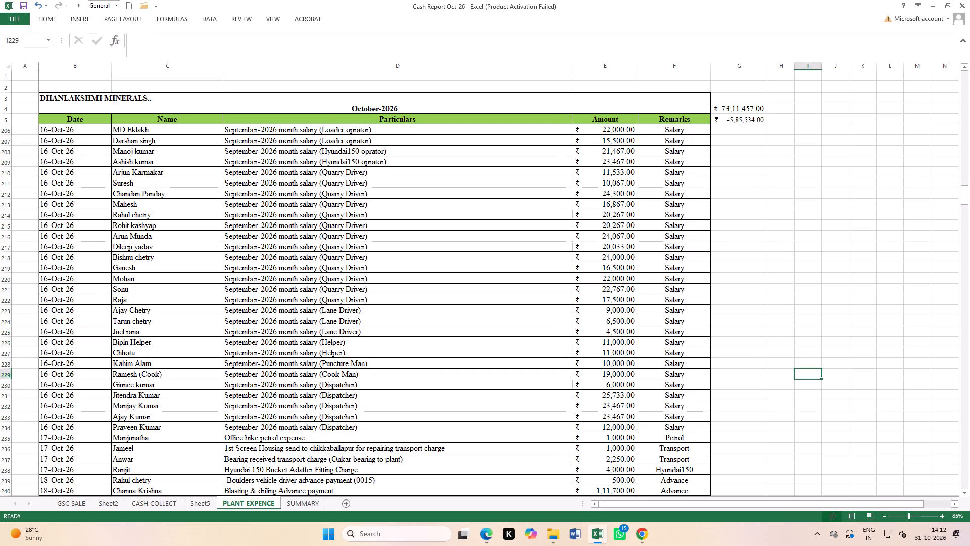
Check the totals on the SUMMARY sheet and return to the PLANT EXPENCE sheet.
left_click(299, 505)
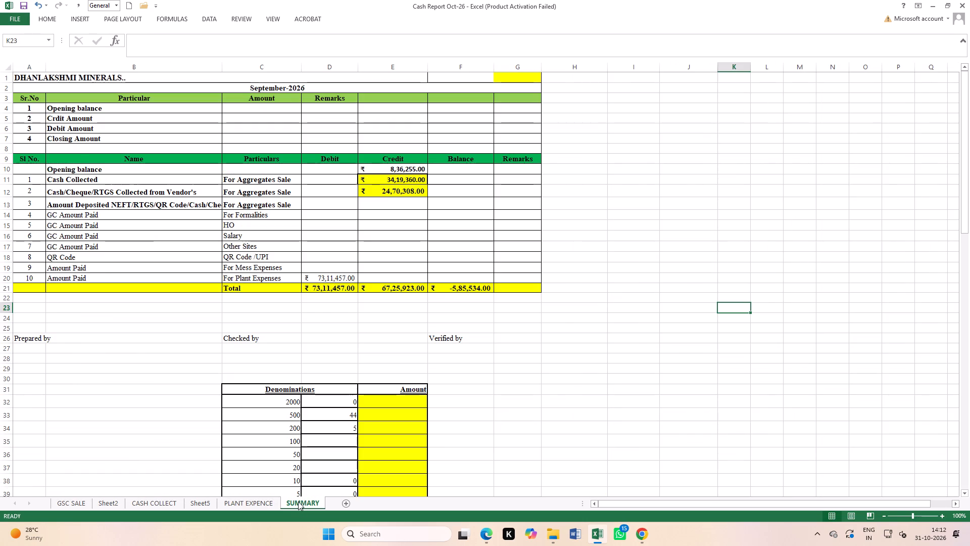
left_click(257, 501)
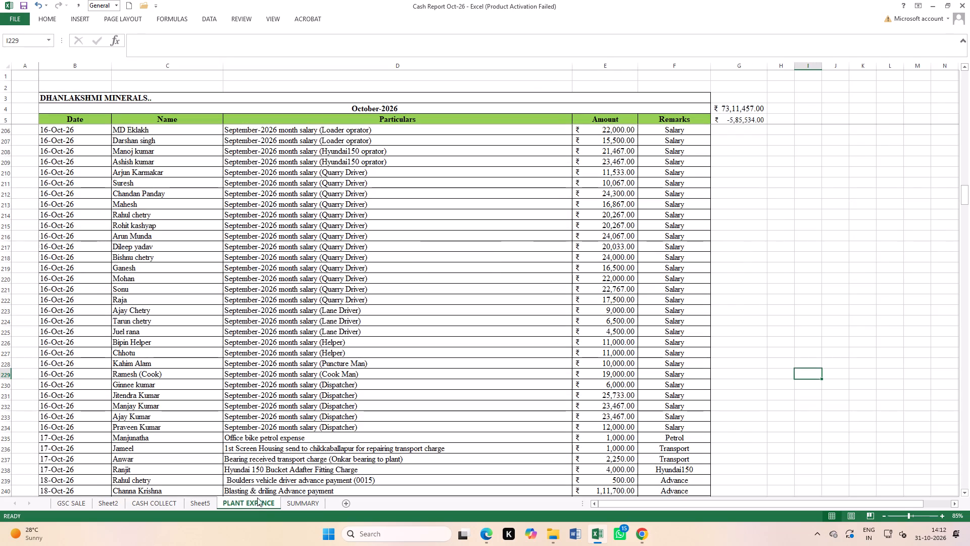
Insert 44 blank rows at row 265, between the last 20-Oct-26 entry and the first 21-Oct-26 entry.
scroll(309, 393, "down", 11)
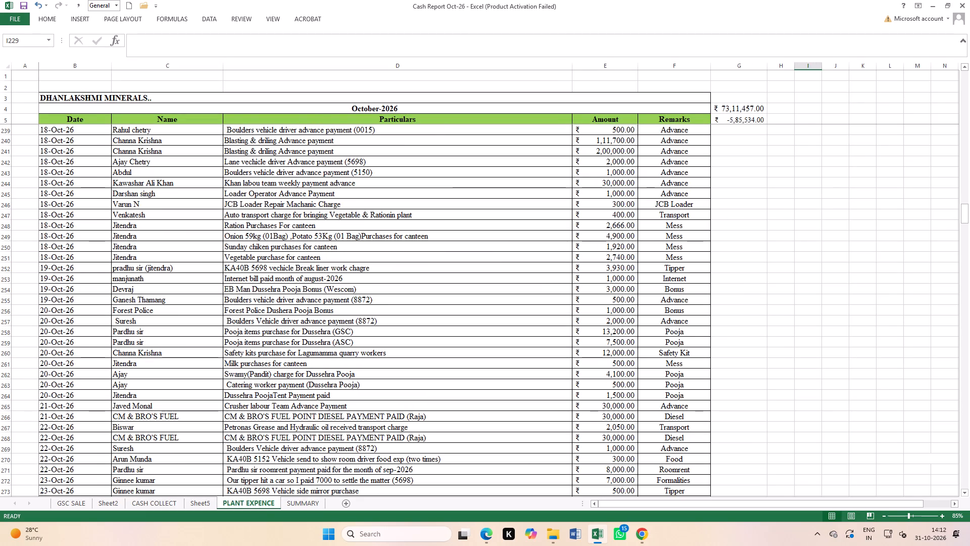
left_click(0, 408)
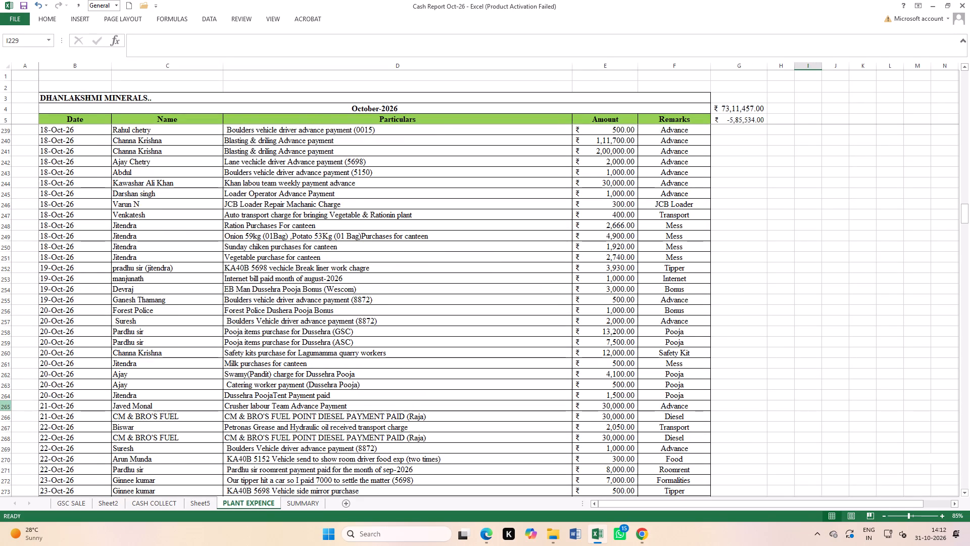
left_click(2, 408)
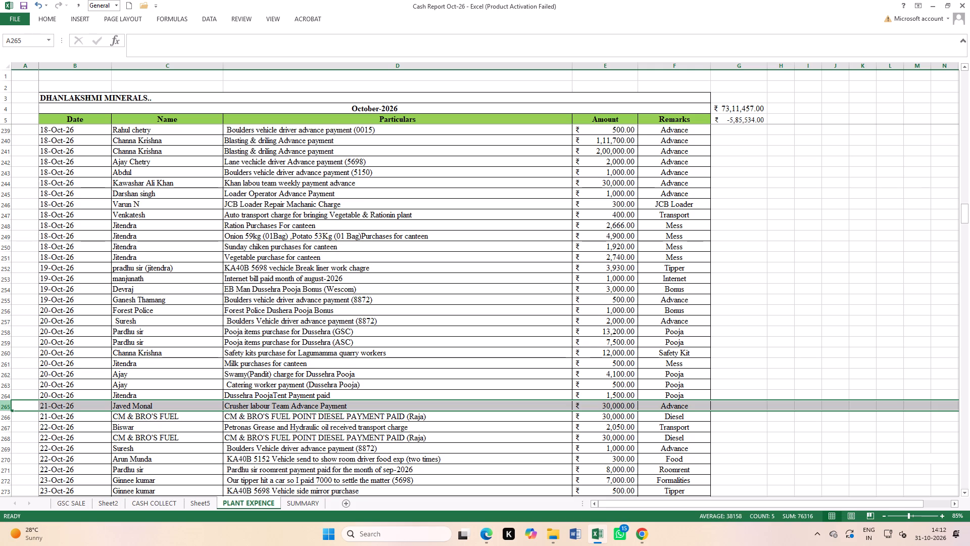
key("ctrl+plus")
key("ctrl+plus")
key("ctrl+plus")
key("ctrl+plus")
key("ctrl+plus")
key("ctrl+plus")
key("ctrl+plus")
key("ctrl+plus")
key("ctrl+plus")
key("ctrl+plus")
key("ctrl+plus")
key("ctrl+plus")
key("ctrl+plus")
key("ctrl+plus")
key("ctrl+plus")
key("ctrl+plus")
key("ctrl+plus")
key("ctrl+plus")
key("ctrl+plus")
key("ctrl+plus")
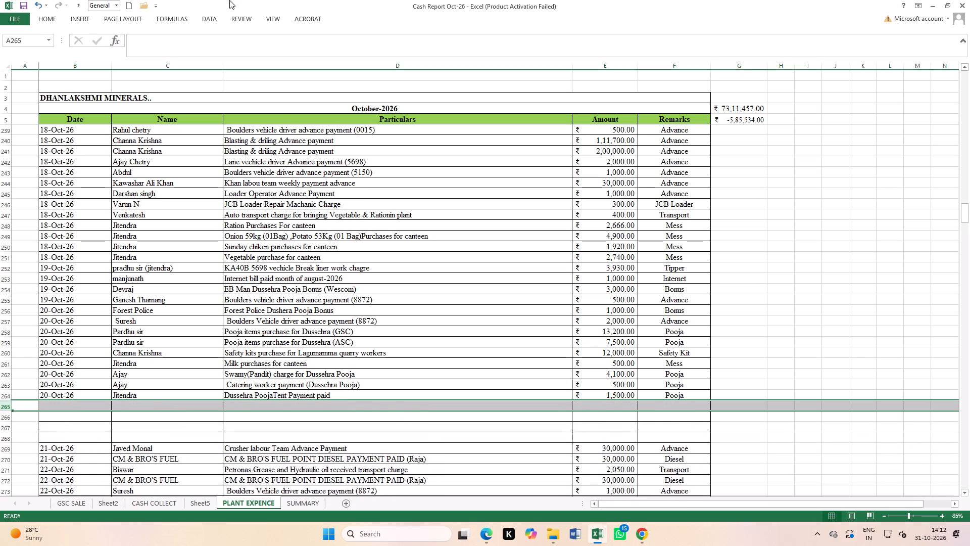
scroll(567, 5, "down", 3)
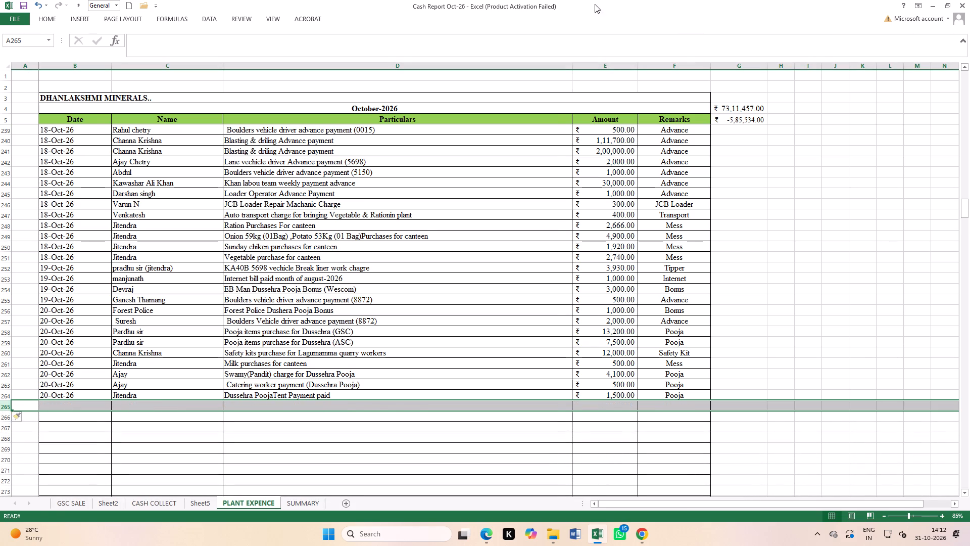
scroll(571, 278, "down", 11)
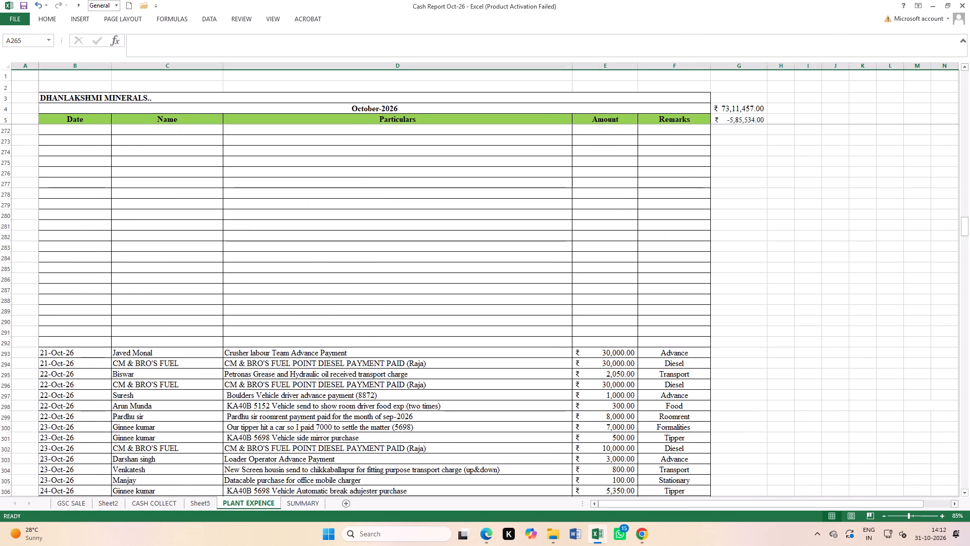
key("ctrl+plus")
key("ctrl+plus")
key("ctrl+plus")
key("ctrl+plus")
key("ctrl+plus")
key("ctrl+plus")
key("ctrl+plus")
key("ctrl+plus")
key("ctrl+plus")
key("ctrl+plus")
key("ctrl+plus")
key("ctrl+plus")
key("ctrl+plus")
key("ctrl+plus")
key("ctrl+plus")
key("ctrl+plus")
key("ctrl+plus")
key("ctrl+plus")
key("ctrl+plus")
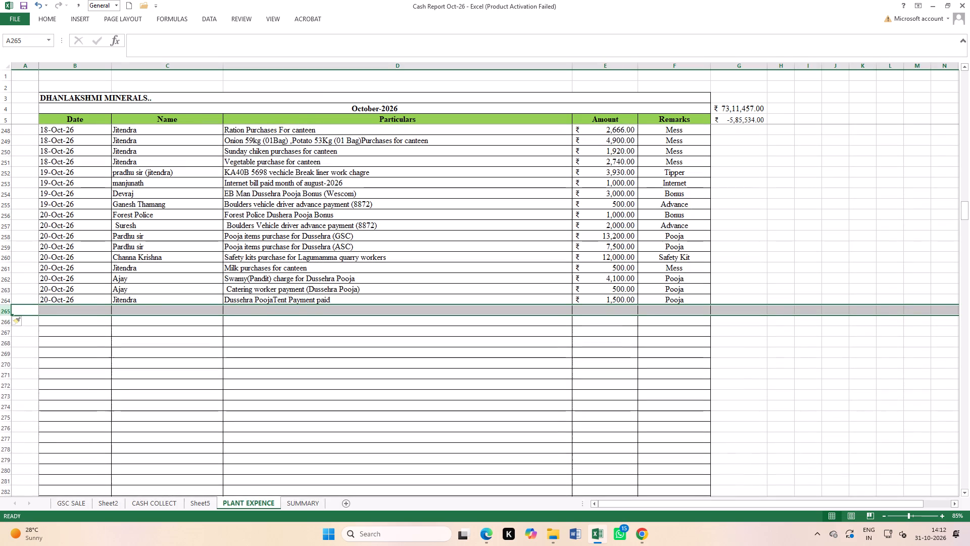
Fill the date 20-Oct-26 from B264 down through B307.
scroll(328, 356, "down", 5)
left_click(281, 362)
left_click_drag(76, 139, 73, 163)
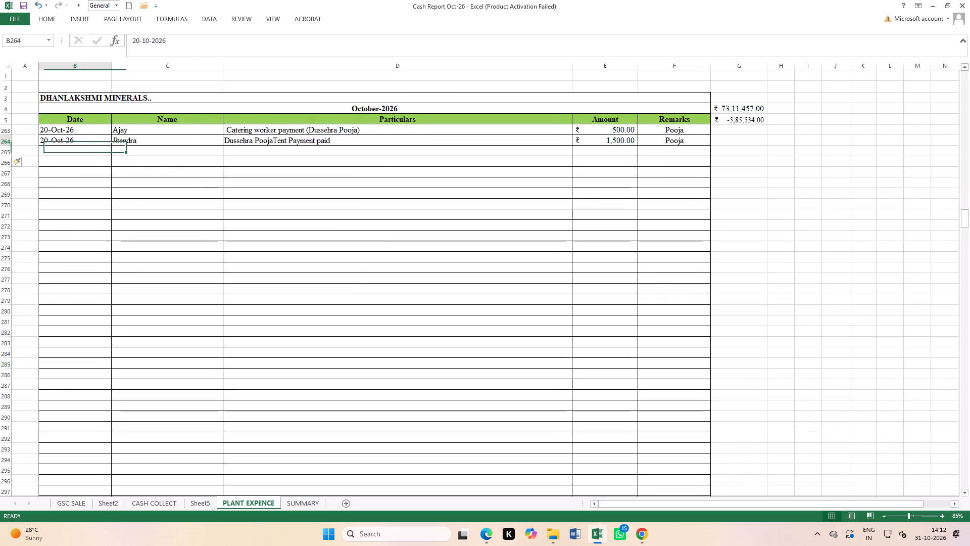
left_click_drag(73, 163, 69, 190)
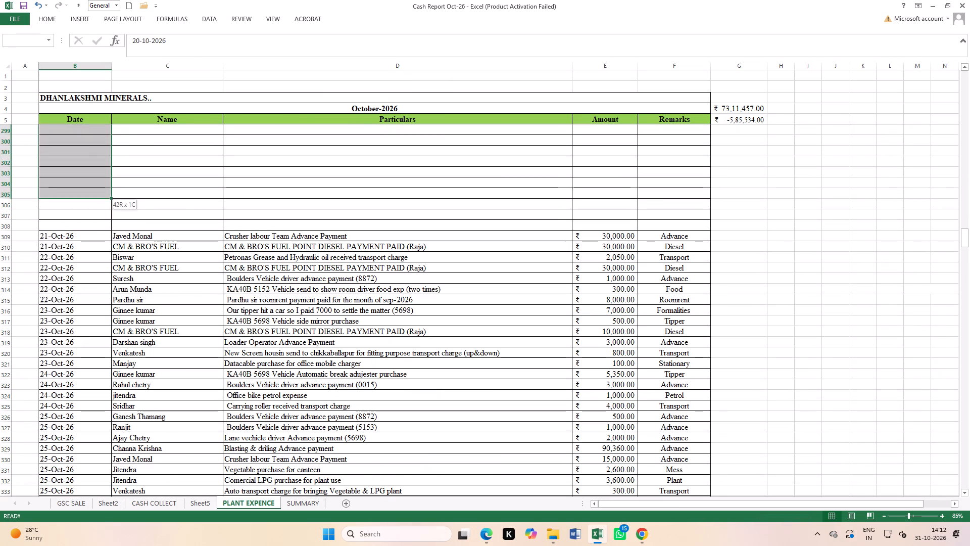
left_click_drag(69, 190, 70, 217)
key("ctrl+d")
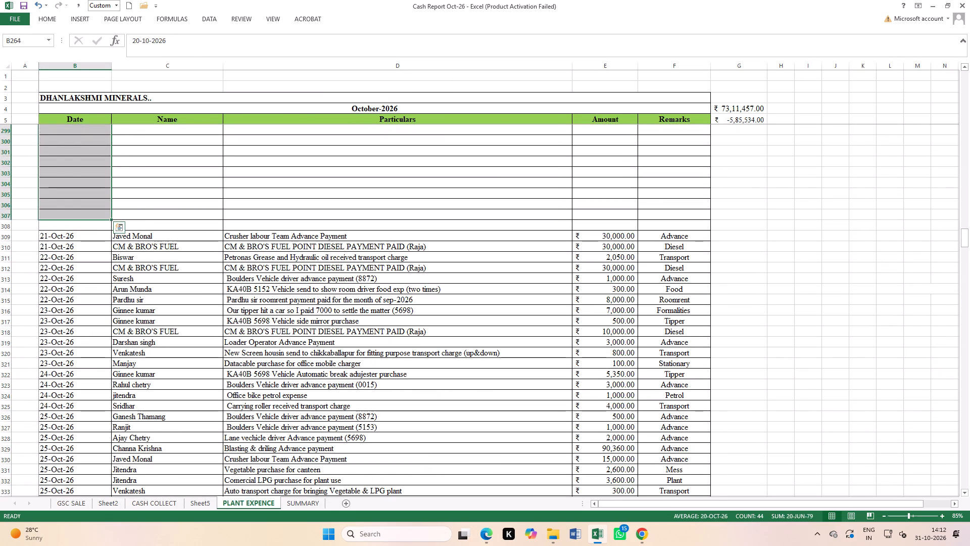
Enter staff names for the first two new 20-Oct-26 rows: Jitendra's full name in C265 and Ginnee's in C266.
scroll(156, 281, "up", 6)
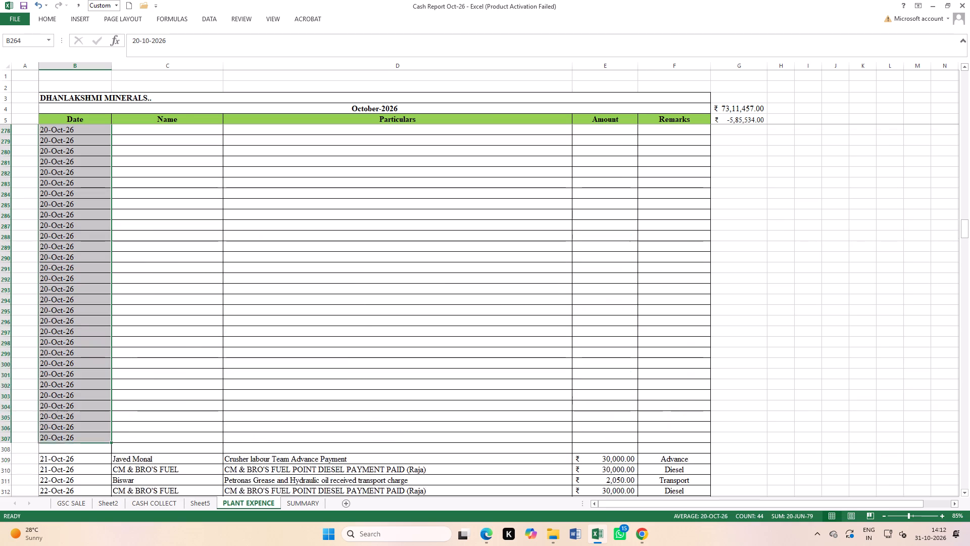
scroll(195, 290, "up", 9)
left_click(155, 248)
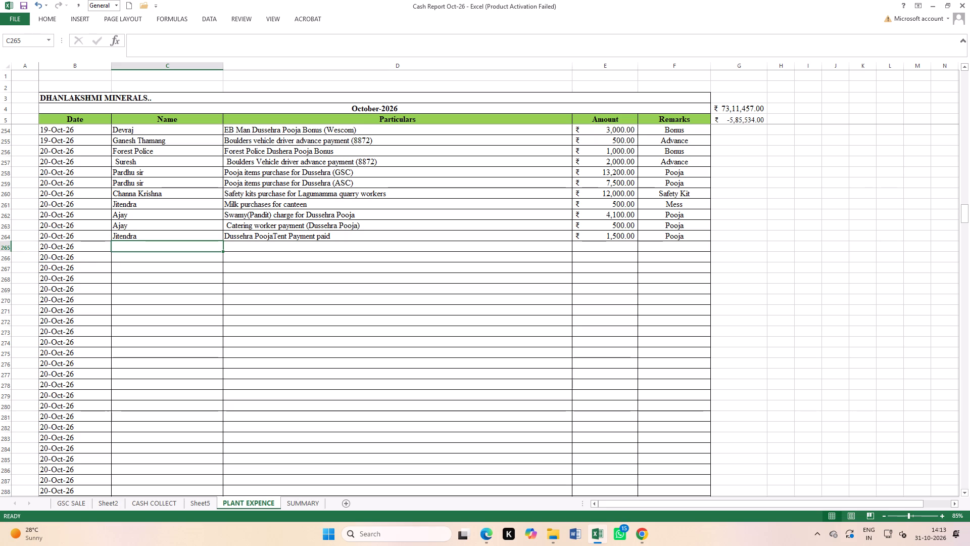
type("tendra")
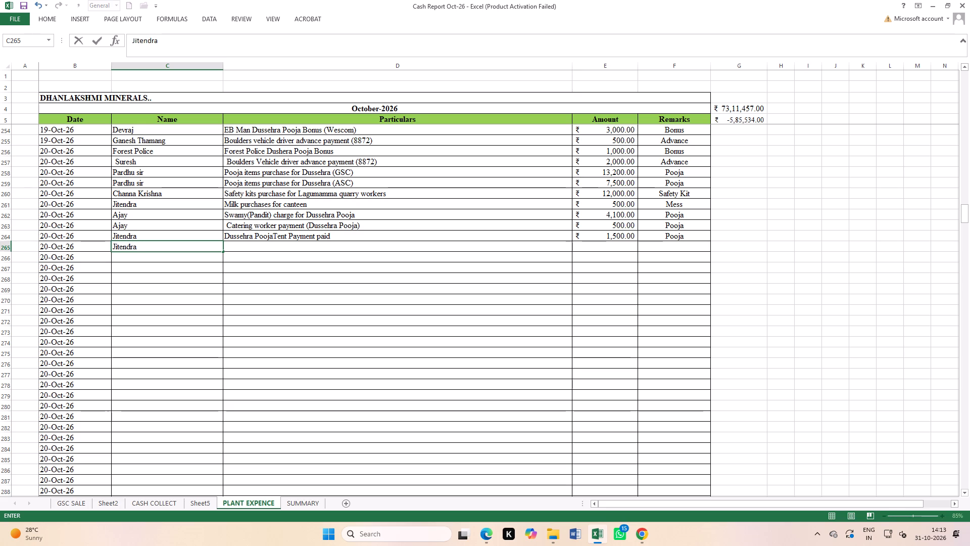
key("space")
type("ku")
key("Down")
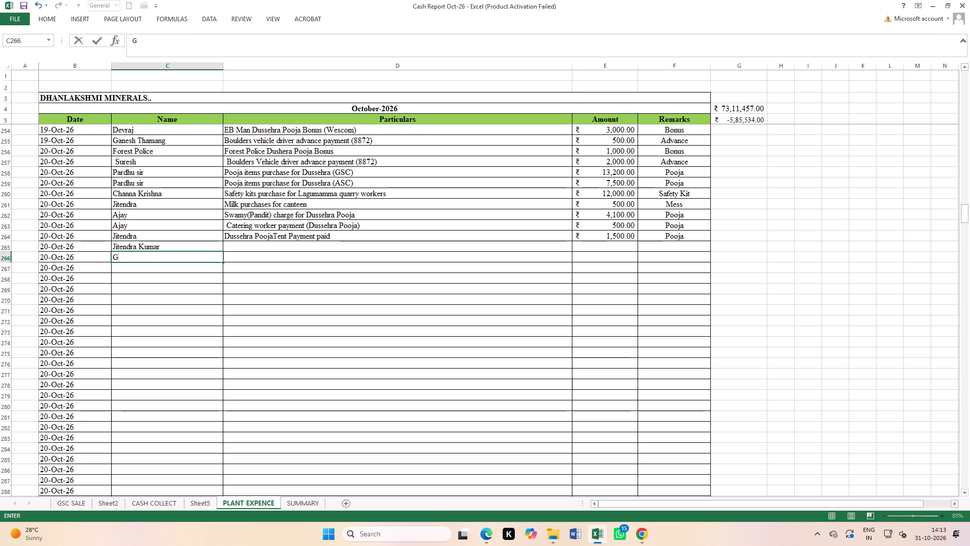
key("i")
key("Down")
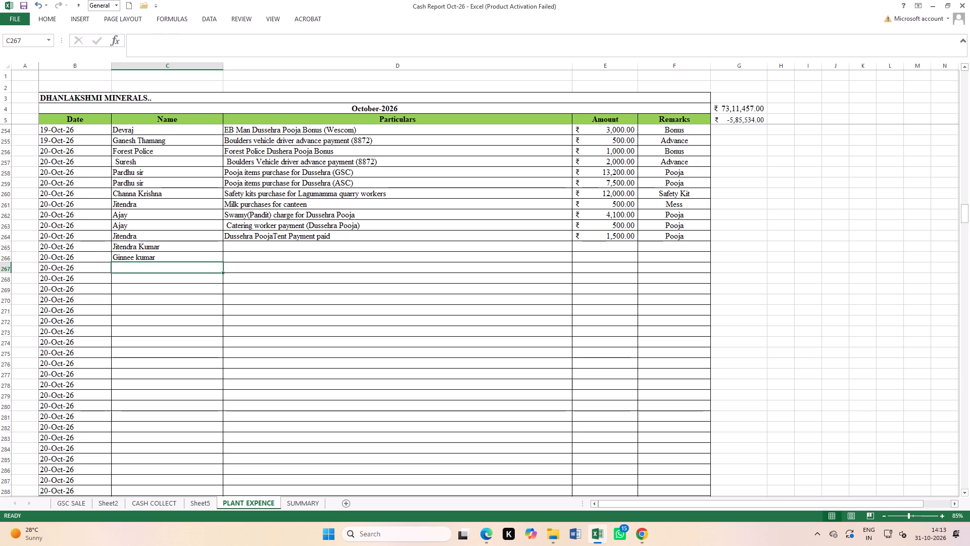
Enter the full names of staff members Manjay in C267 and Ajay in C268.
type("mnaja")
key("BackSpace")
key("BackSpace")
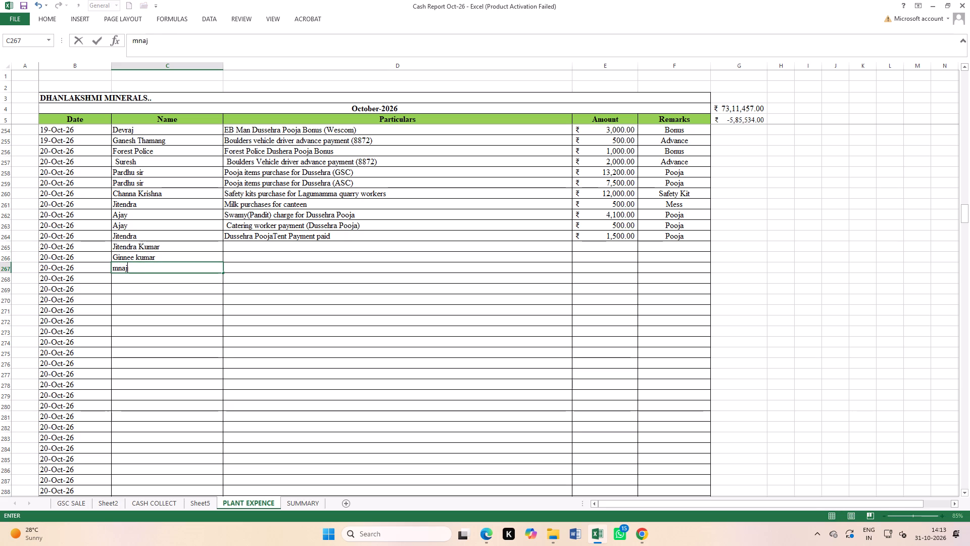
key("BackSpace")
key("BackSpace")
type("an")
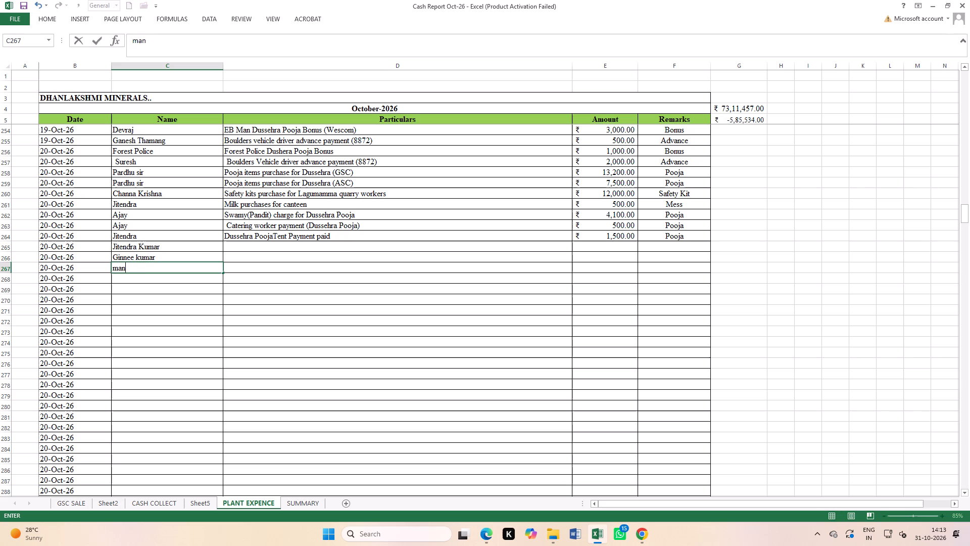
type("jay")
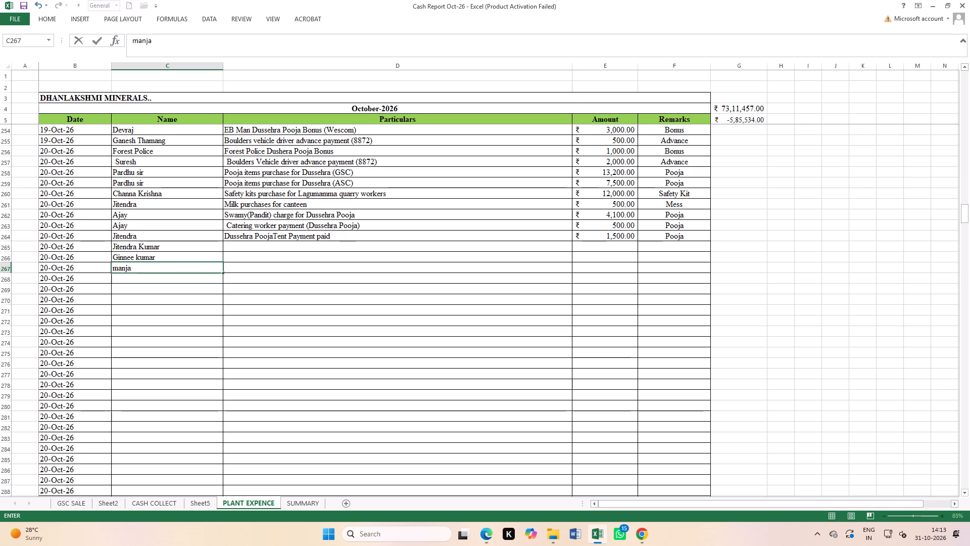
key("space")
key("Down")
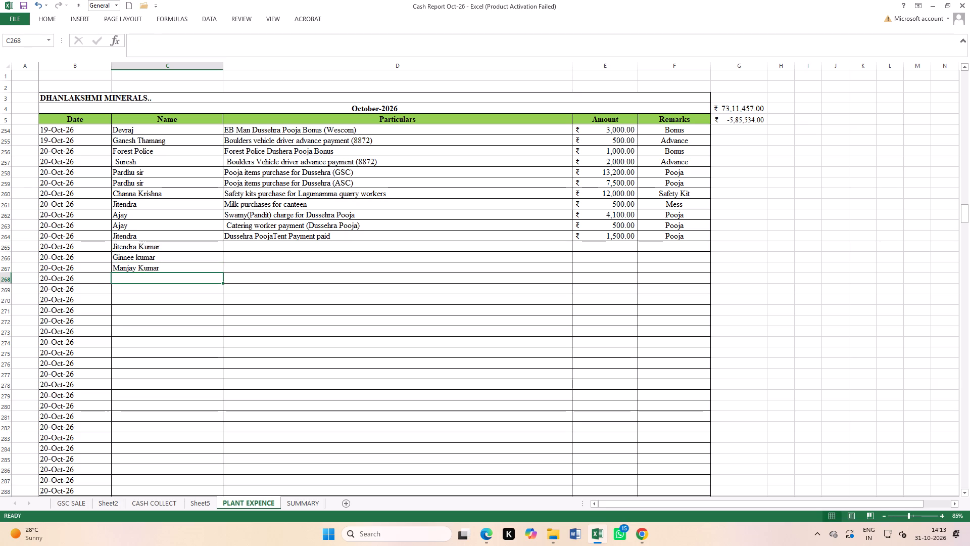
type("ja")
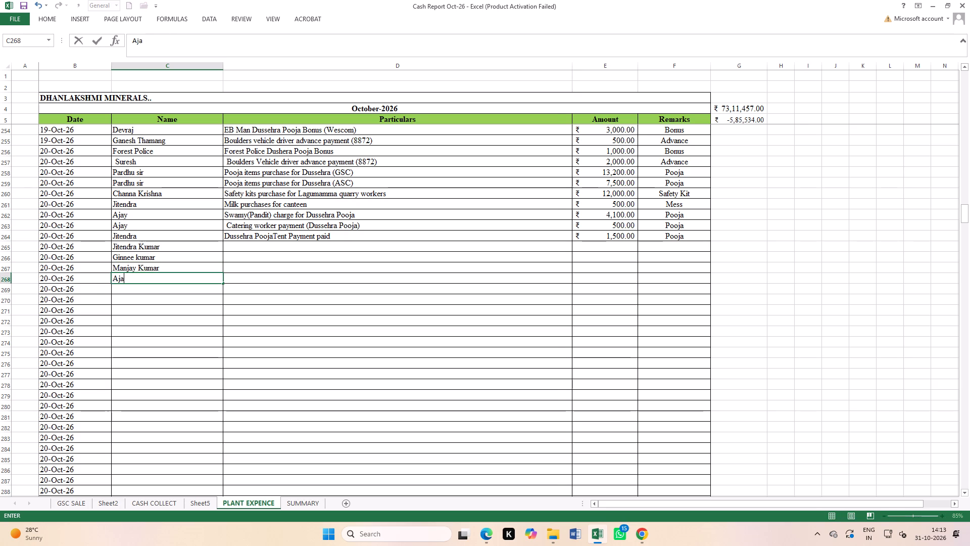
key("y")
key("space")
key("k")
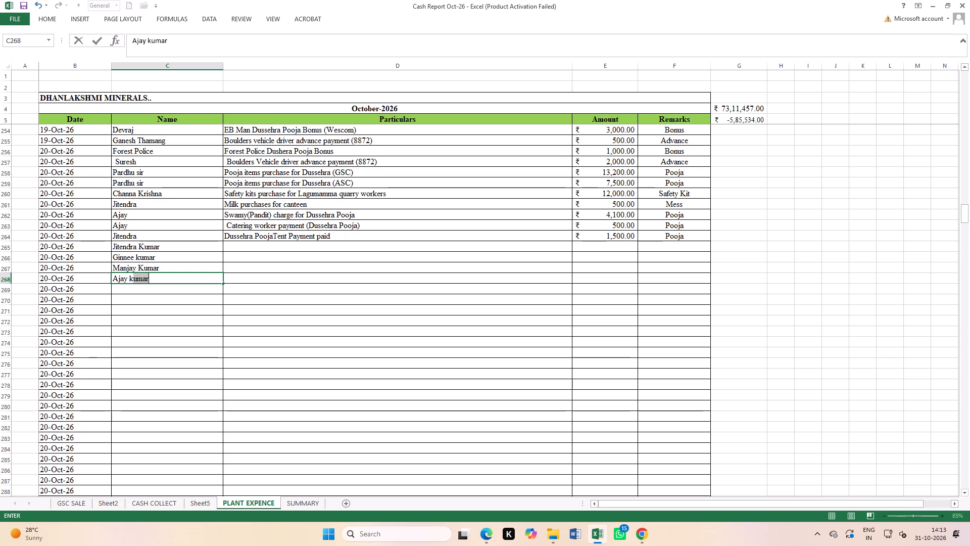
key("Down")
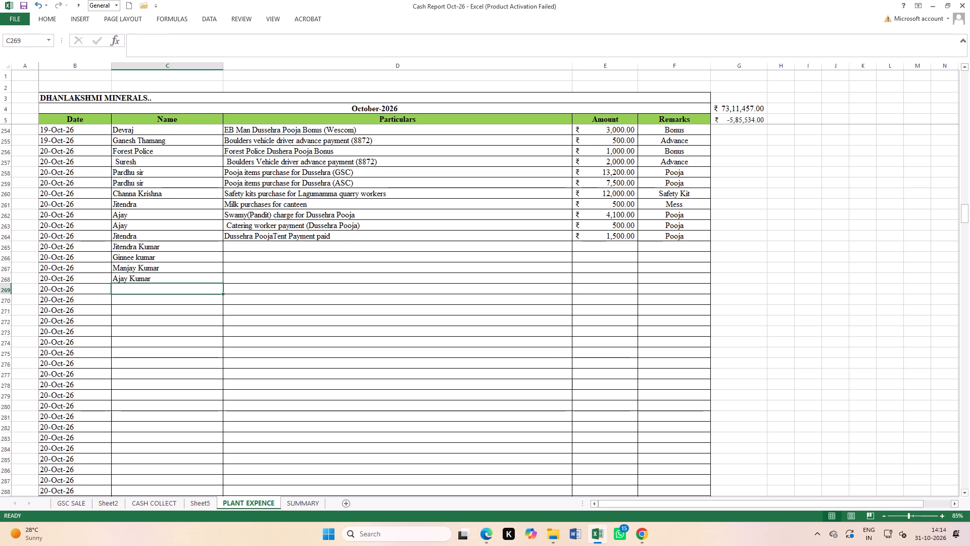
Enter staff member Saheb's full name in C269, starting with a capital letter.
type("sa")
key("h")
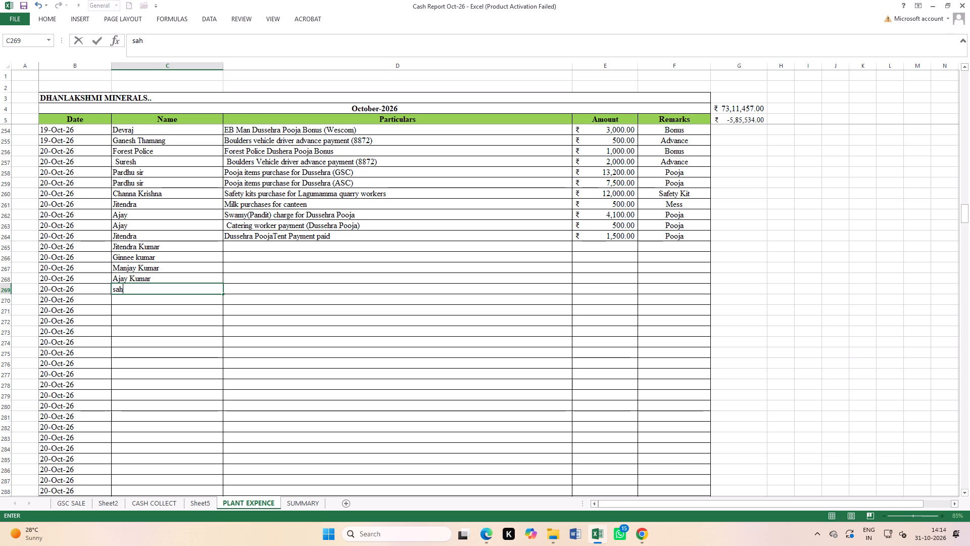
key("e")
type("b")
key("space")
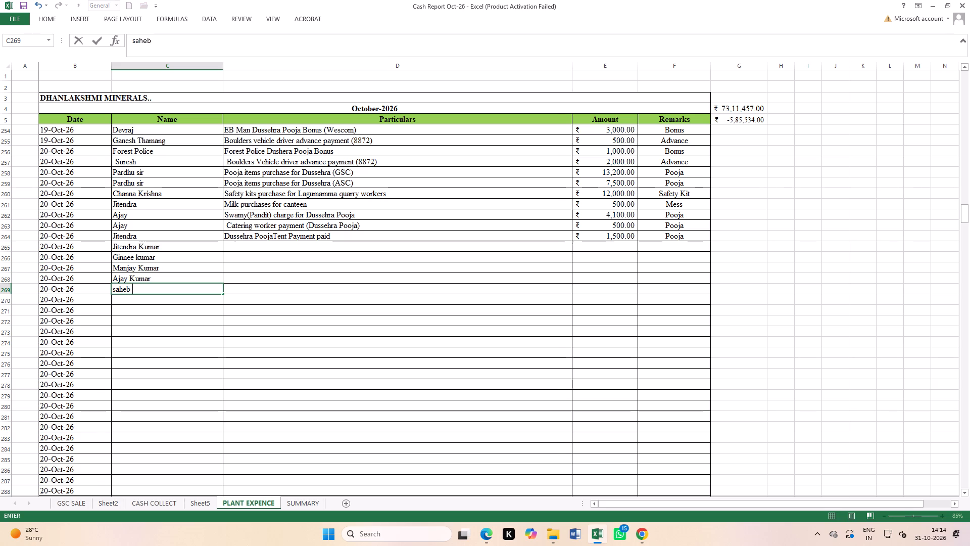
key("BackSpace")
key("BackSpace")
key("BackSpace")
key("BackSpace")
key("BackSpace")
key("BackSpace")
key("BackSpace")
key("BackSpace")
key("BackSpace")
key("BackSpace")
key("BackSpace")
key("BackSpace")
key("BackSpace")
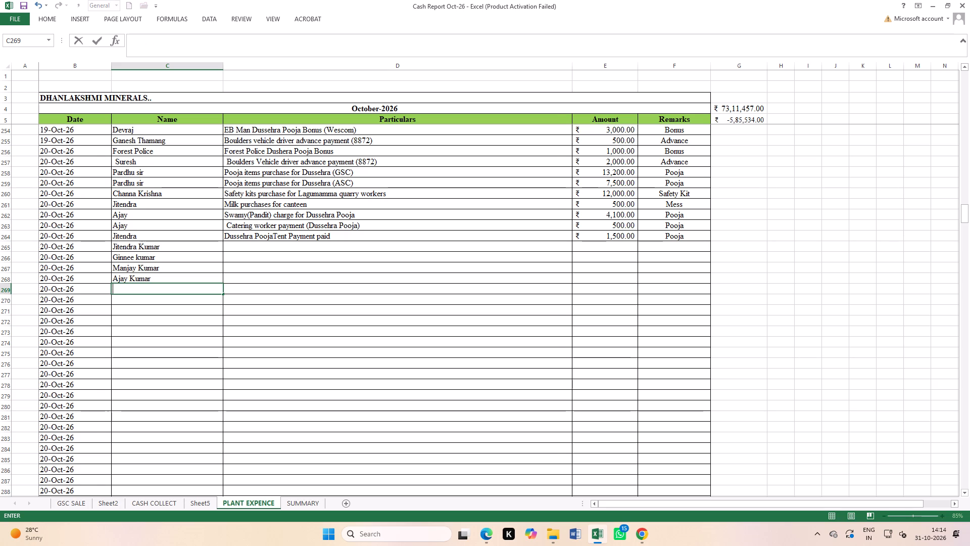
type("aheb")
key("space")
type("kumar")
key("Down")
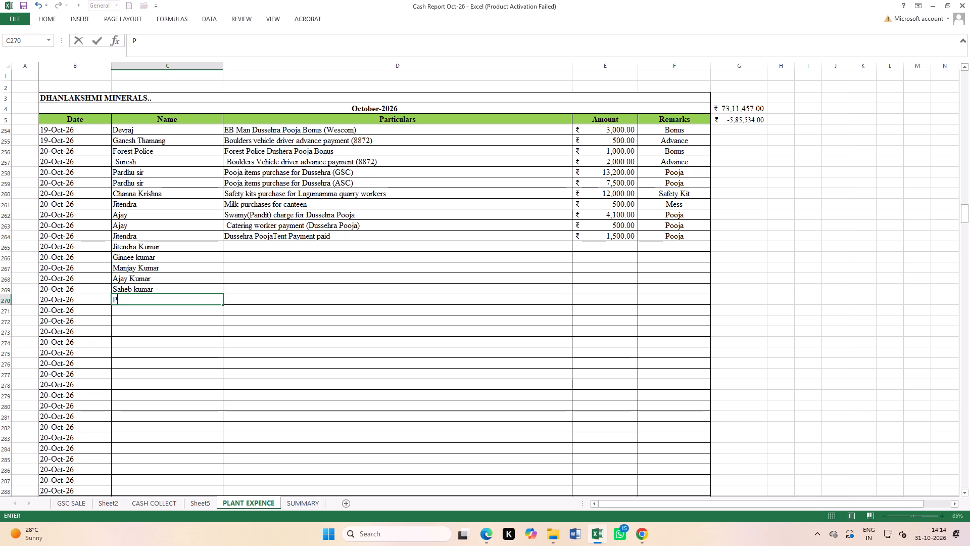
Enter the full names of staff members Praveen, Eklakh and Darshan in C270 through C272.
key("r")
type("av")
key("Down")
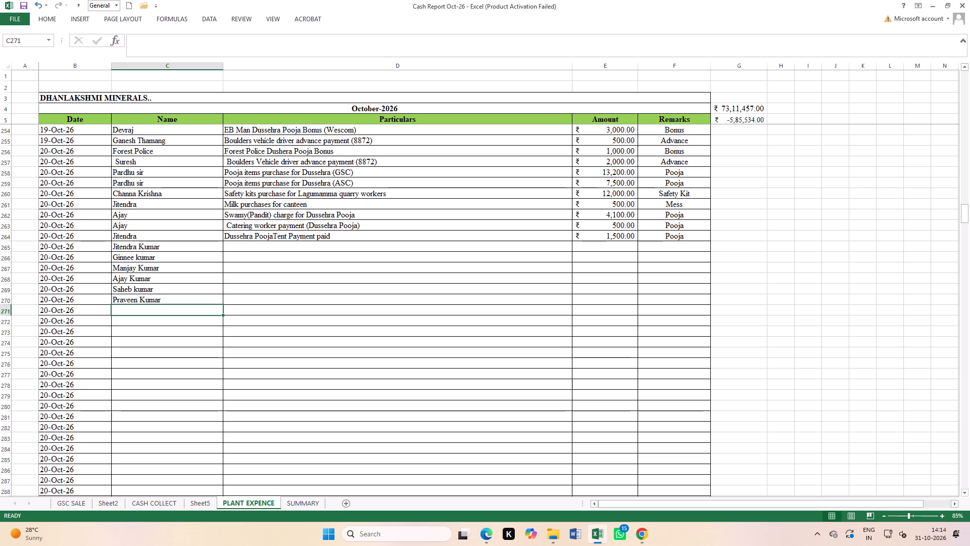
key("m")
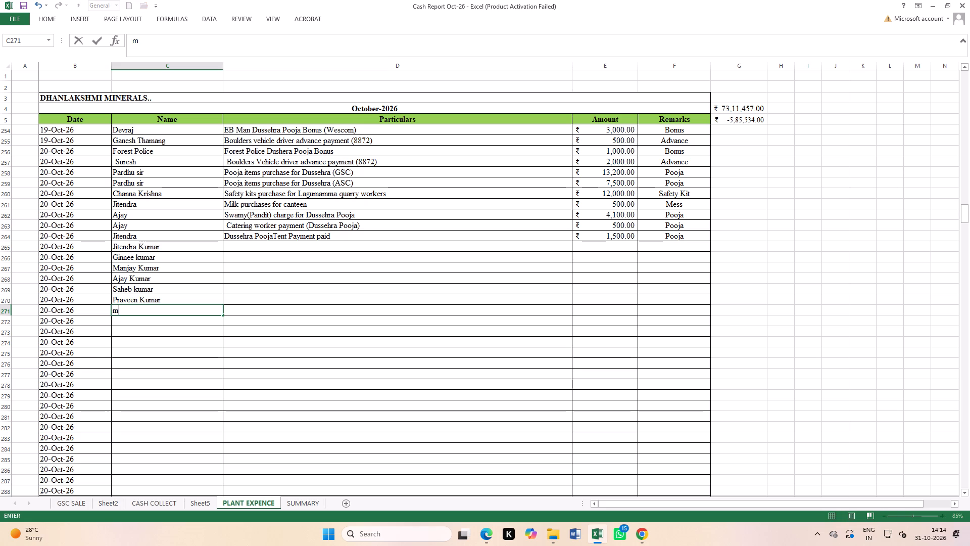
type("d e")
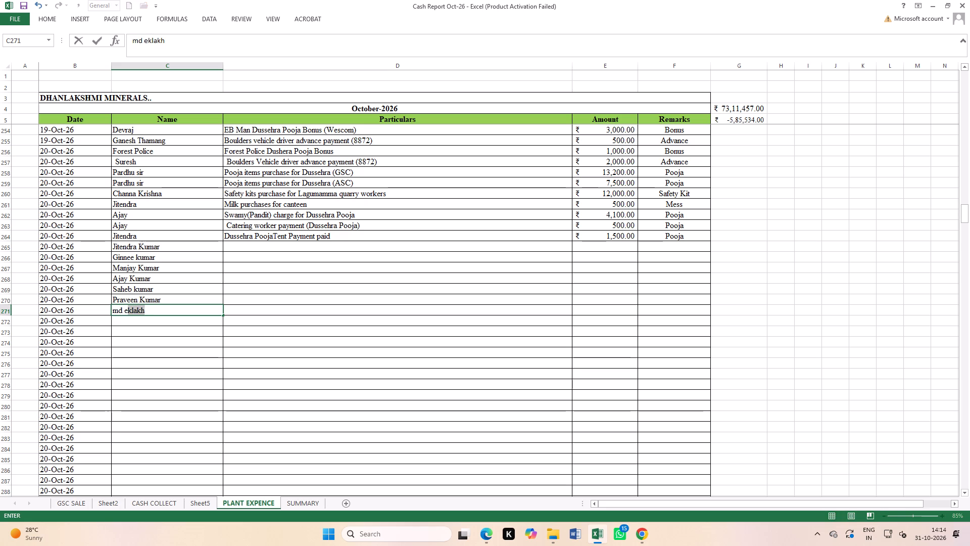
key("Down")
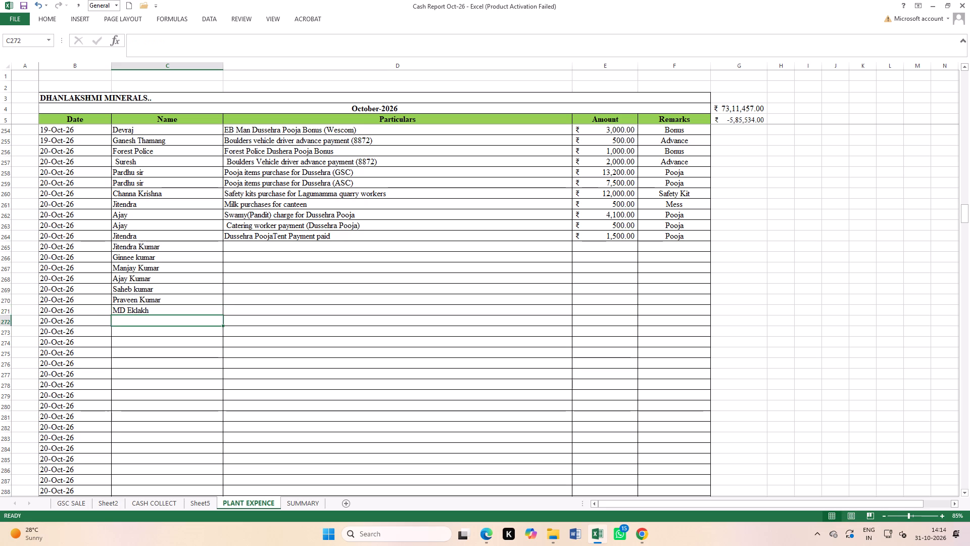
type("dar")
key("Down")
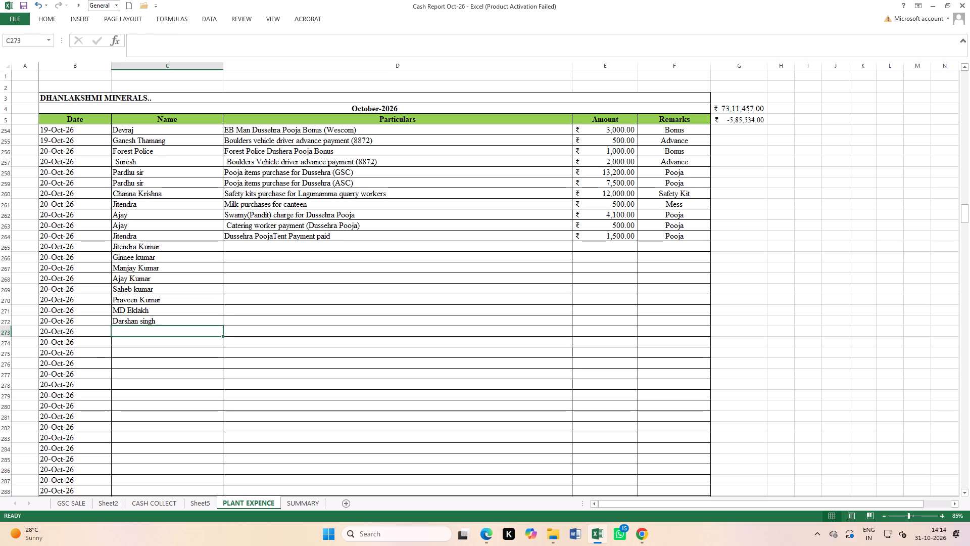
Enter Manoj's and Ashish's full names in C273 and C274, and Suresh in C275.
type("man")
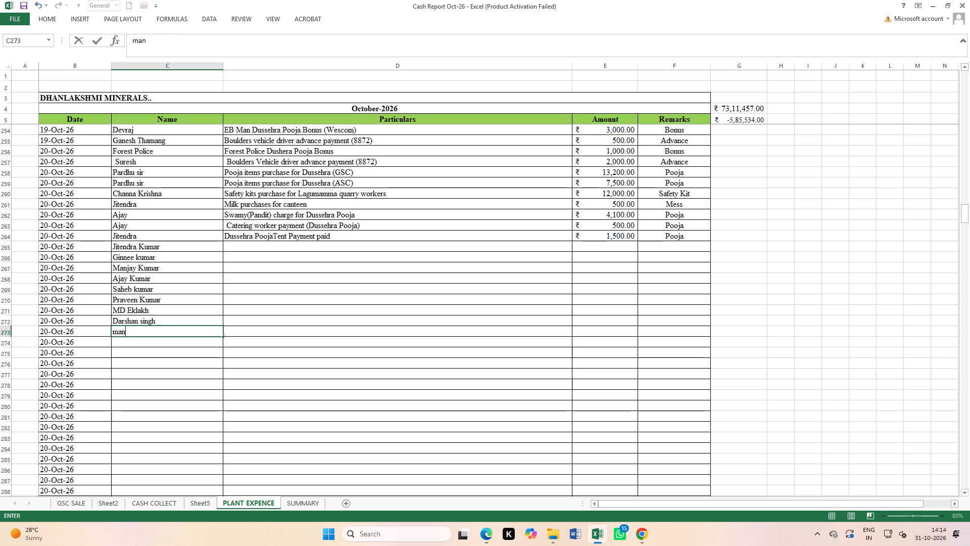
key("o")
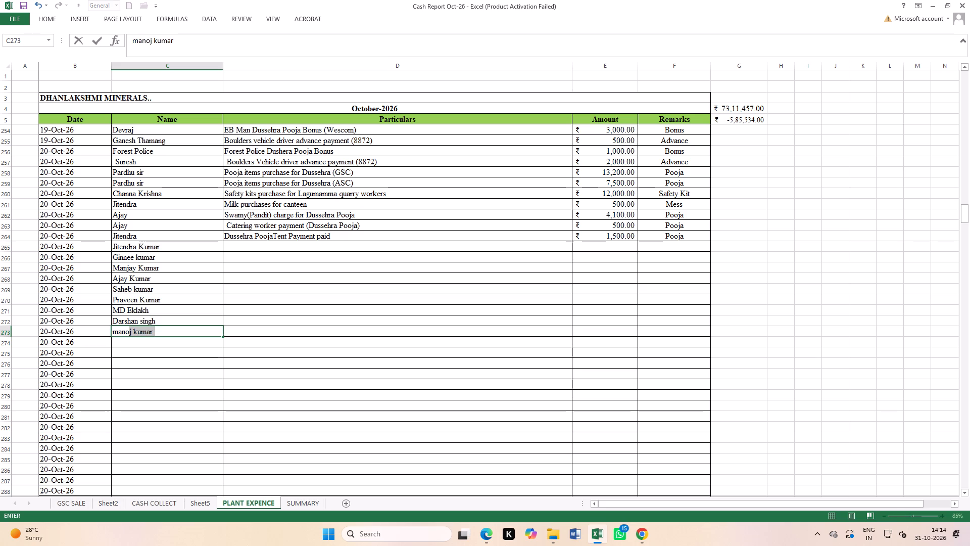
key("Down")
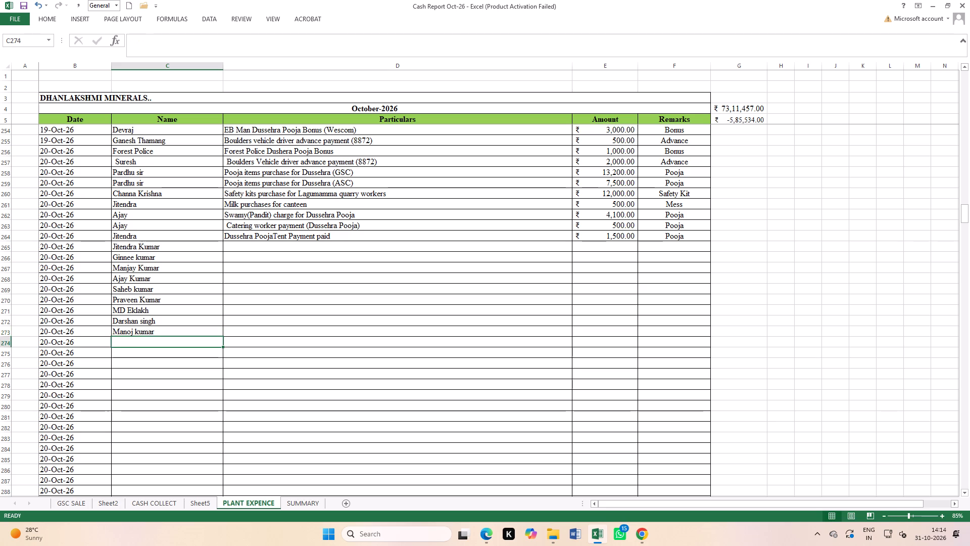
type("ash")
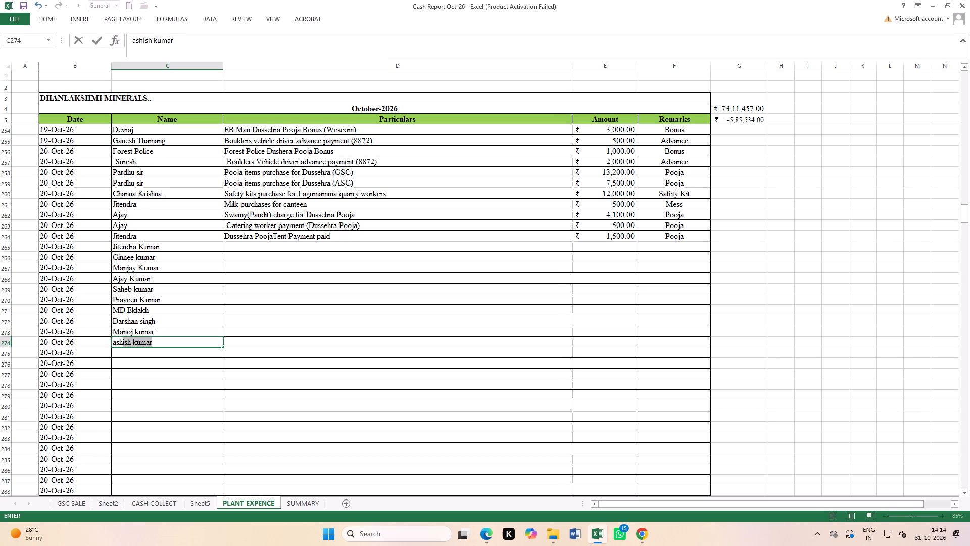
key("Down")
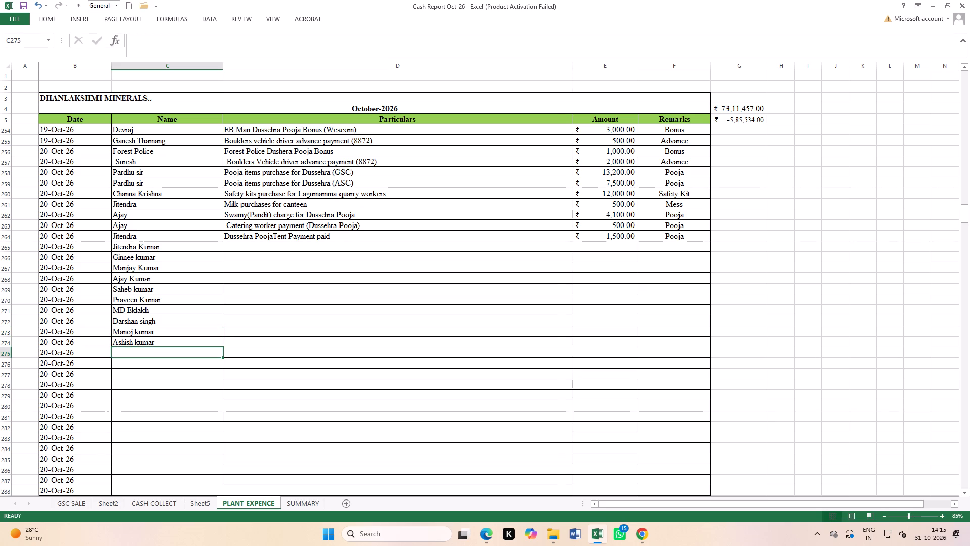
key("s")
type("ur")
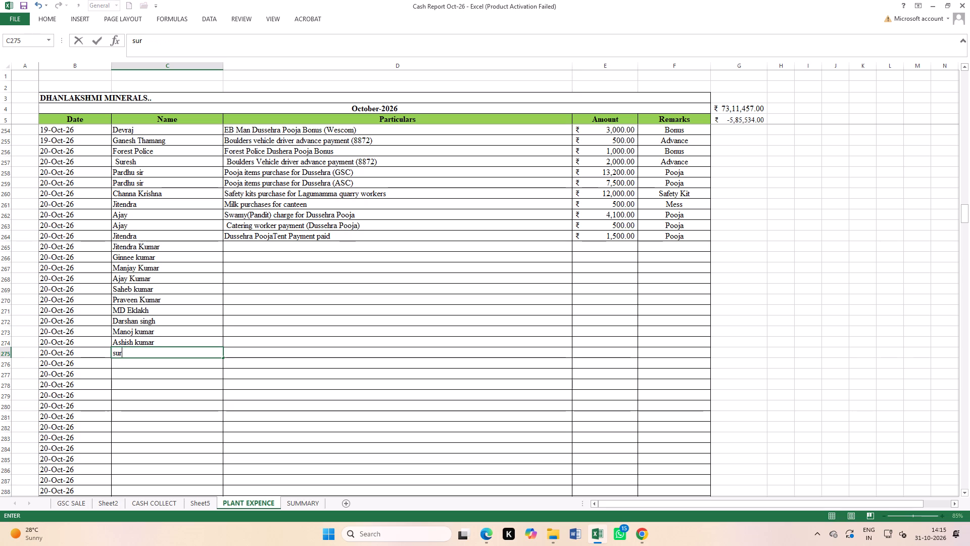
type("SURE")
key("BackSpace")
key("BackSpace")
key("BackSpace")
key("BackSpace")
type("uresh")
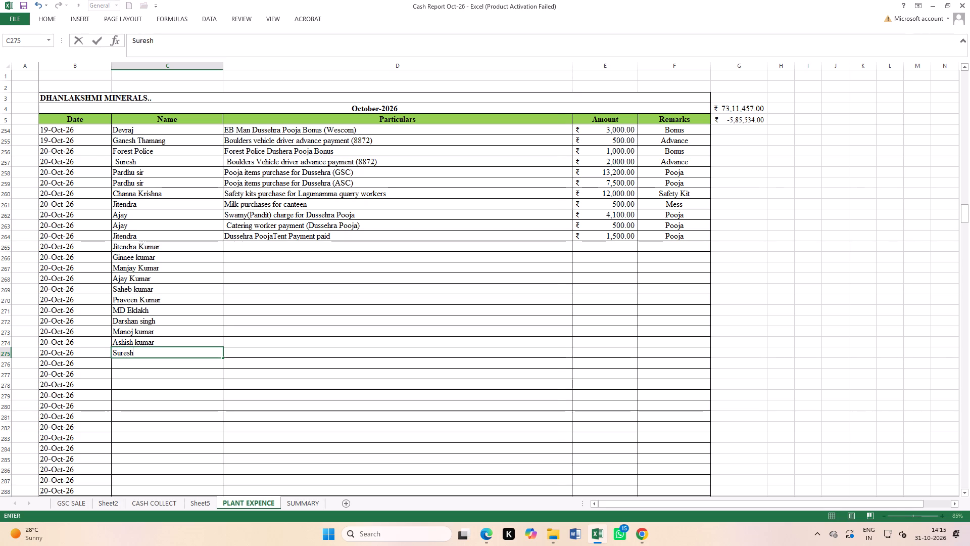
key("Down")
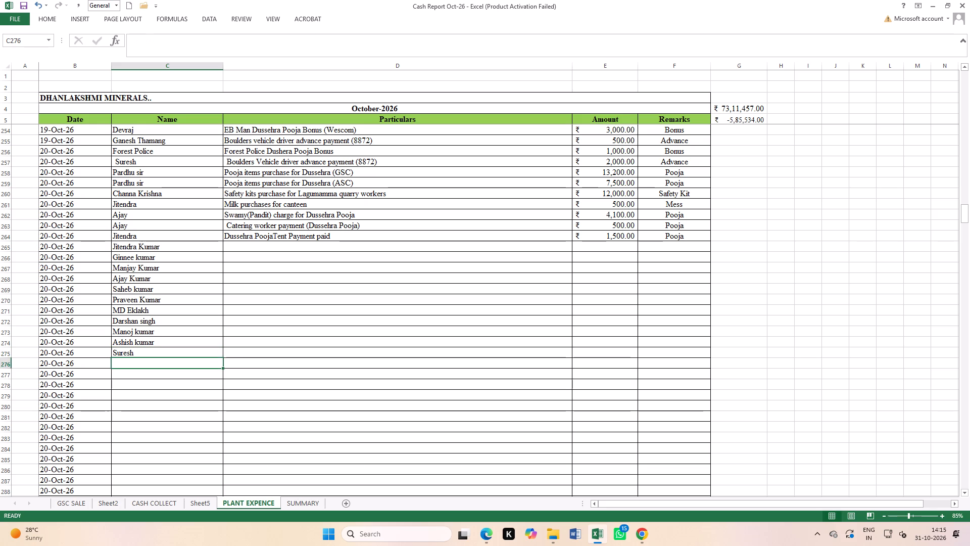
Enter Chandan's full name in C276, Mahesh in C277 and Rahul's full name in C278.
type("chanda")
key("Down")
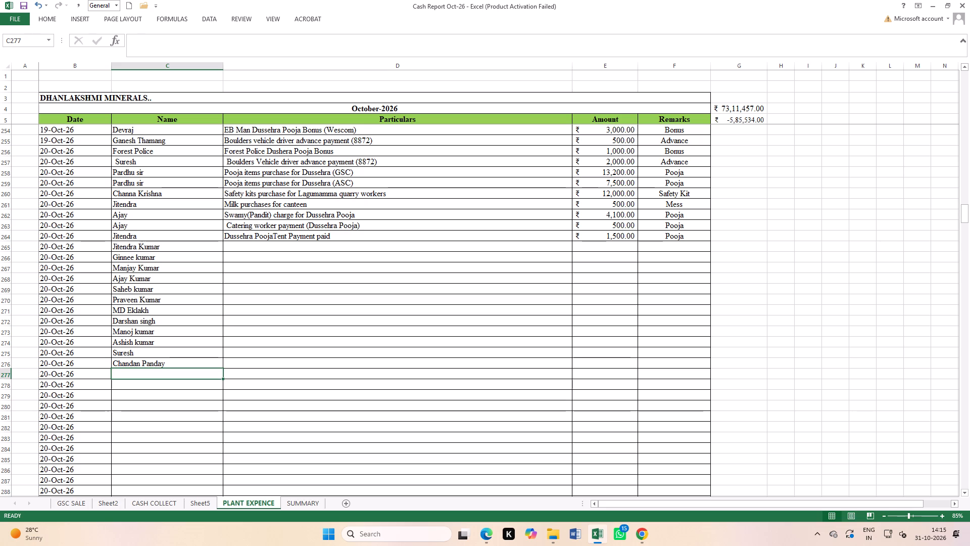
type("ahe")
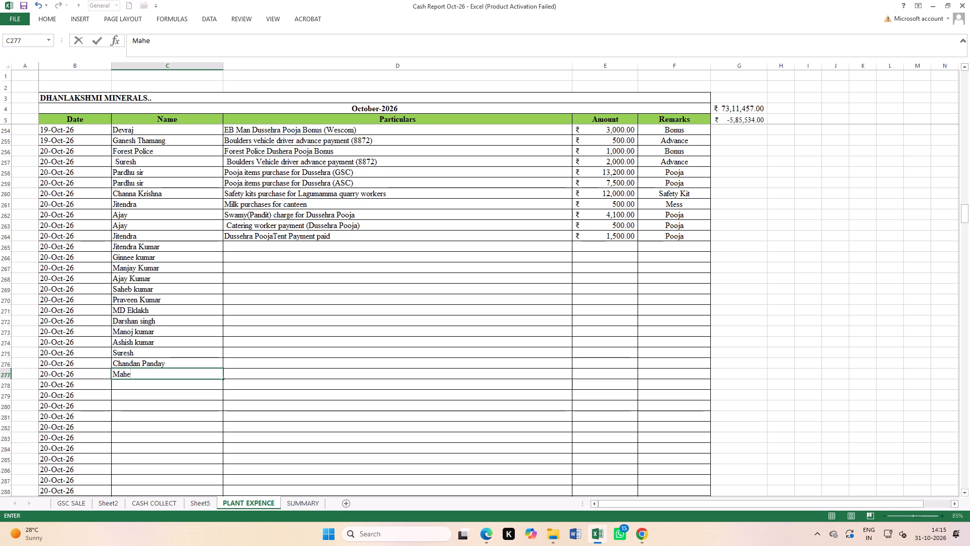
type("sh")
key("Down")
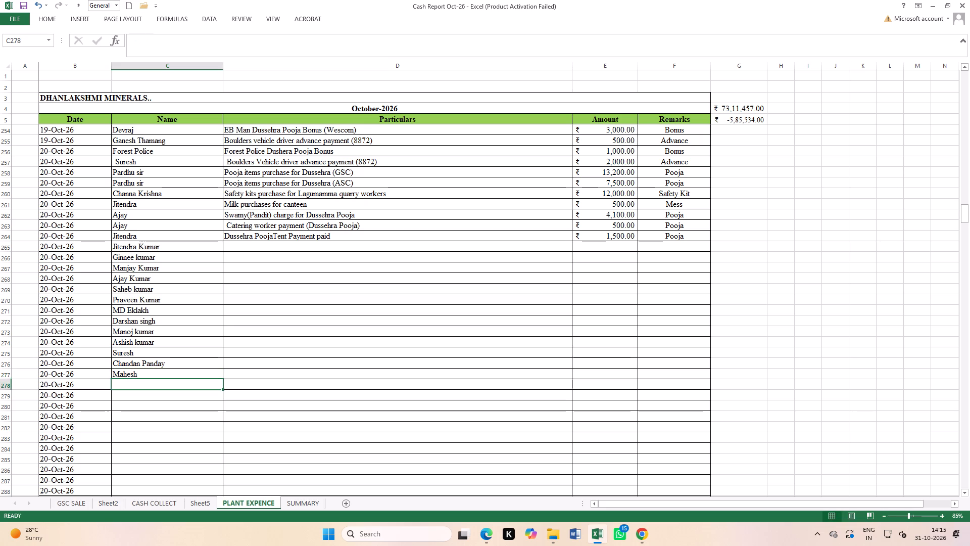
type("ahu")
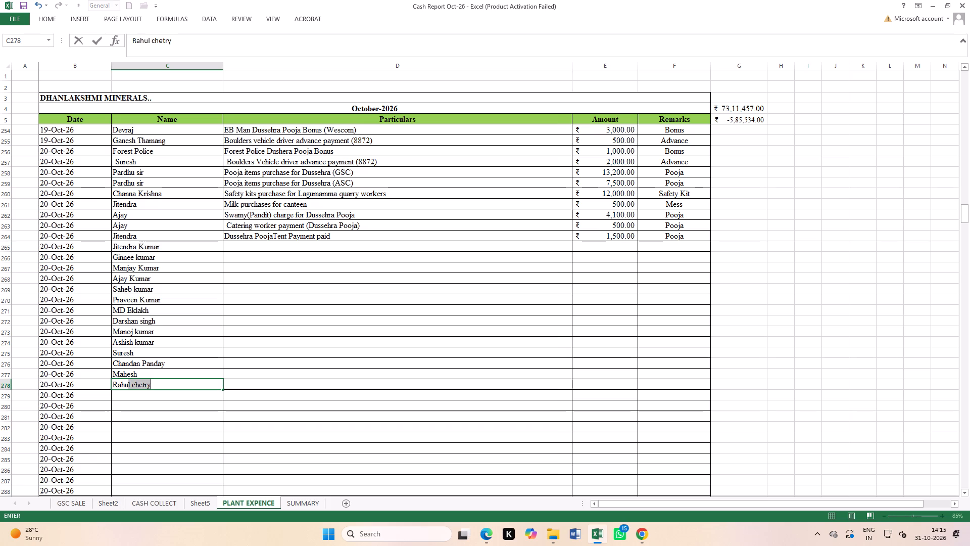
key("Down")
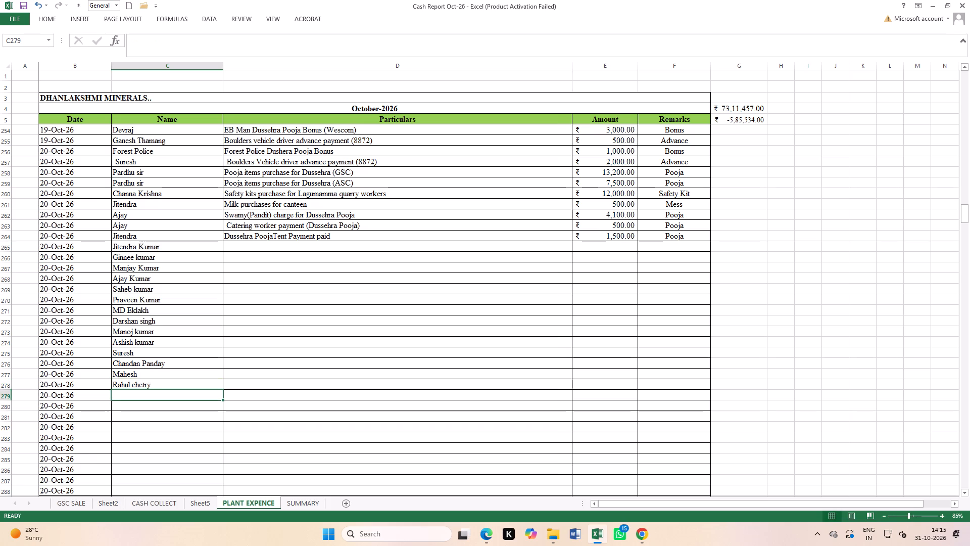
Enter the full names of staff members Rohit in C279 and Arun in C280.
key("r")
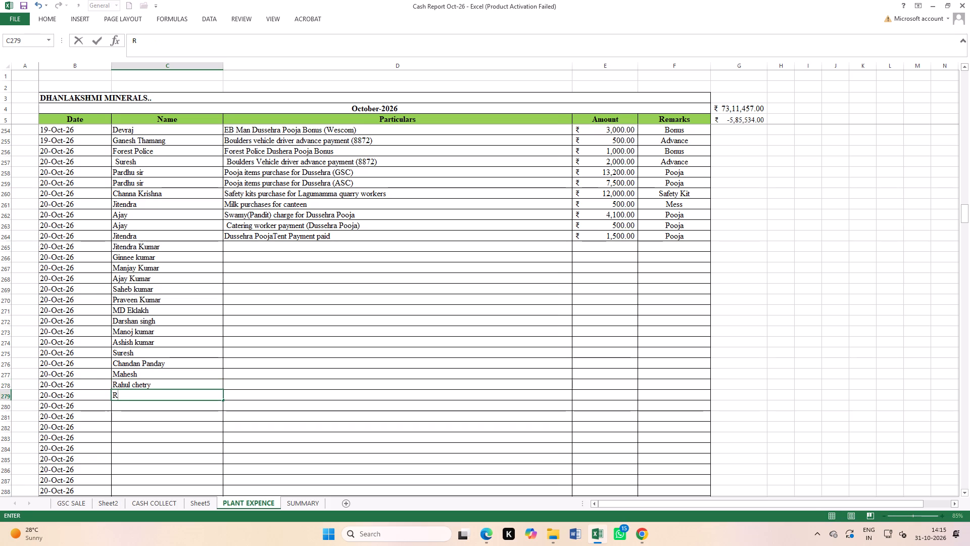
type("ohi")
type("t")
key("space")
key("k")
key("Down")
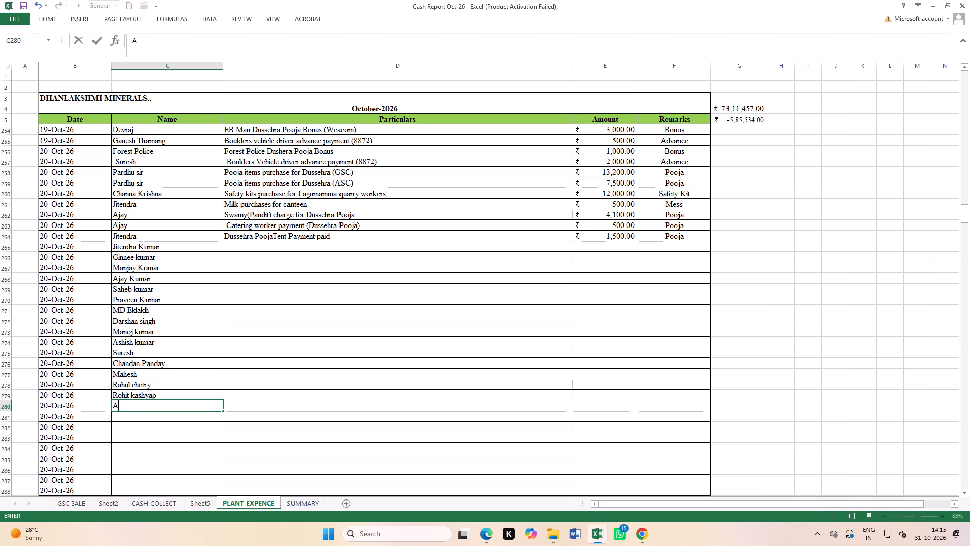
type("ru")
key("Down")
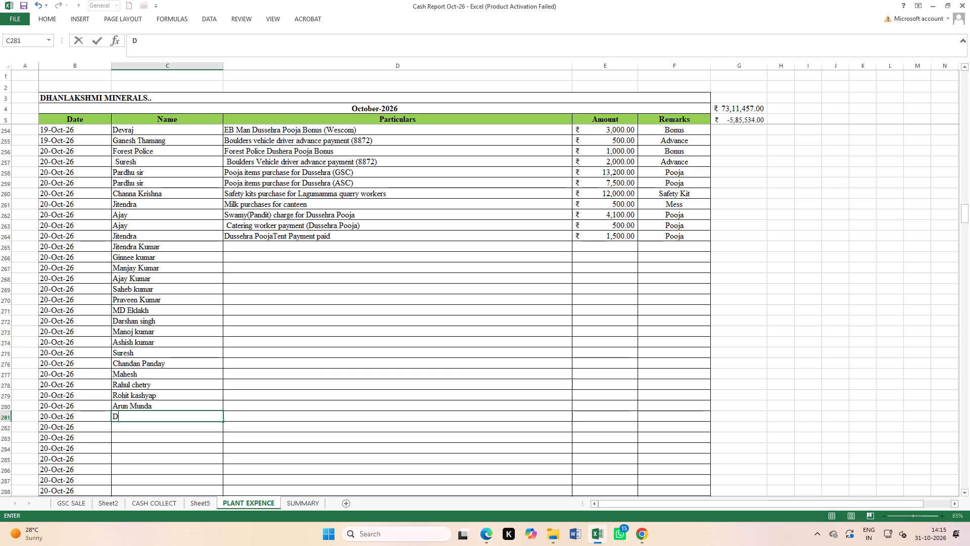
Enter the full names of staff members Dileep in C281 and Bishnu in C282.
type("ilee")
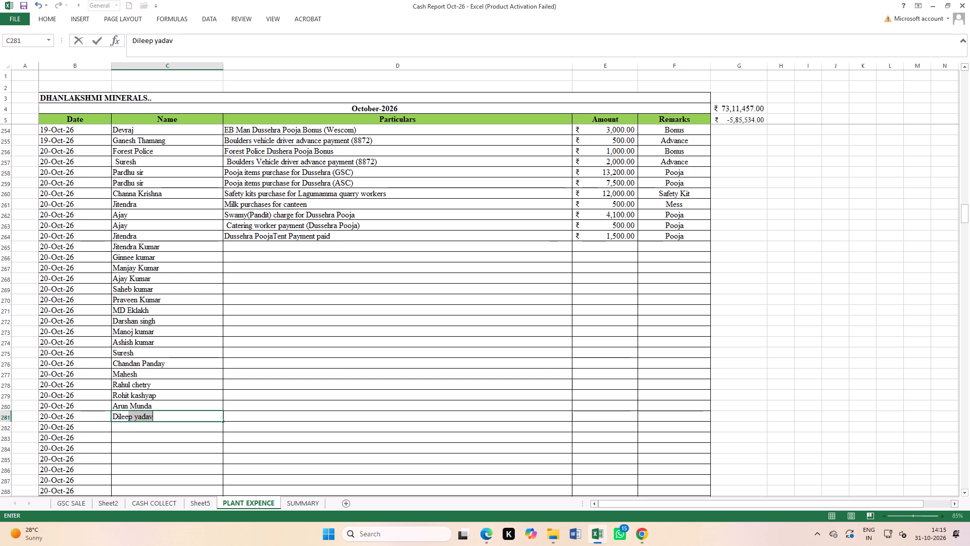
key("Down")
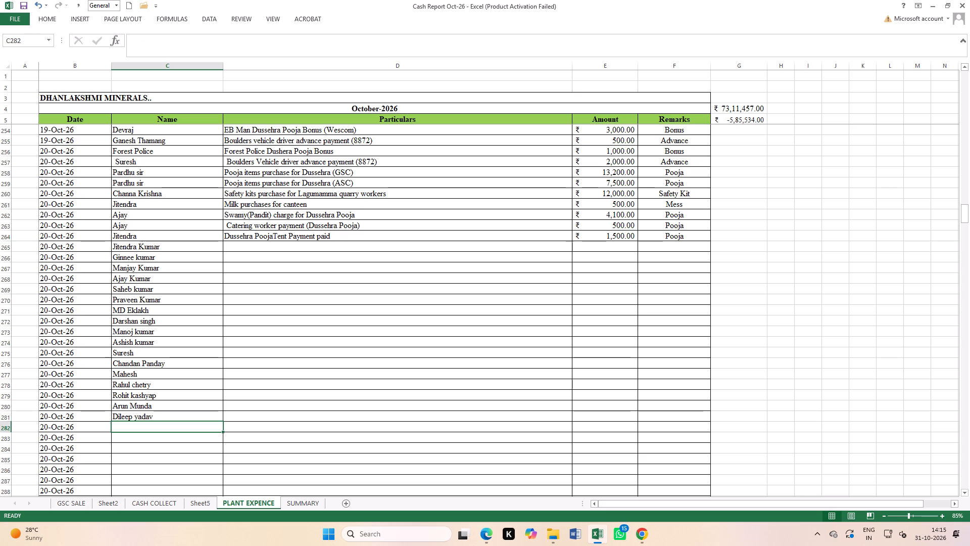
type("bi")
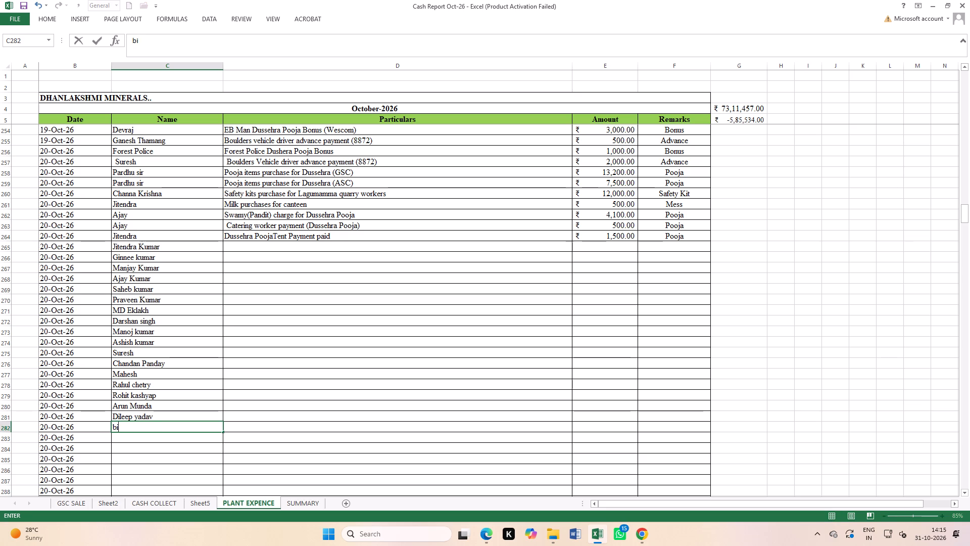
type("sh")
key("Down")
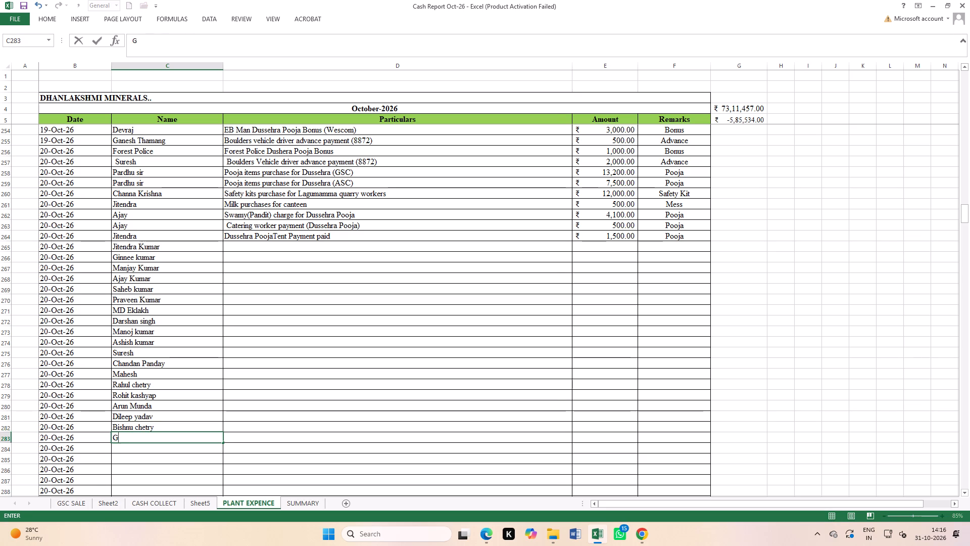
Enter the names Ganesh, Mohan and Sonu in C283 through C285.
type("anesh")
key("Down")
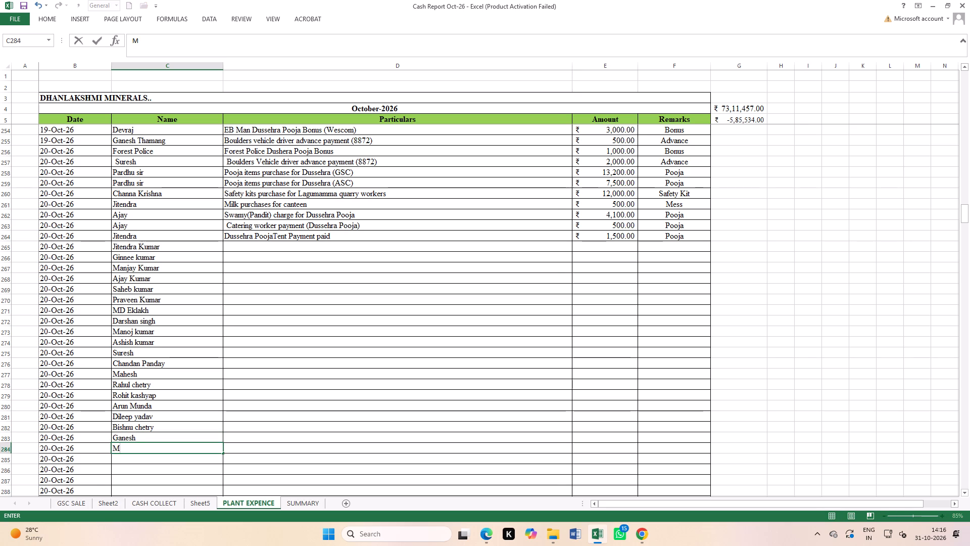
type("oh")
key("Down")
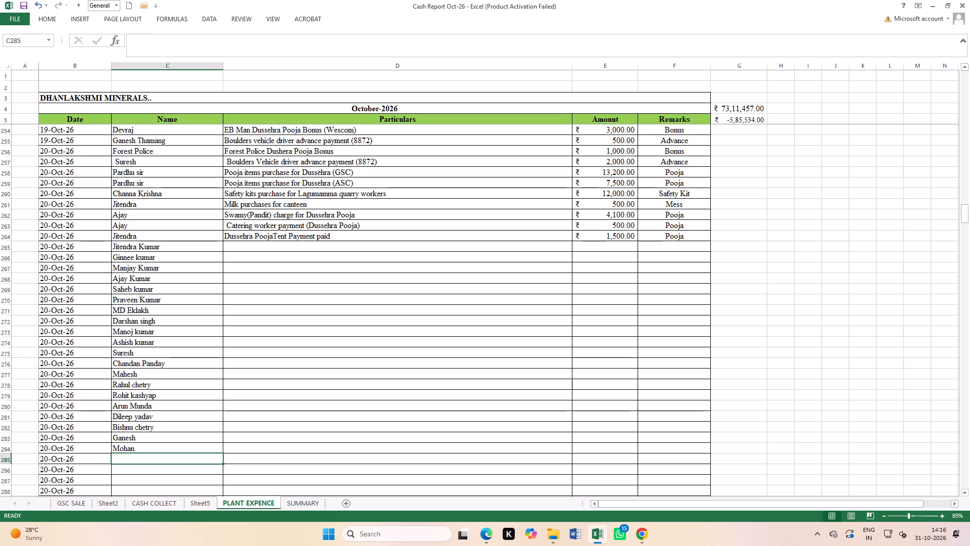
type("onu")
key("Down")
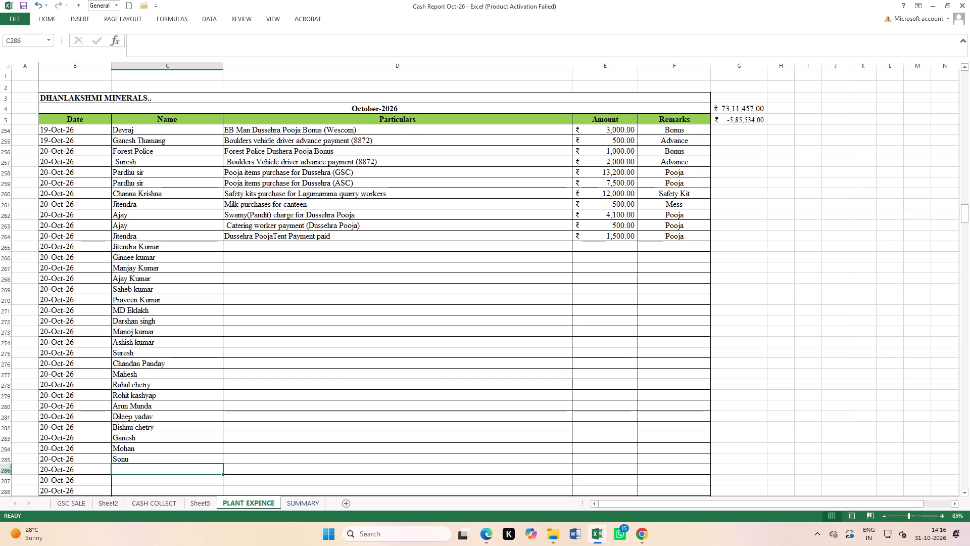
Enter the full names of staff members Ajay in C286 and Juel in C287.
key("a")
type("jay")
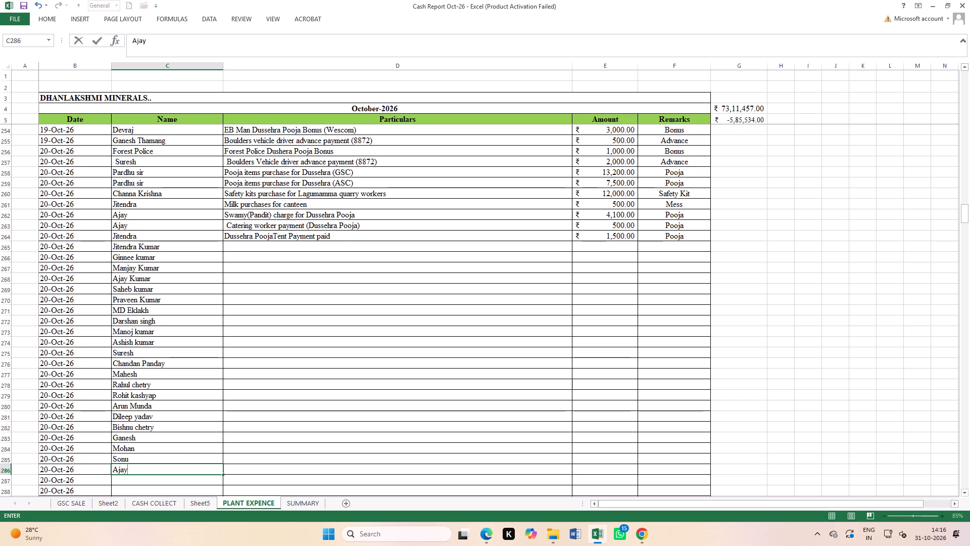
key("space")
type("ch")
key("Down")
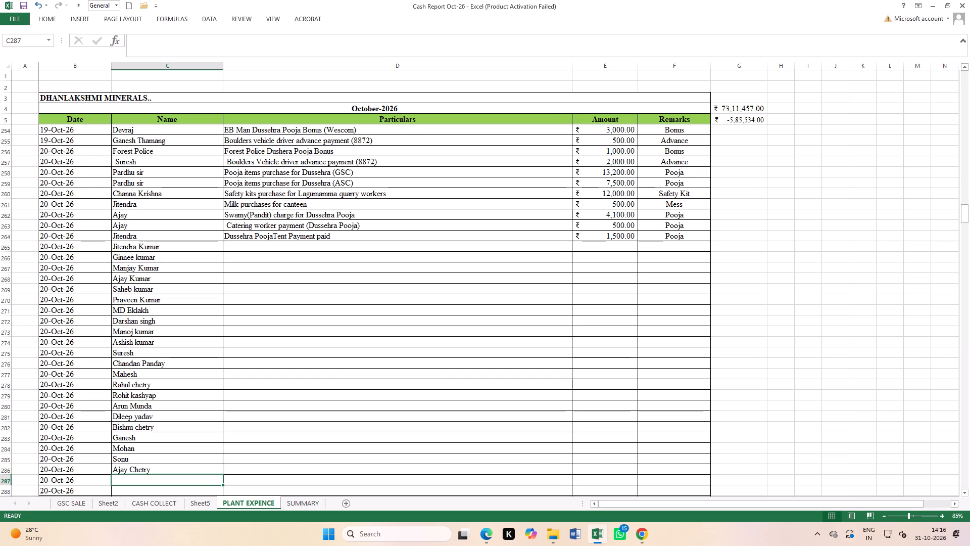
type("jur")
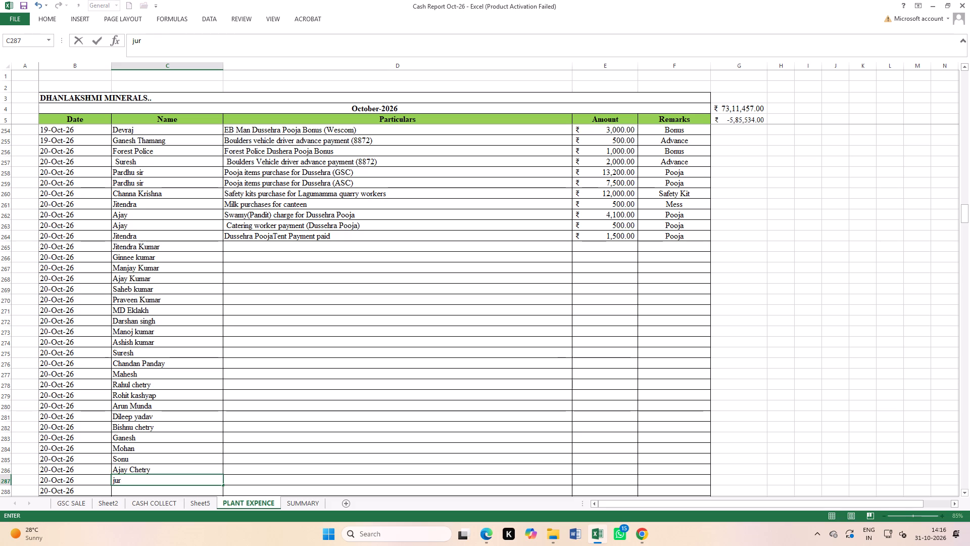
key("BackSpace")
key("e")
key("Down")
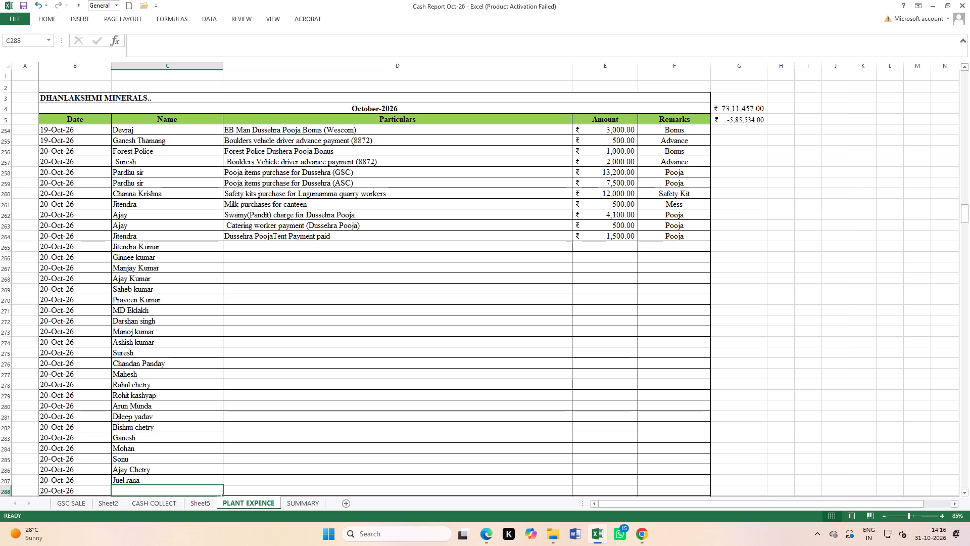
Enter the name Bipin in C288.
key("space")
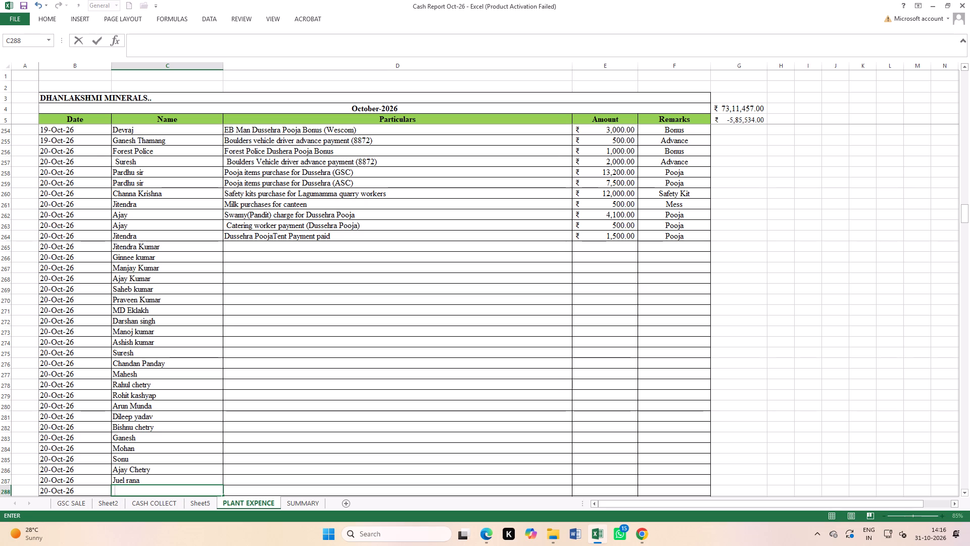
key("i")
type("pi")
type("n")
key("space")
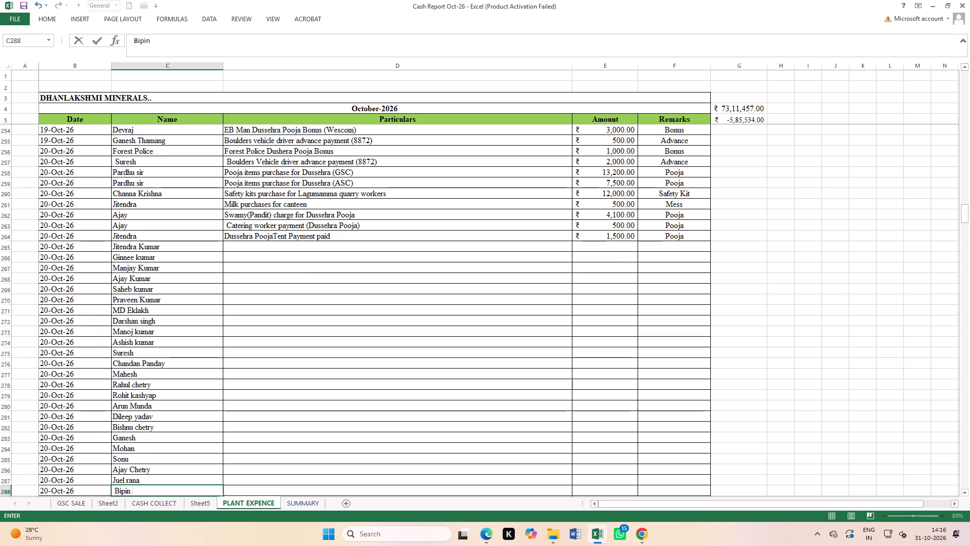
Copy the name Bipin Helper from the 16-Oct-26 salary entry in C226 into C288.
scroll(155, 247, "up", 18)
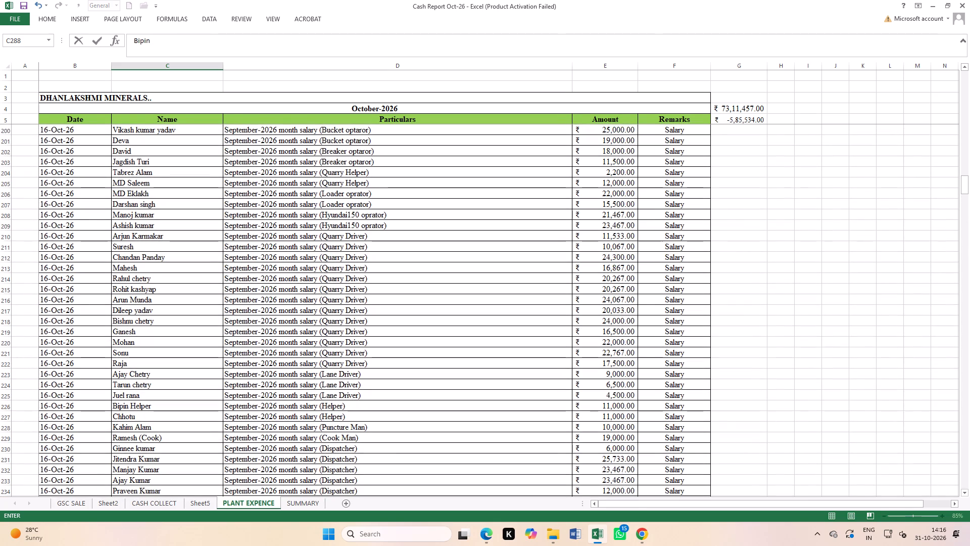
scroll(173, 365, "down", 3)
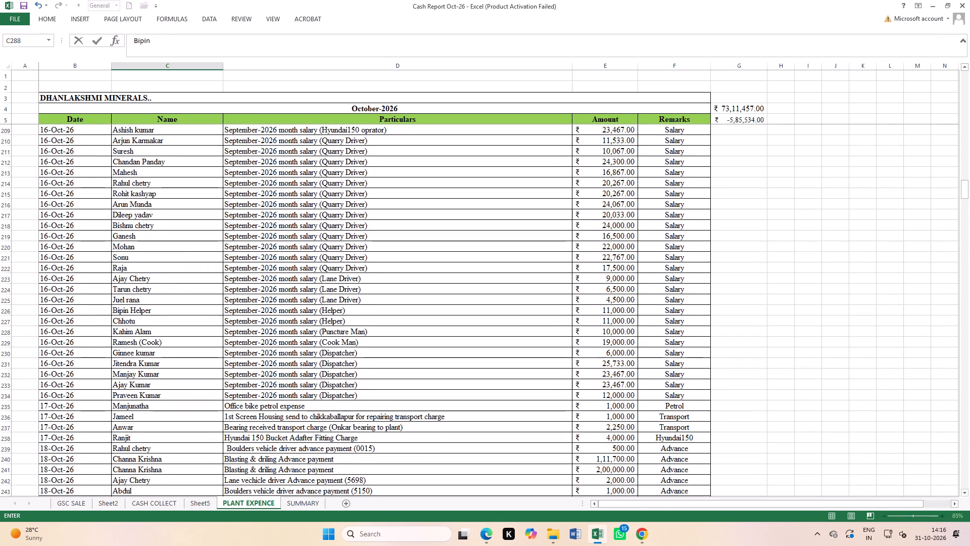
left_click(138, 311)
right_click(138, 311)
left_click(164, 328)
scroll(170, 329, "down", 3)
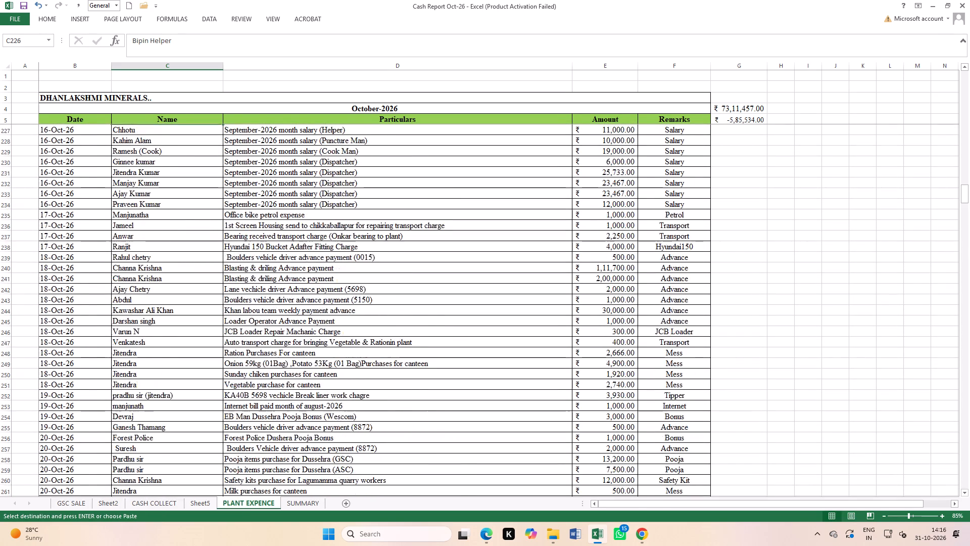
scroll(176, 337, "down", 15)
left_click(144, 393)
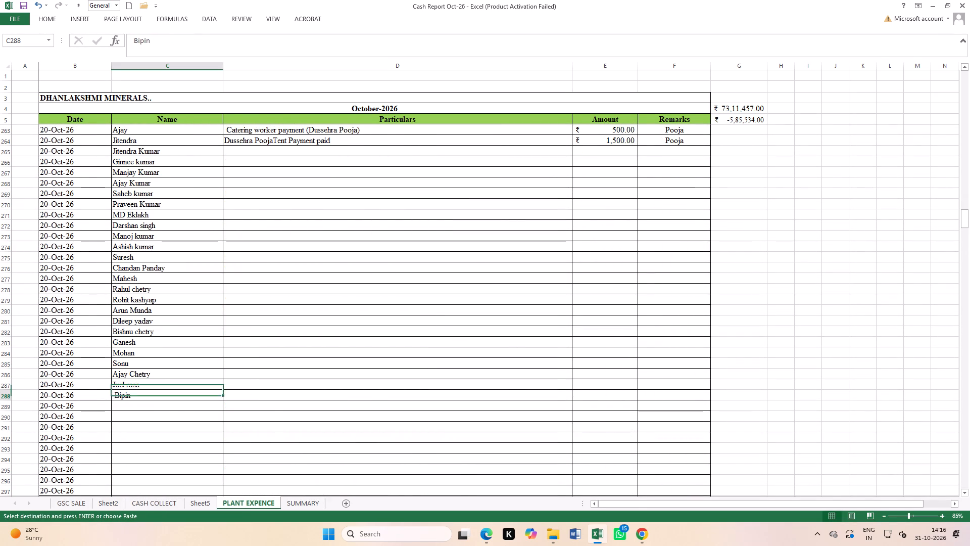
right_click(144, 394)
left_click(168, 233)
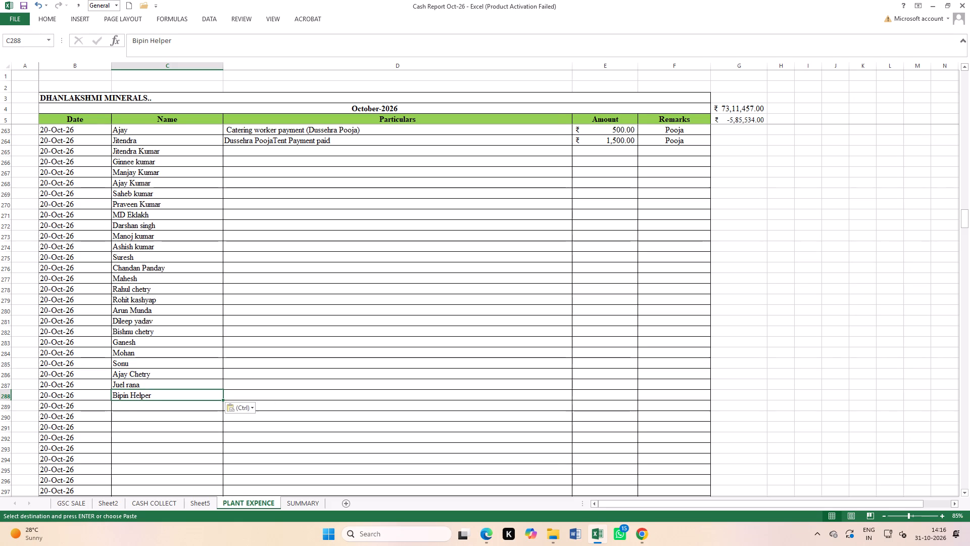
Enter the name Chhotu in C289, starting with a capital letter.
scroll(226, 325, "down", 2)
left_click(163, 341)
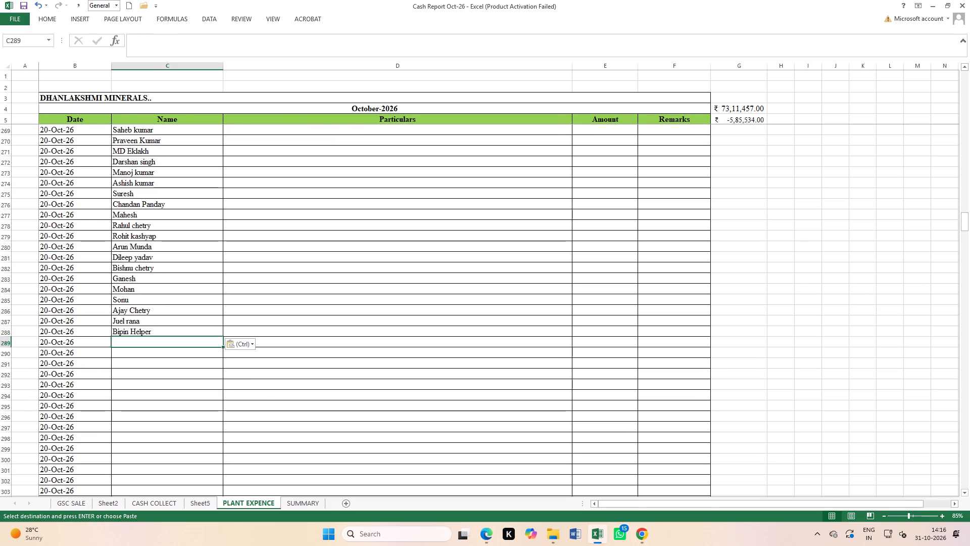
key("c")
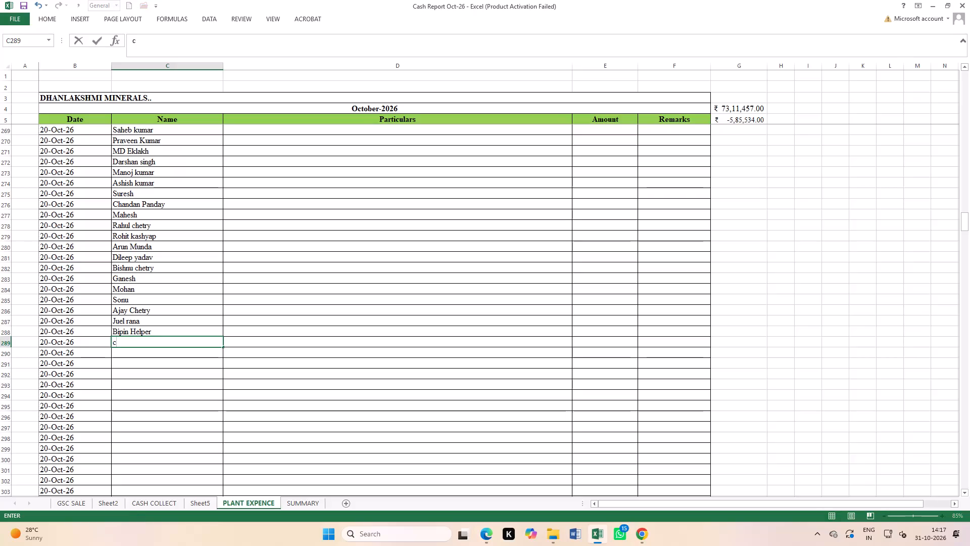
key("BackSpace")
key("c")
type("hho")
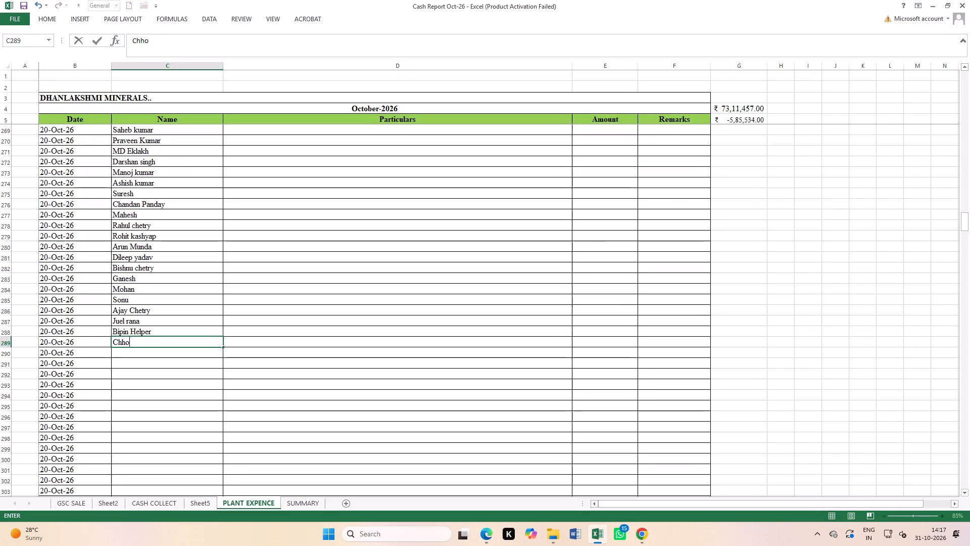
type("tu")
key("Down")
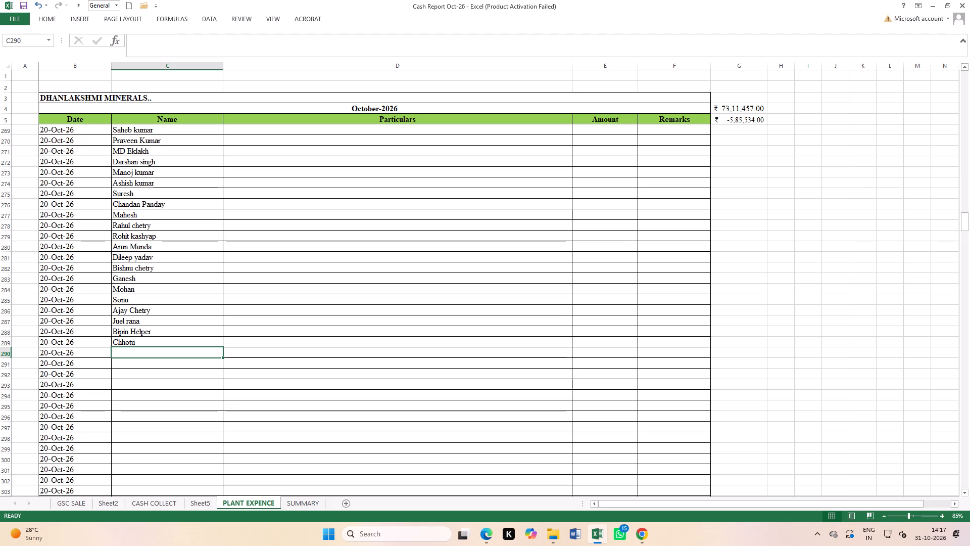
Enter the name Ramesh in C290.
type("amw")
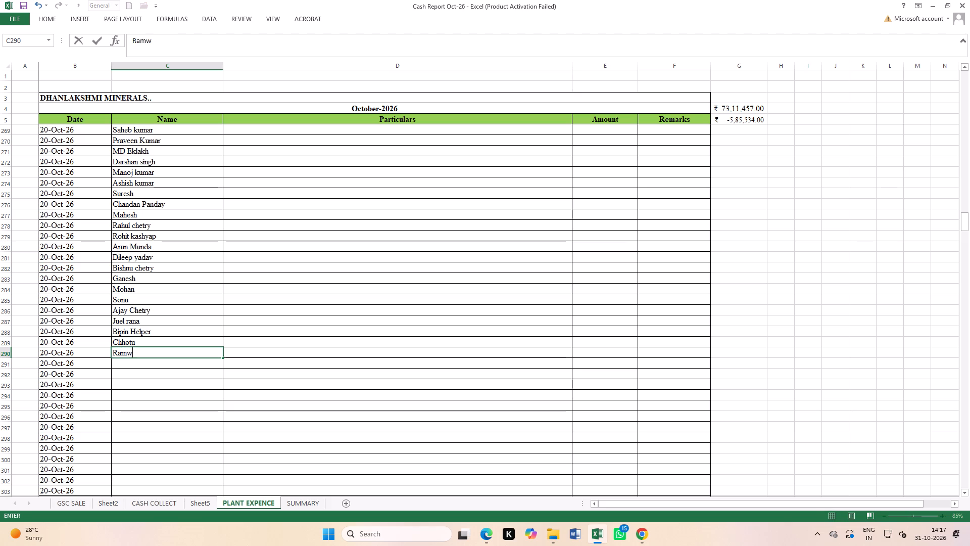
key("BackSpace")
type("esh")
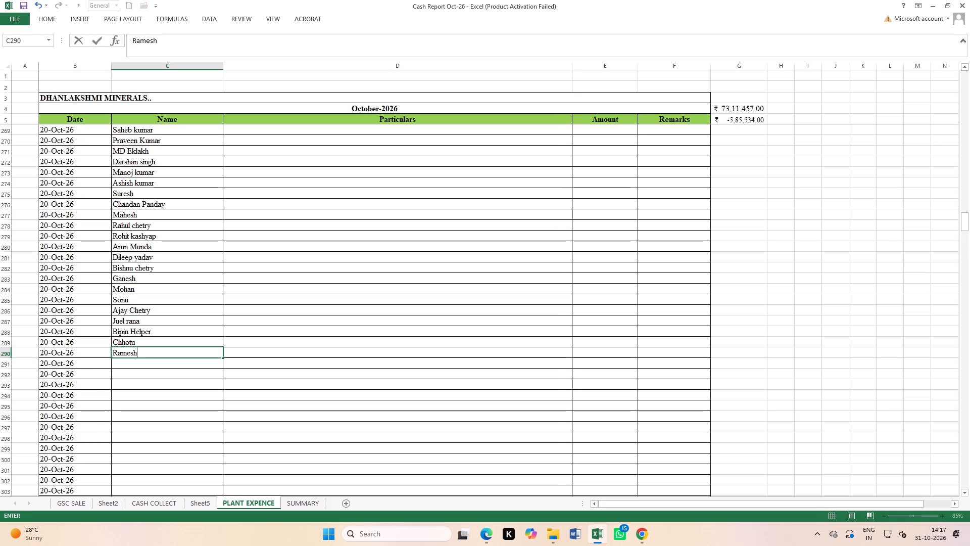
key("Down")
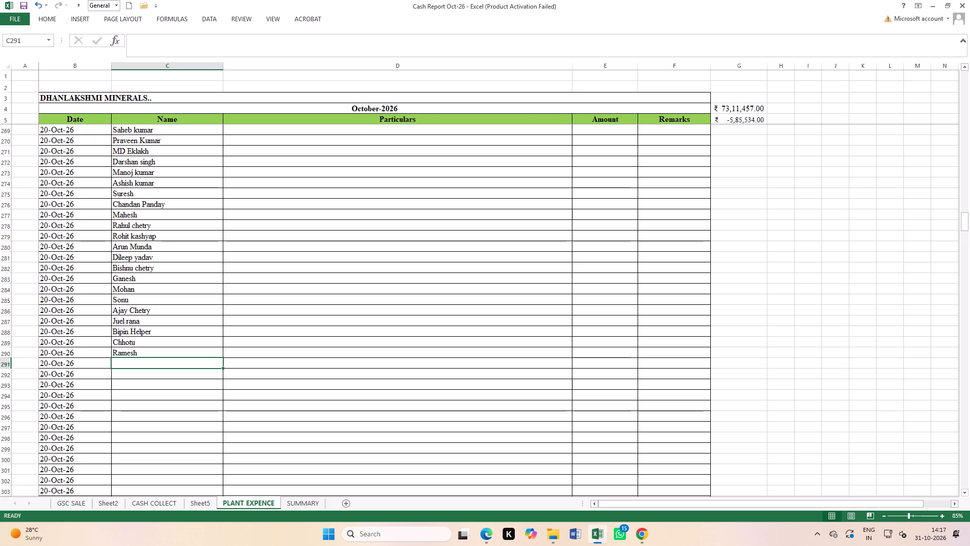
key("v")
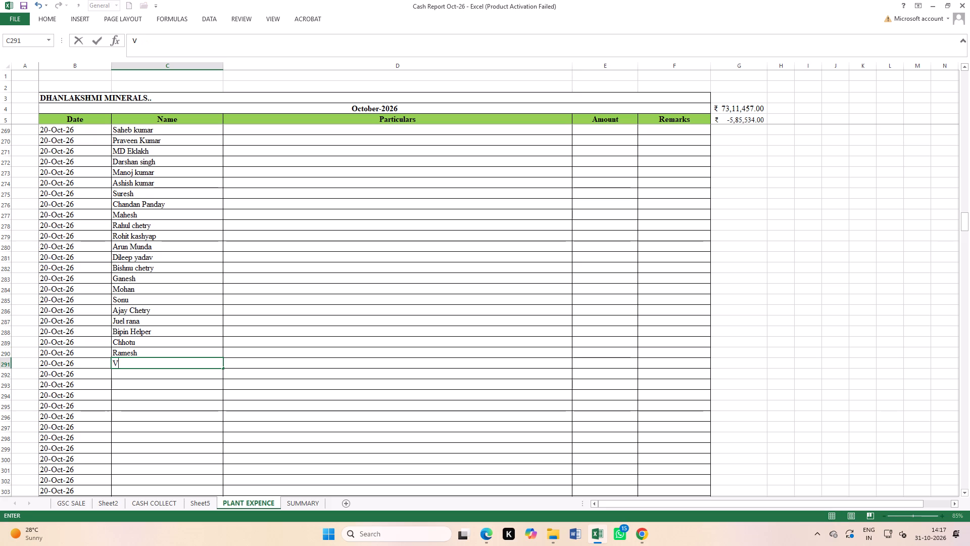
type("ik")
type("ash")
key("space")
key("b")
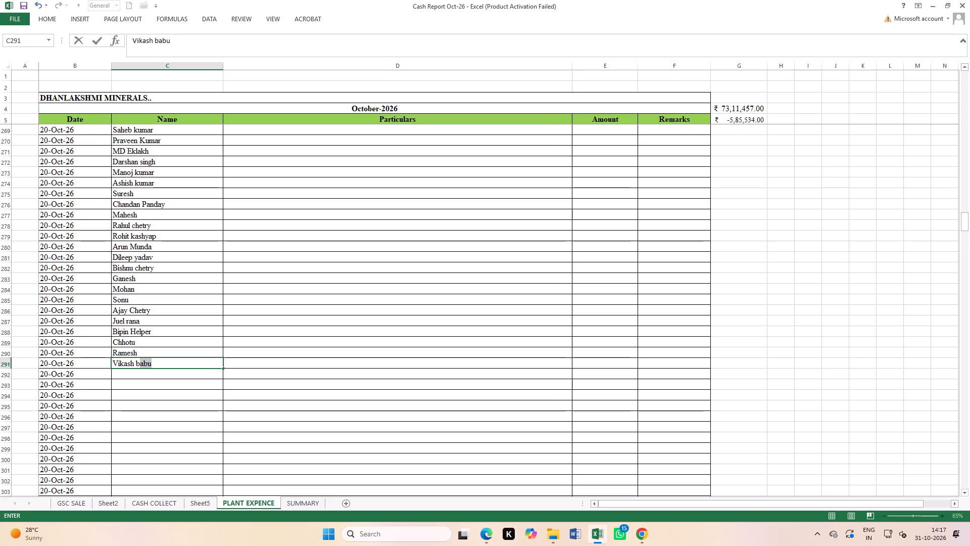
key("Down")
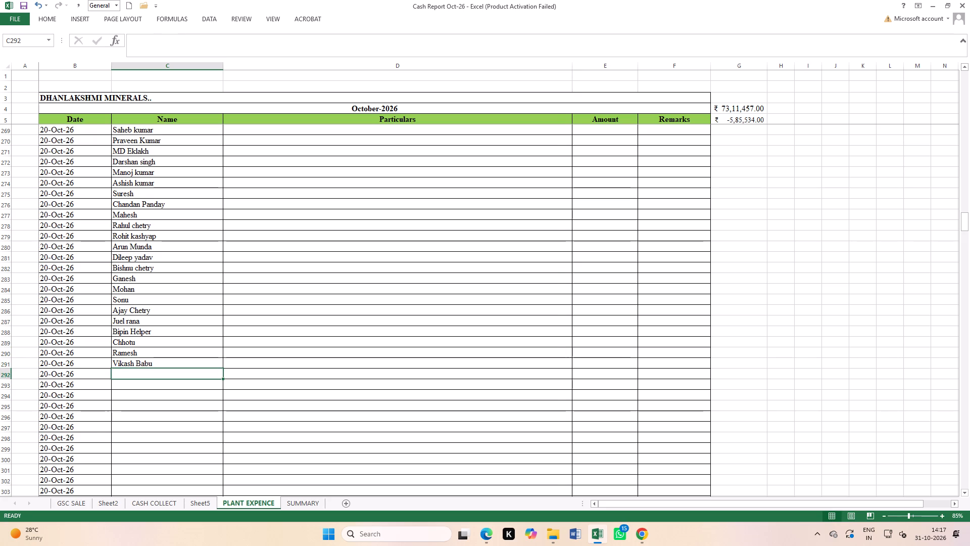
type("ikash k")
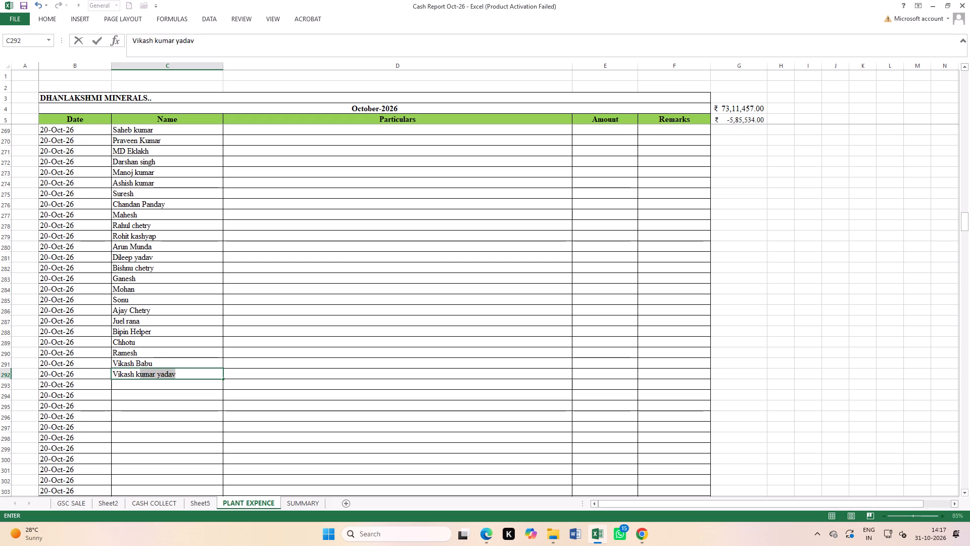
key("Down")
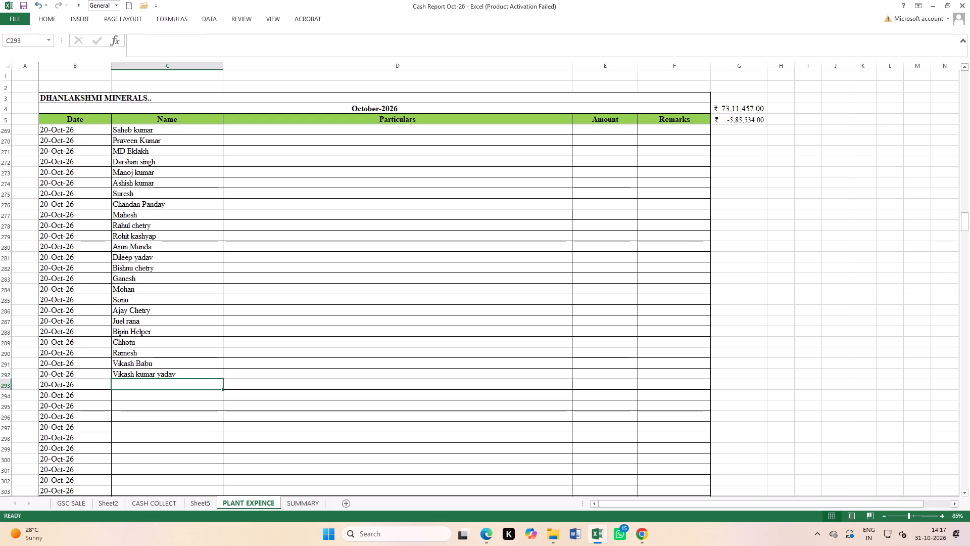
Enter the names Deva in C293 and David in C294.
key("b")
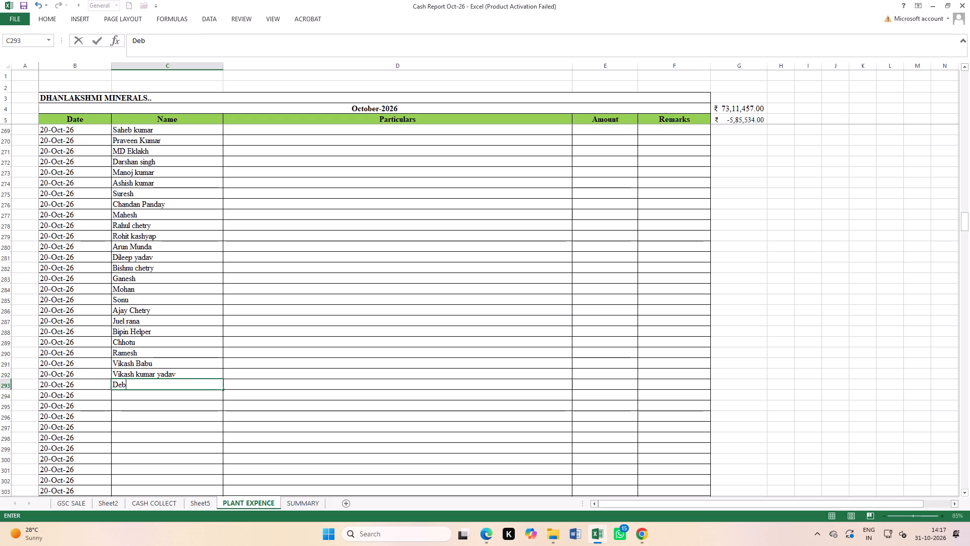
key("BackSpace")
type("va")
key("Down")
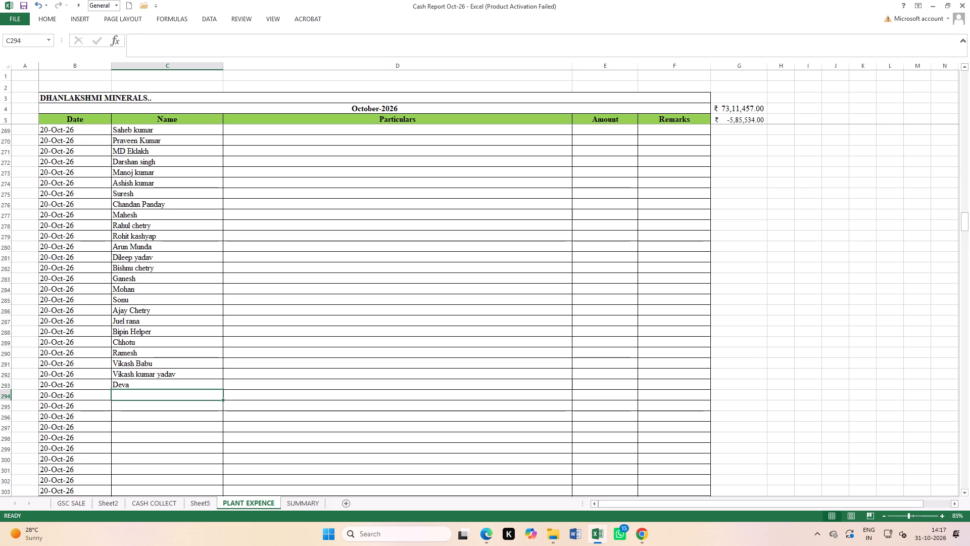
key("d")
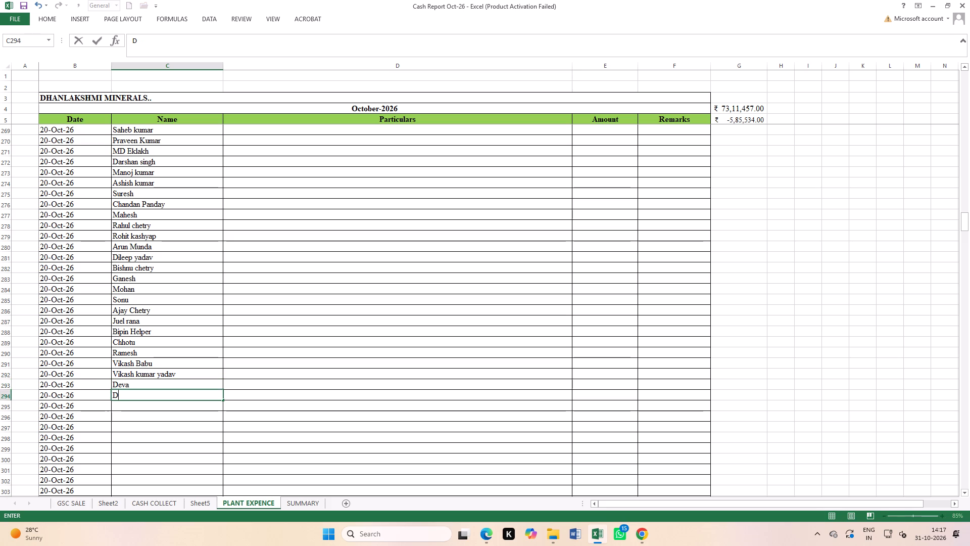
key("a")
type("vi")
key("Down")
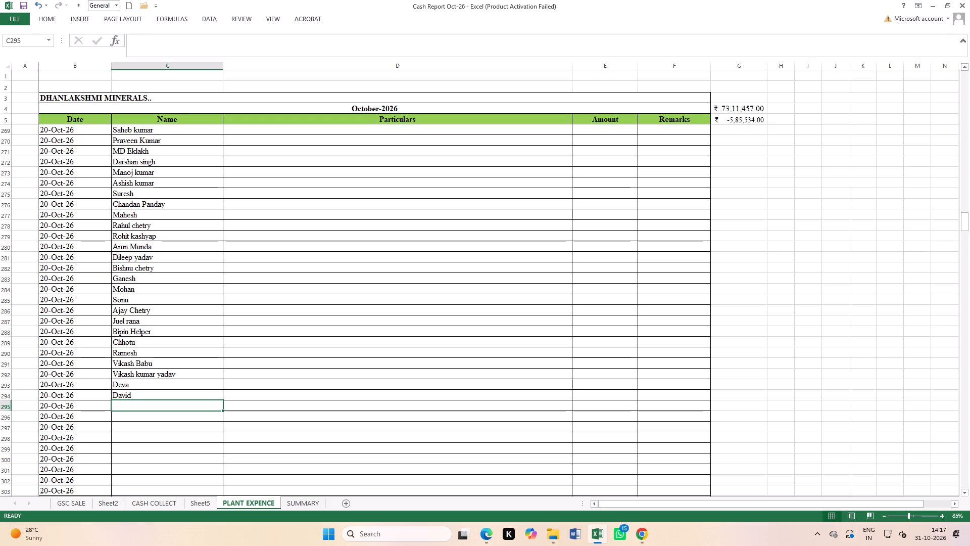
Enter the full names of staff members Jagdish in C295 and Saleem in C296.
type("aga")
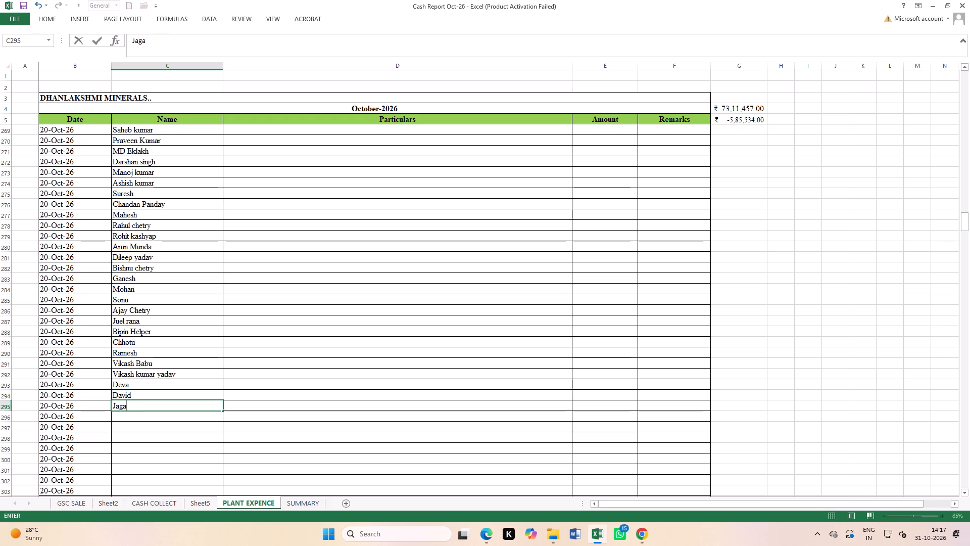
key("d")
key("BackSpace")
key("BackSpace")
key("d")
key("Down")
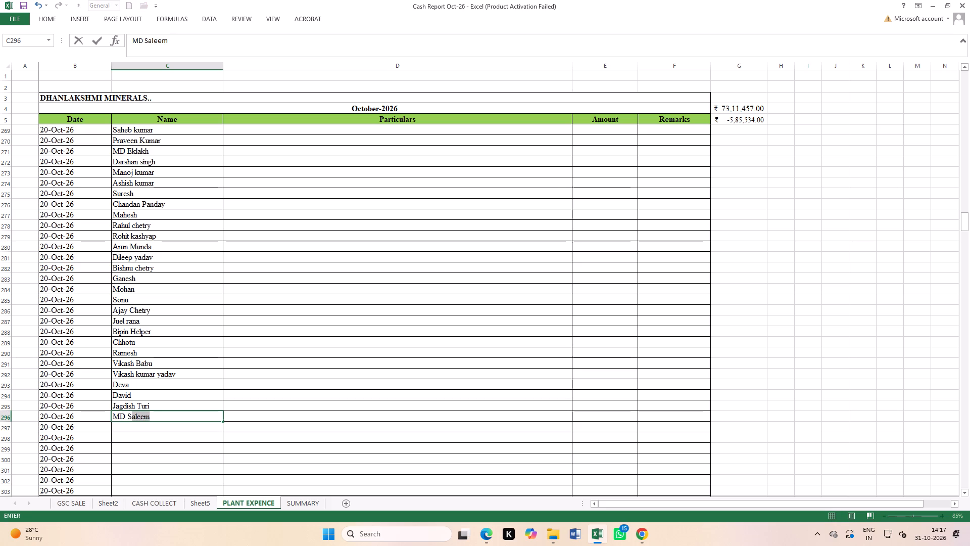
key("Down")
Select the new 20-Oct-26 staff names from C265 to C296 to check how many are entered.
scroll(163, 341, "up", 4)
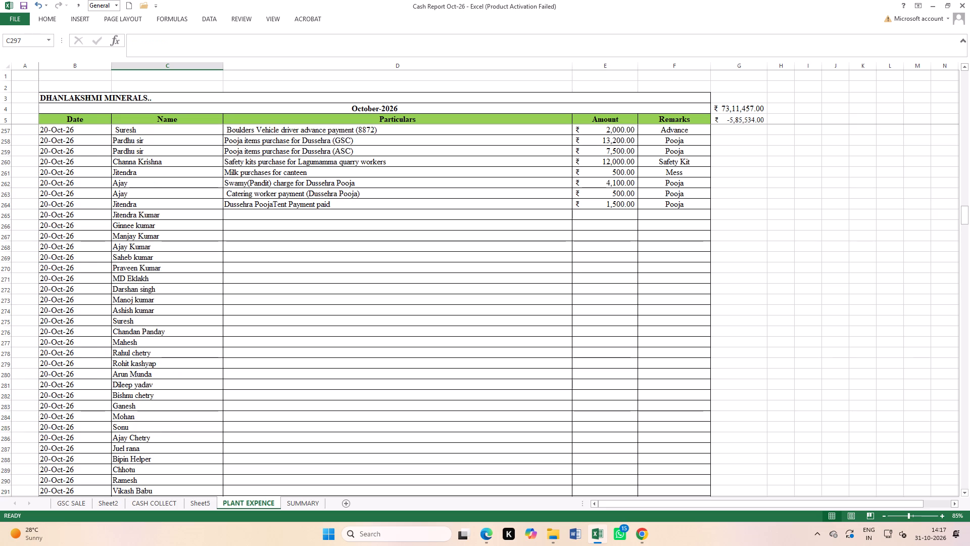
left_click_drag(173, 213, 161, 511)
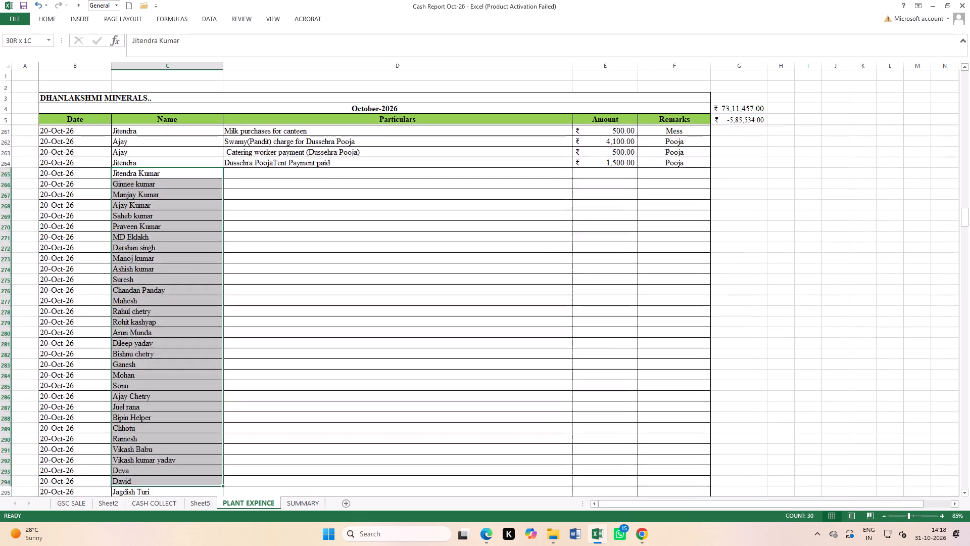
left_click_drag(161, 511, 168, 471)
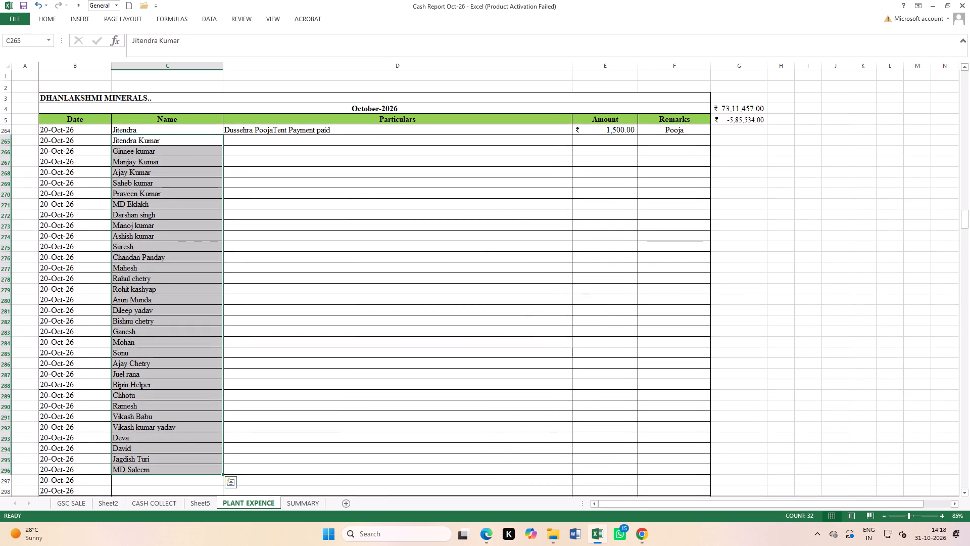
left_click(219, 355)
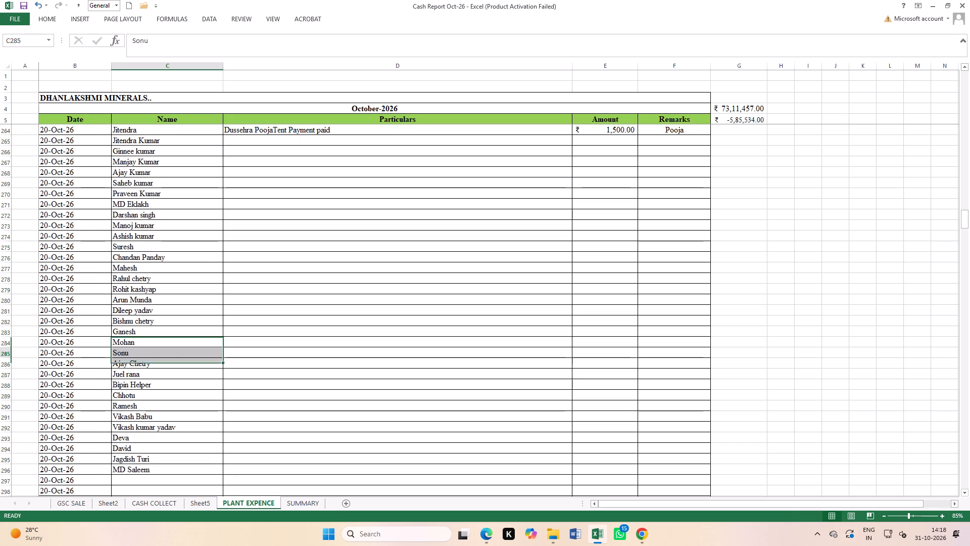
Save the Cash Report Oct-26 workbook.
double_click(24, 7)
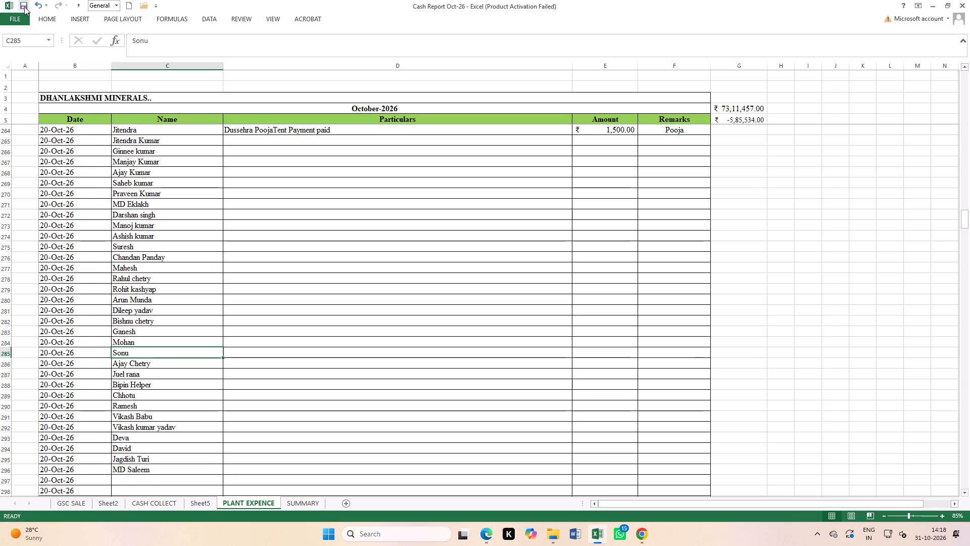
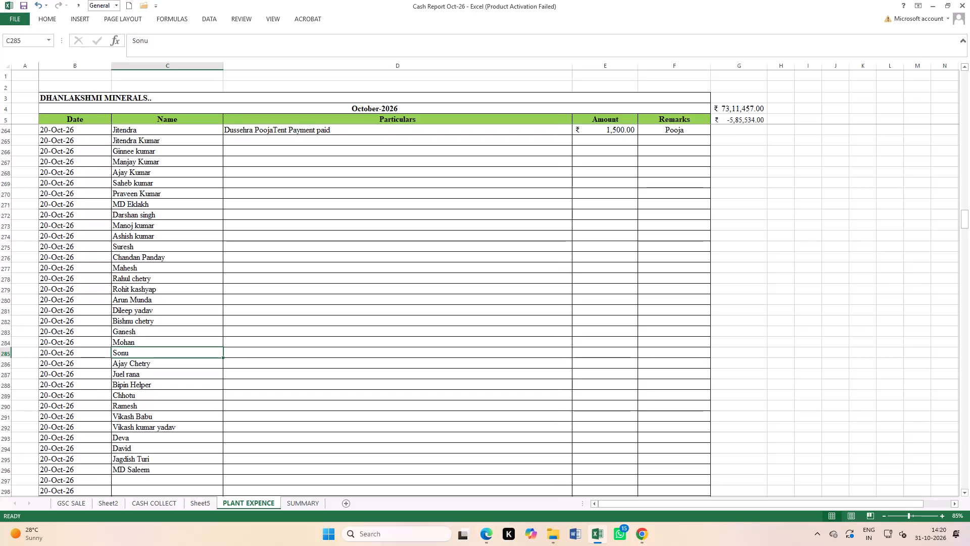
Select the 20-Oct-26 staff names from C265 to C296 again to check how many are entered.
left_click_drag(168, 139, 173, 464)
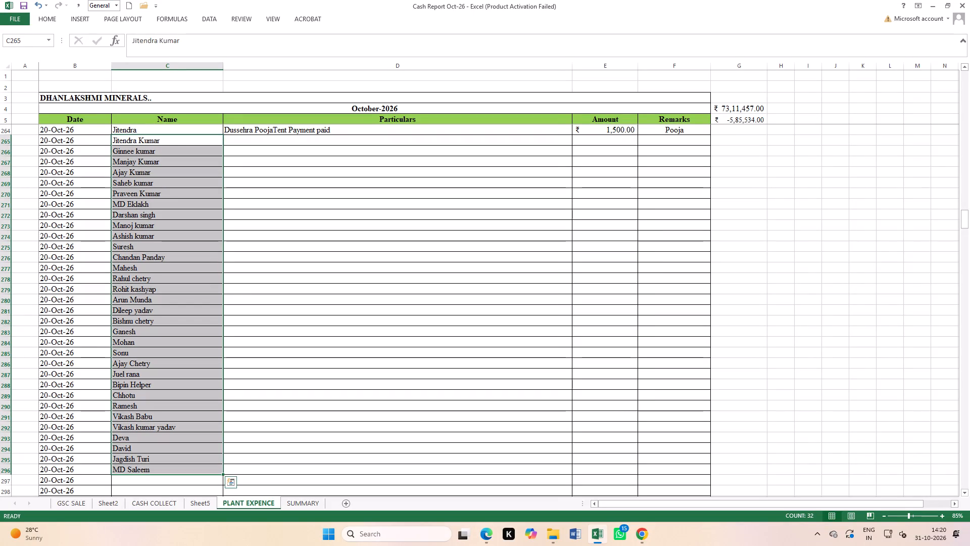
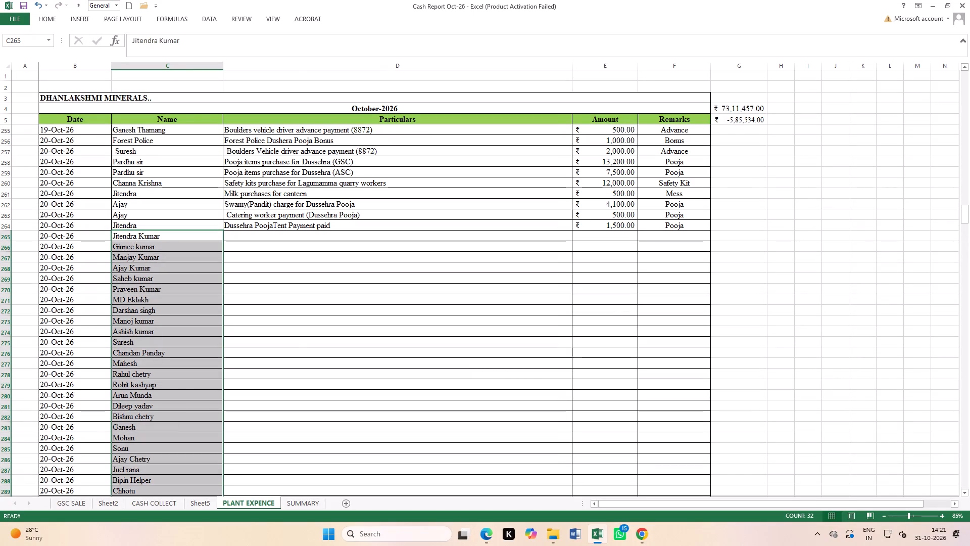
Enter an amount of 20,000 in E265 and fill it down through E269 for the first five 20-Oct-26 staff rows.
left_click(620, 238)
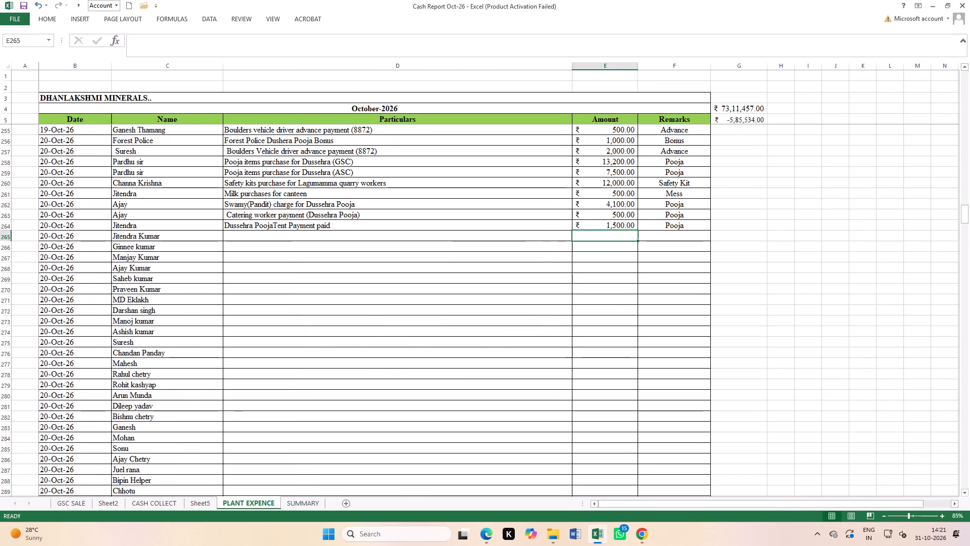
type("2000")
key("Return")
key("Up")
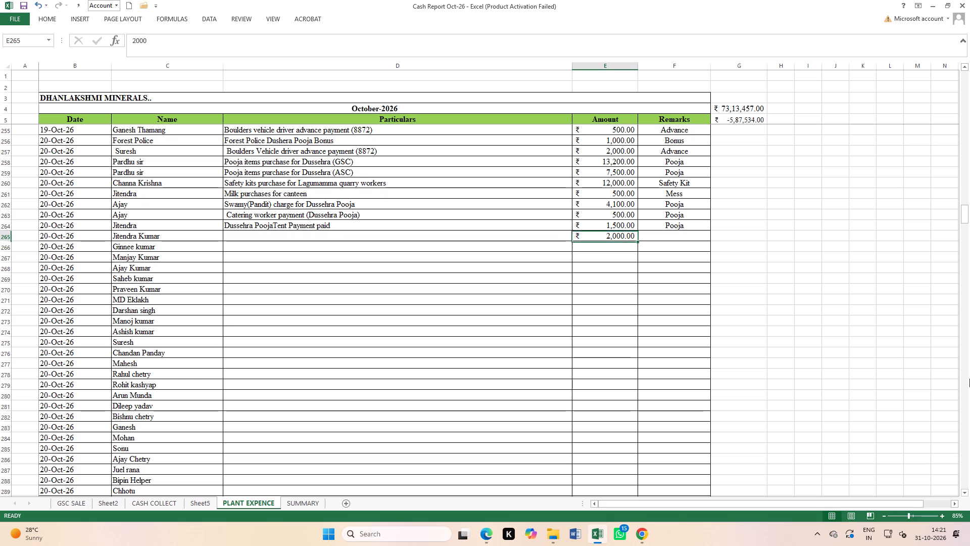
type("20000")
key("Return")
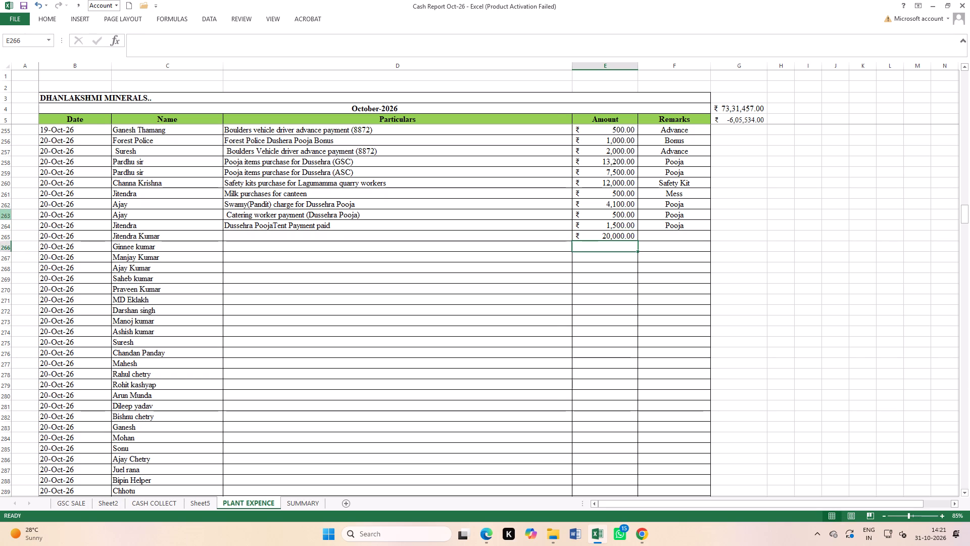
left_click_drag(592, 238, 596, 257)
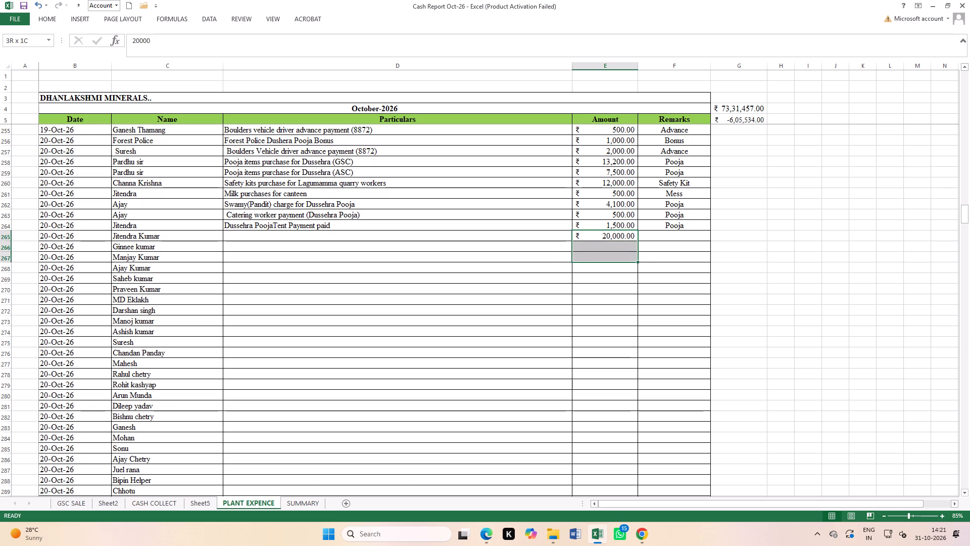
left_click_drag(596, 257, 601, 276)
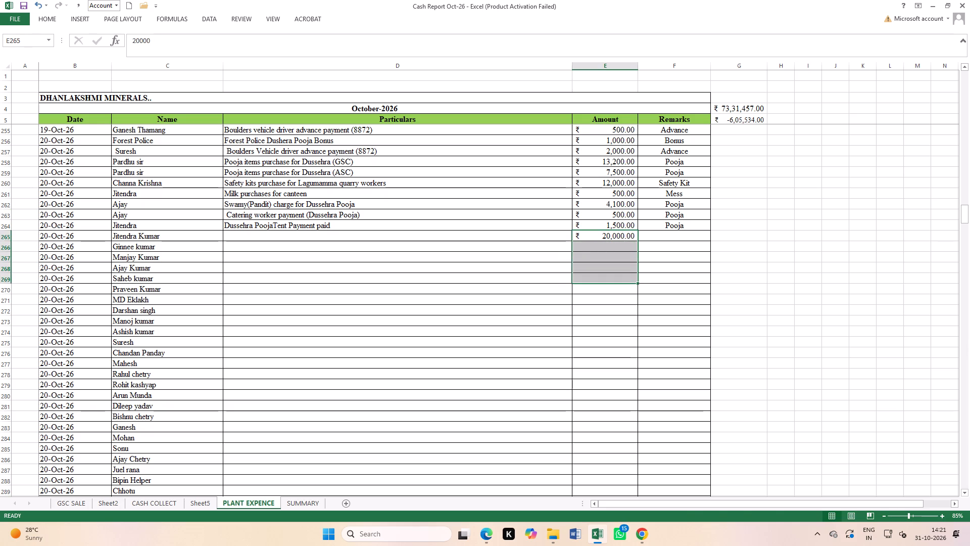
key("ctrl+d")
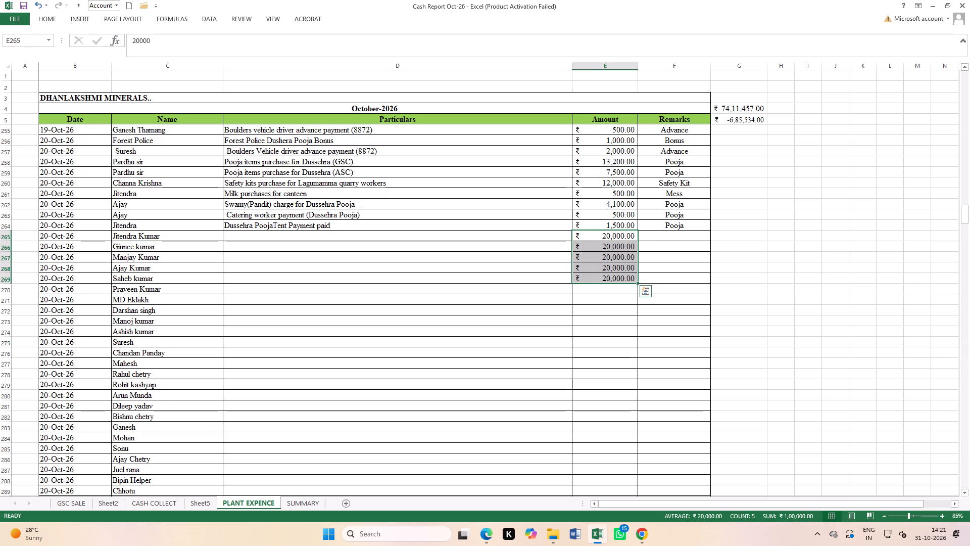
key("Return")
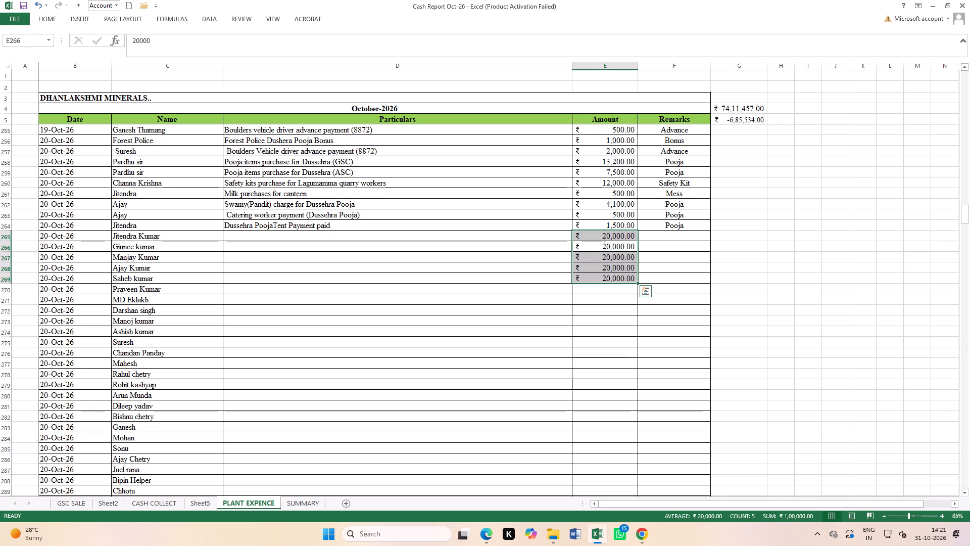
left_click(599, 281)
left_click(613, 237)
left_click(612, 248)
left_click(616, 256)
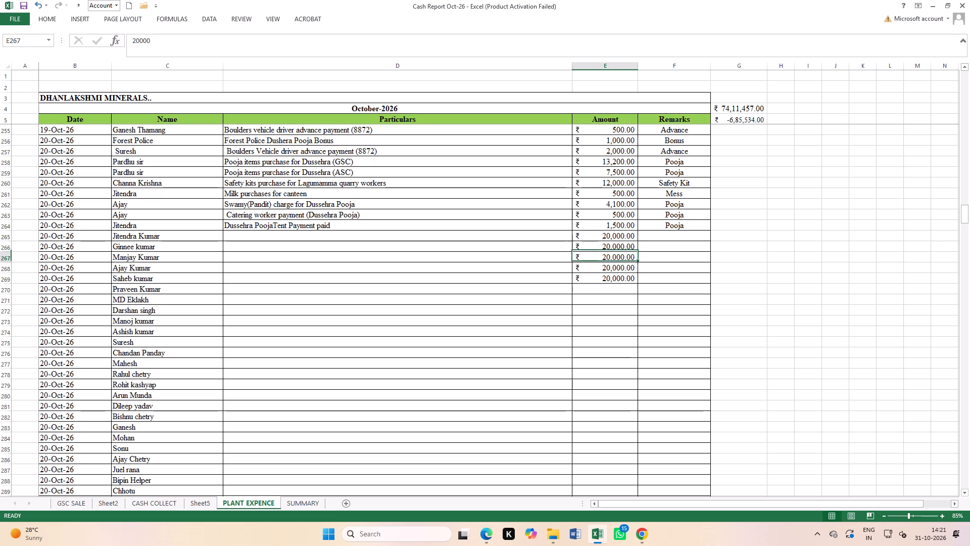
left_click(619, 270)
left_click(620, 279)
Enter the amounts for the following four staff rows: 5,000 in E270, 3,000 in E271, and 5,000 in E272 and E273.
left_click(620, 288)
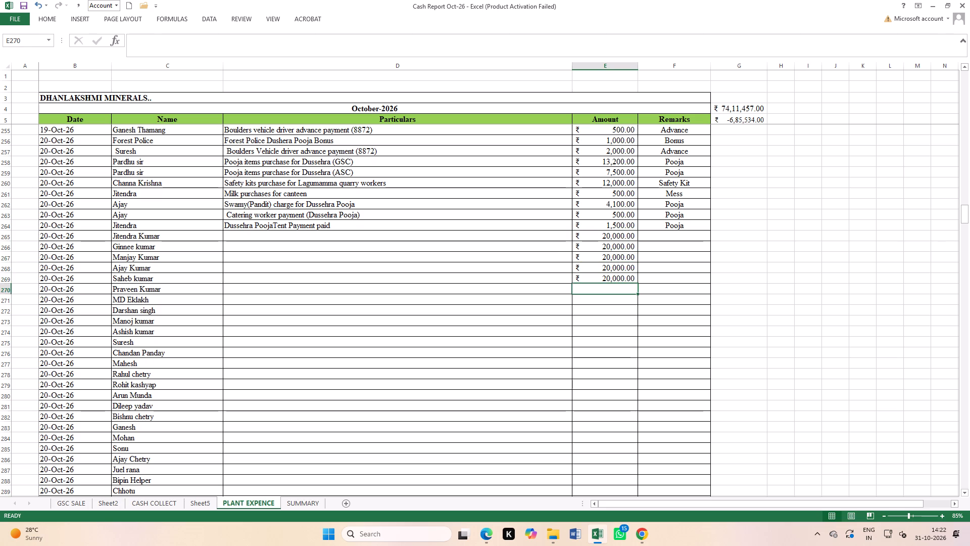
type("55")
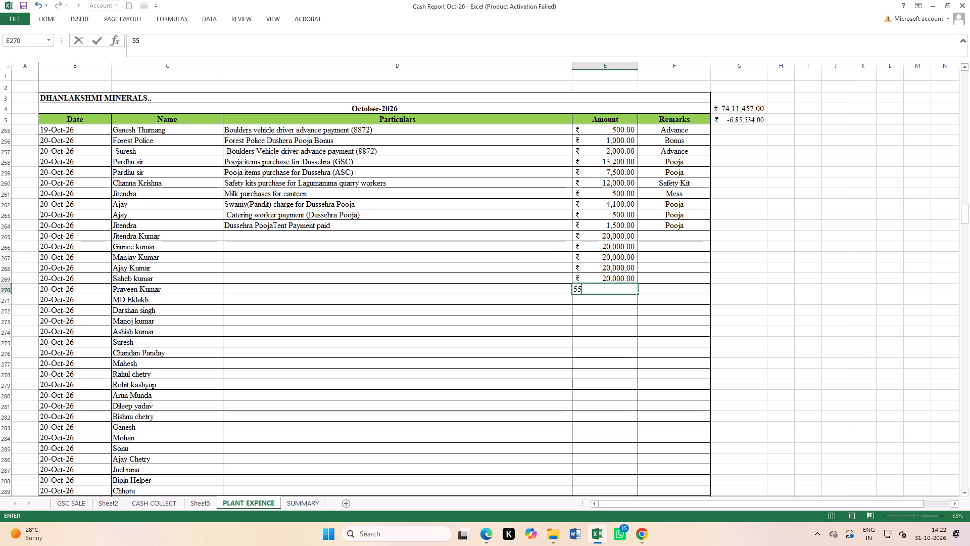
key("BackSpace")
type("000")
key("Return")
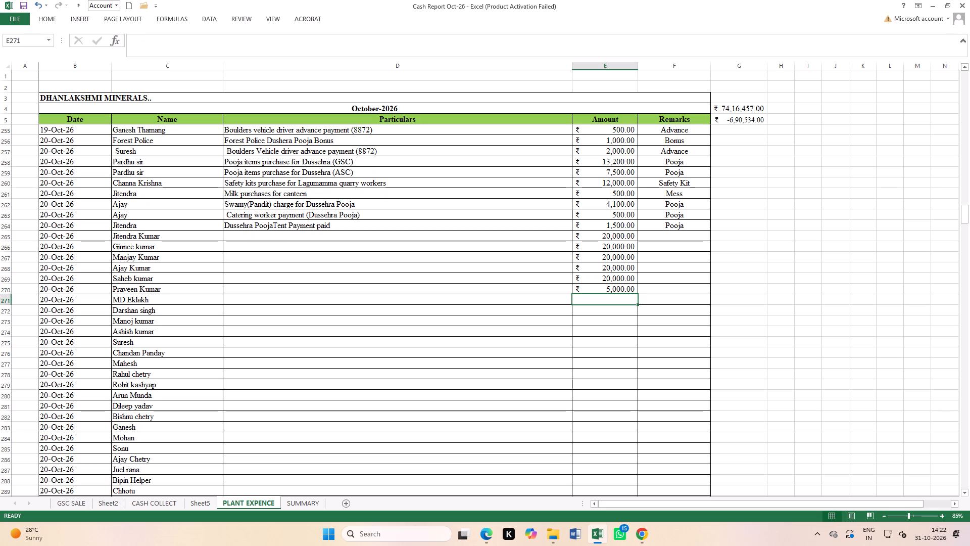
type("3000")
key("Return")
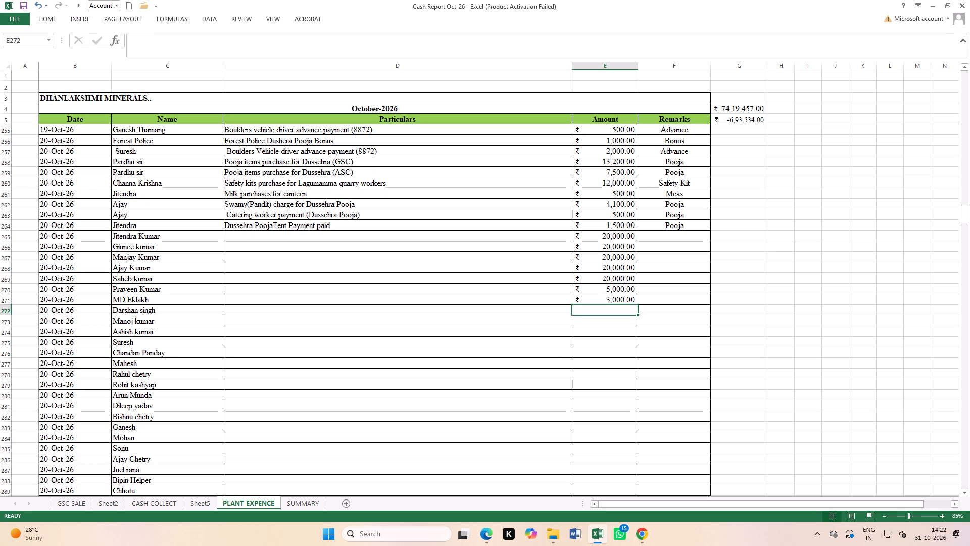
type("5000")
key("Return")
type("500")
key("Return")
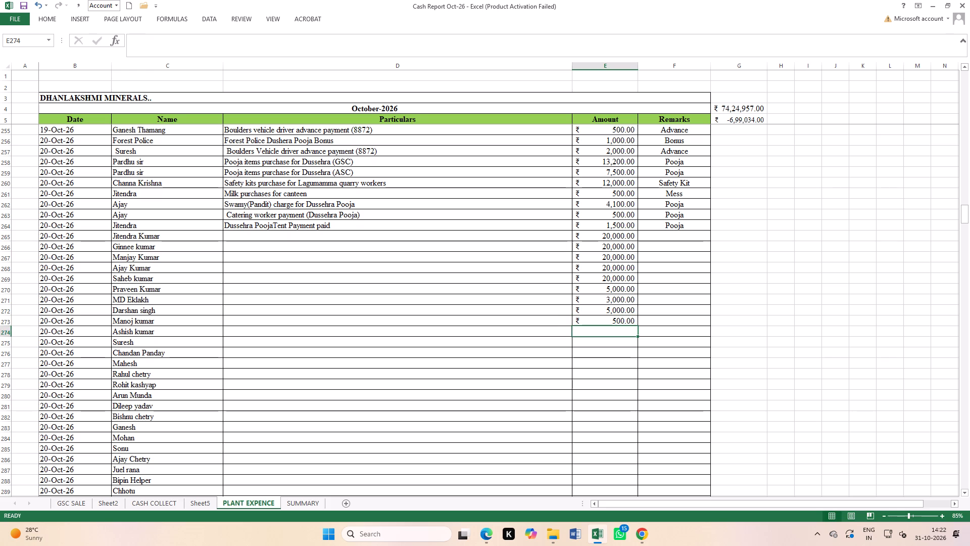
key("Up")
type("5000")
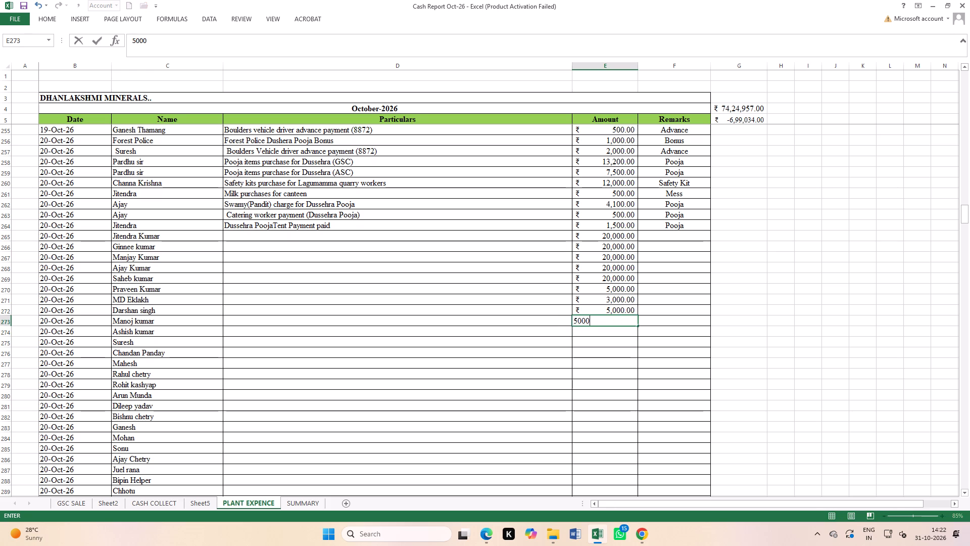
key("Return")
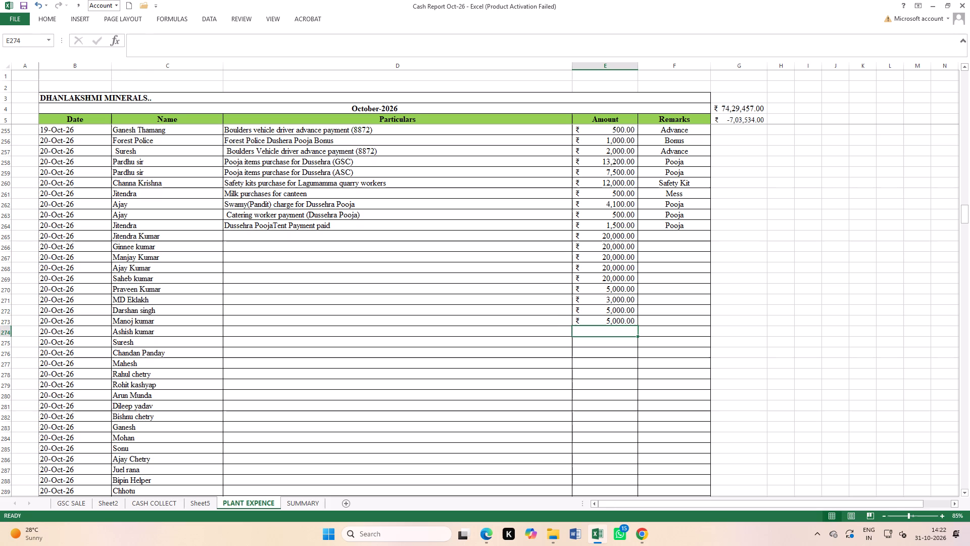
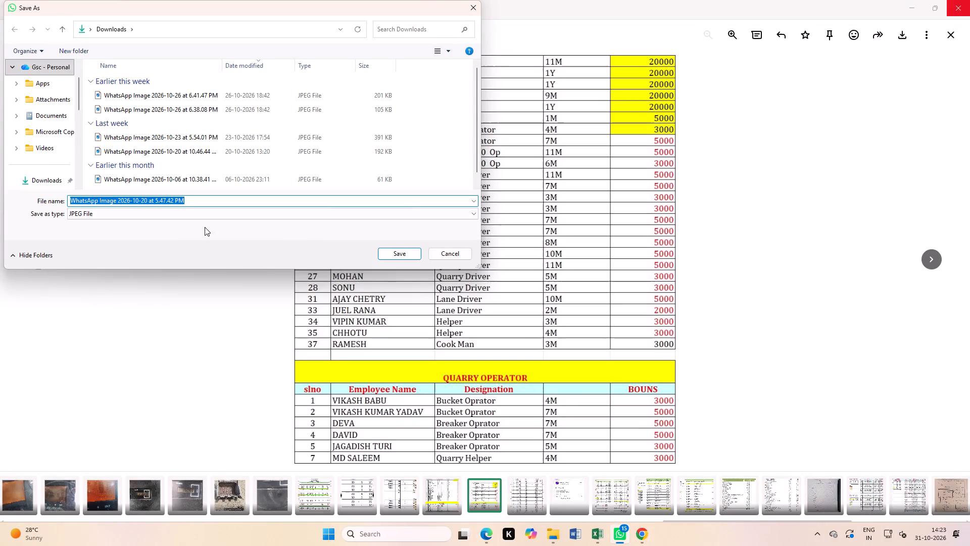
Choose the Downloads folder as the save location for the employee bonus list image.
left_click(36, 181)
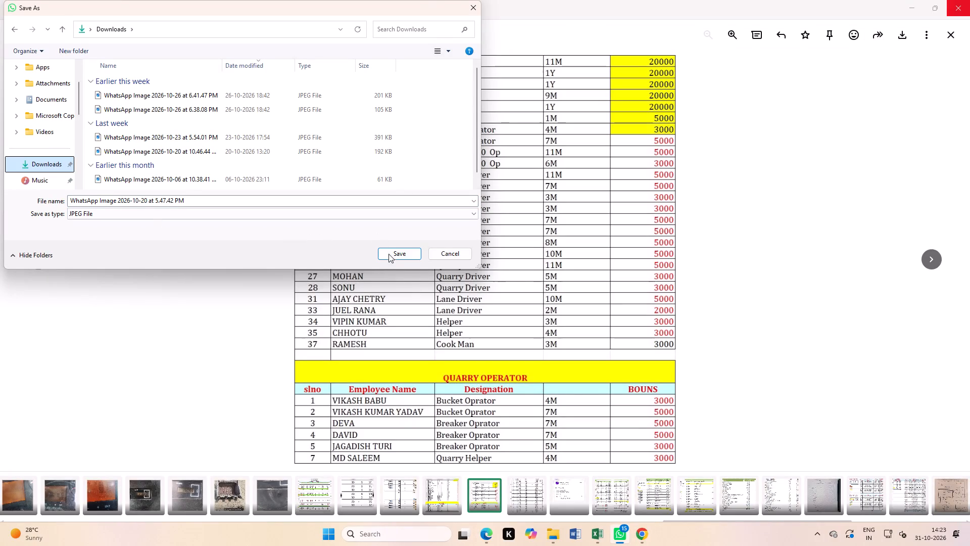
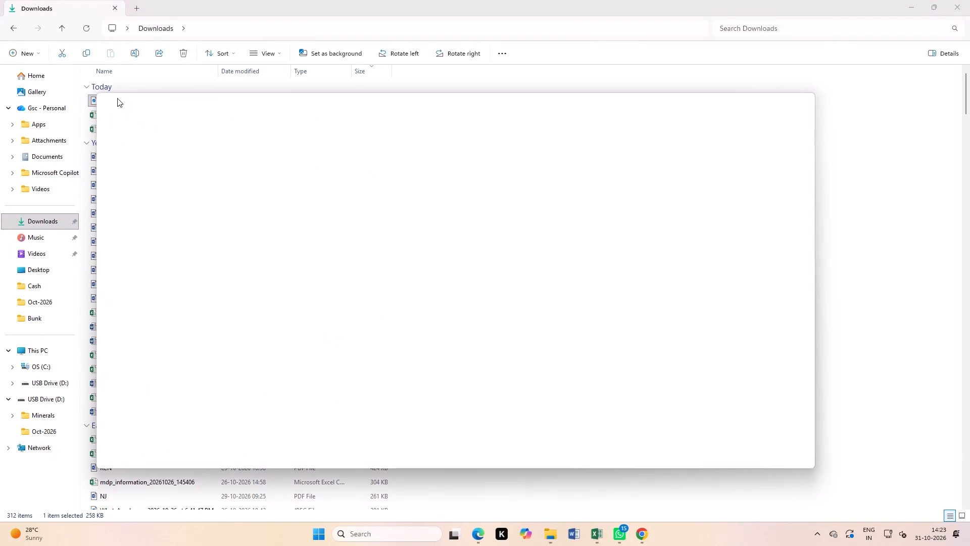
Maximize the WhatsApp bonus list image in the photo viewer and open its print settings.
left_click(772, 103)
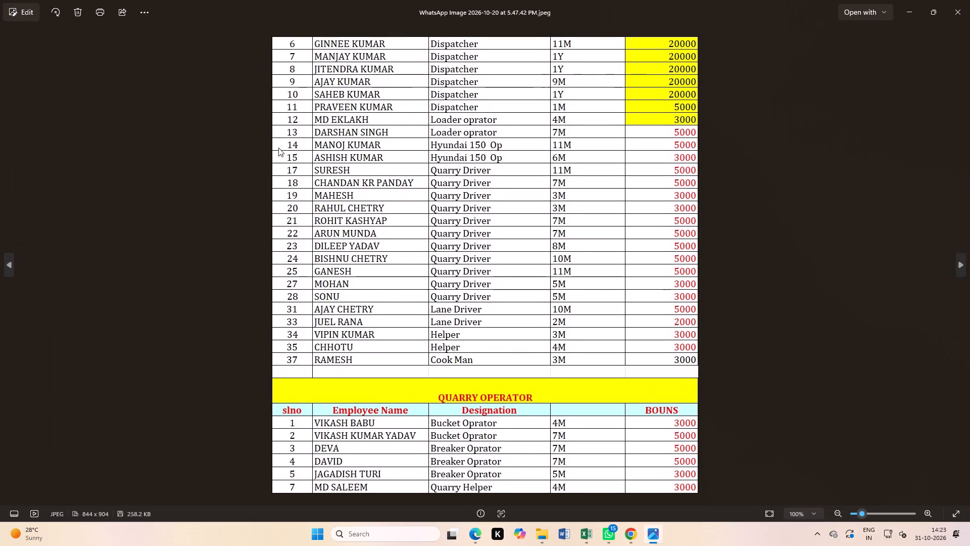
left_click(98, 12)
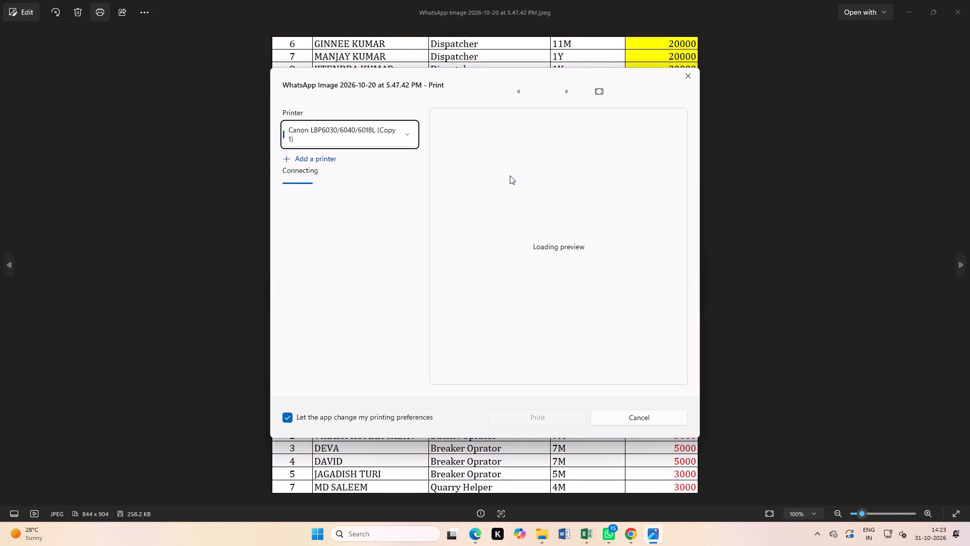
Print the staff bonus list image in portrait orientation on the Canon LBP6030/6040/6018L printer and close the image.
left_click(336, 187)
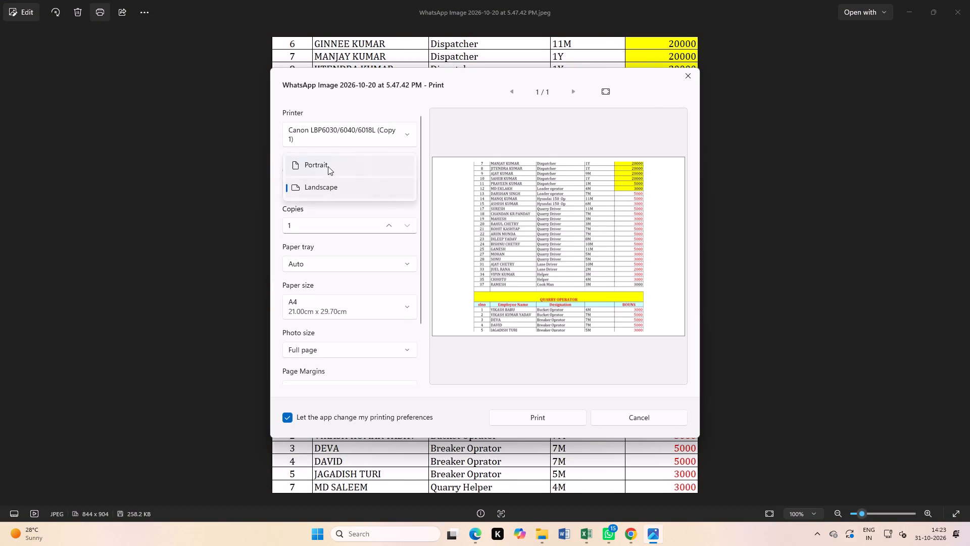
left_click(328, 166)
scroll(494, 242, "down", 6)
scroll(495, 245, "up", 5)
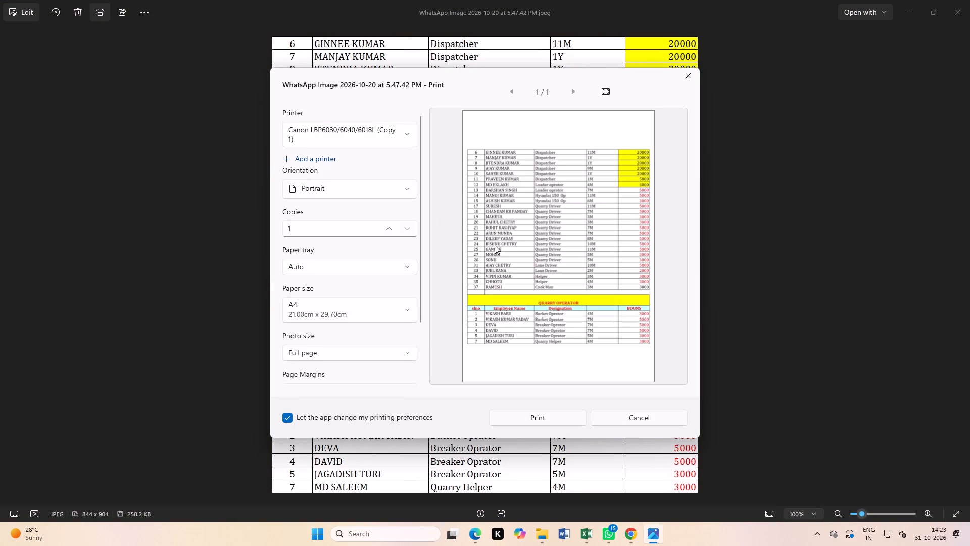
left_click(529, 419)
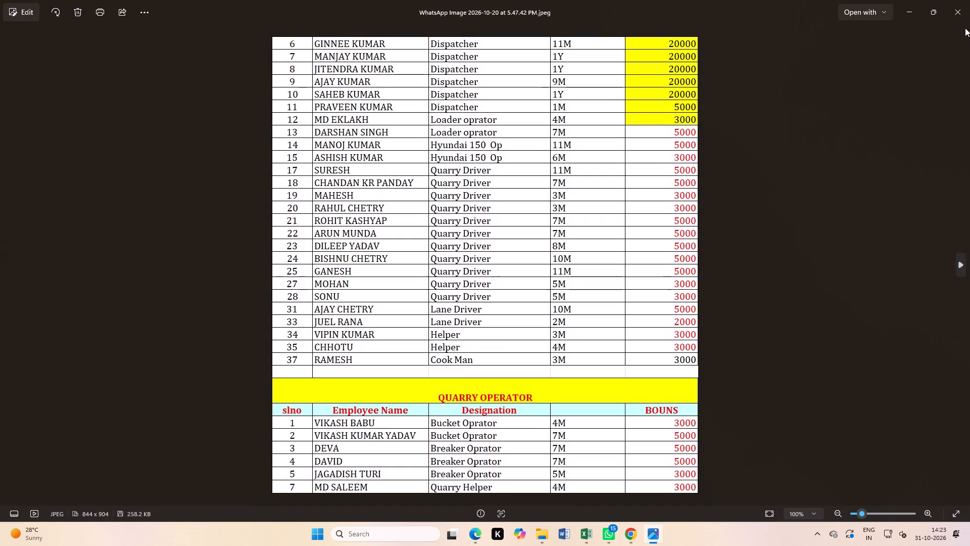
left_click(963, 14)
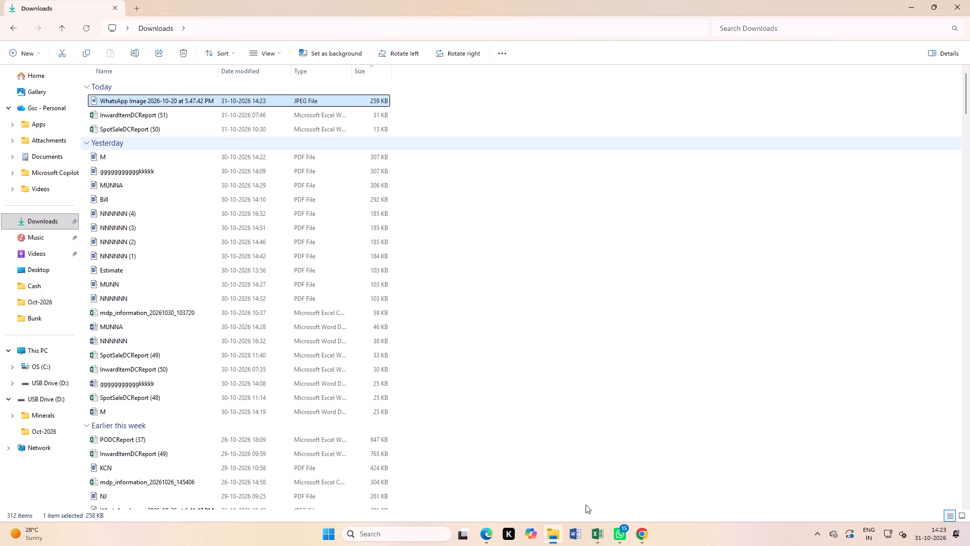
Back in the Excel cash report, enter amounts of 3,000 in E274, 5,000 in E275 and E276, and 3,000 in E277 and E278.
left_click(599, 544)
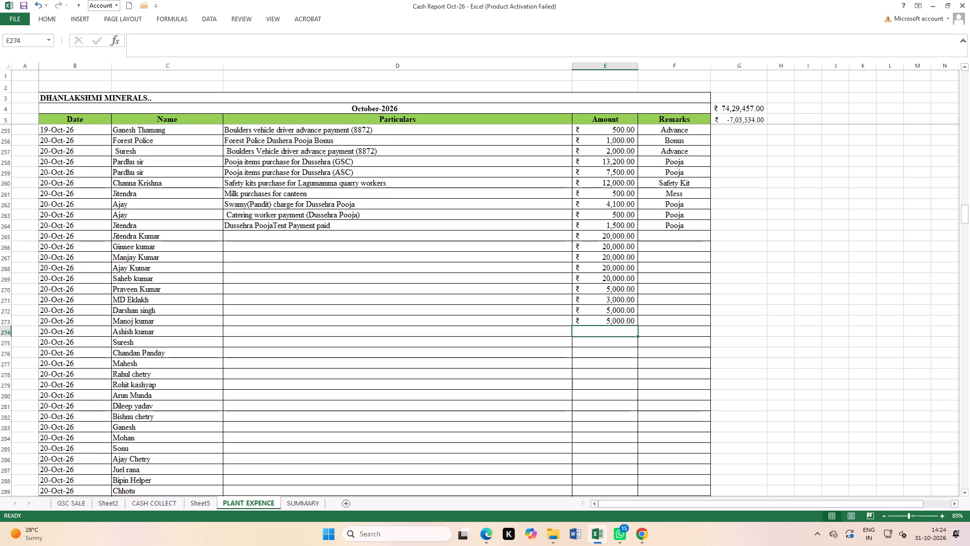
type("3000")
key("Return")
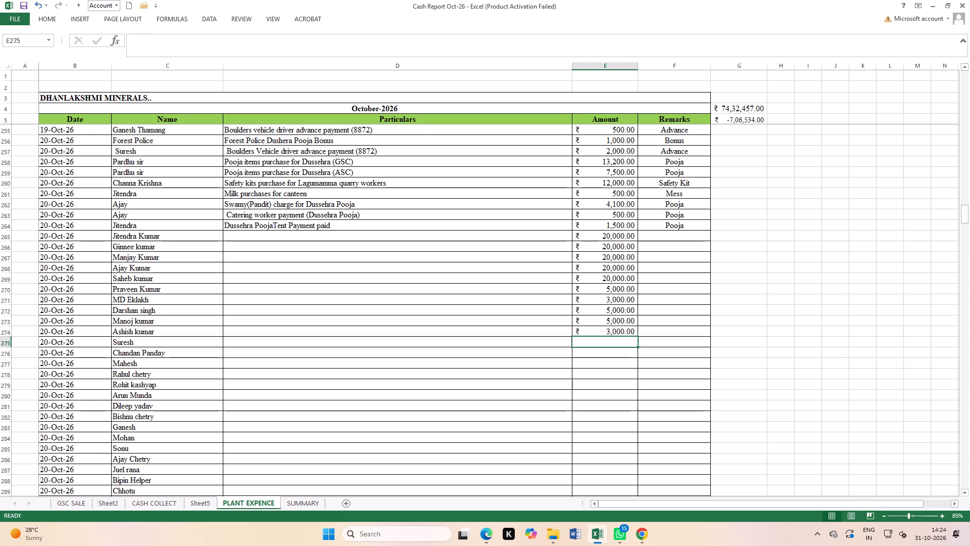
type("5000")
key("Return")
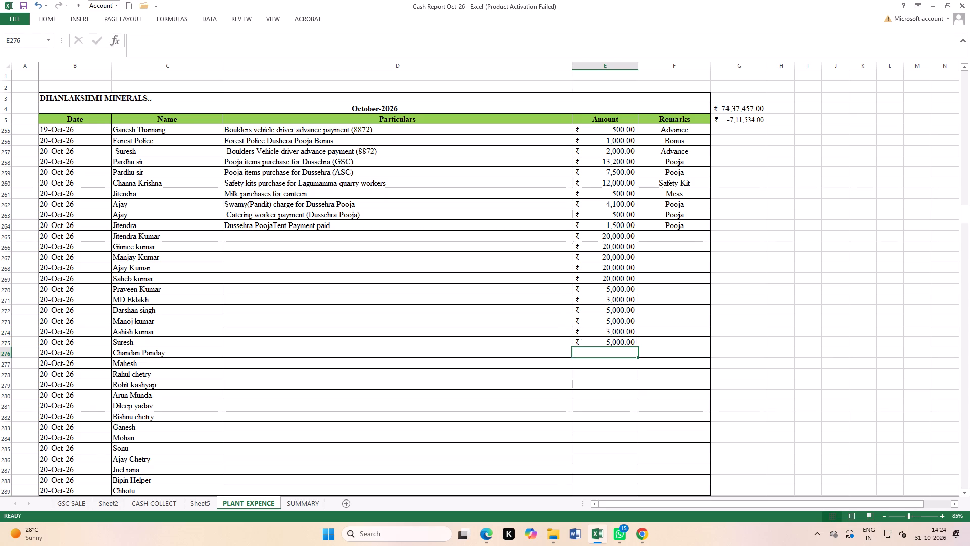
type("5000")
key("Return")
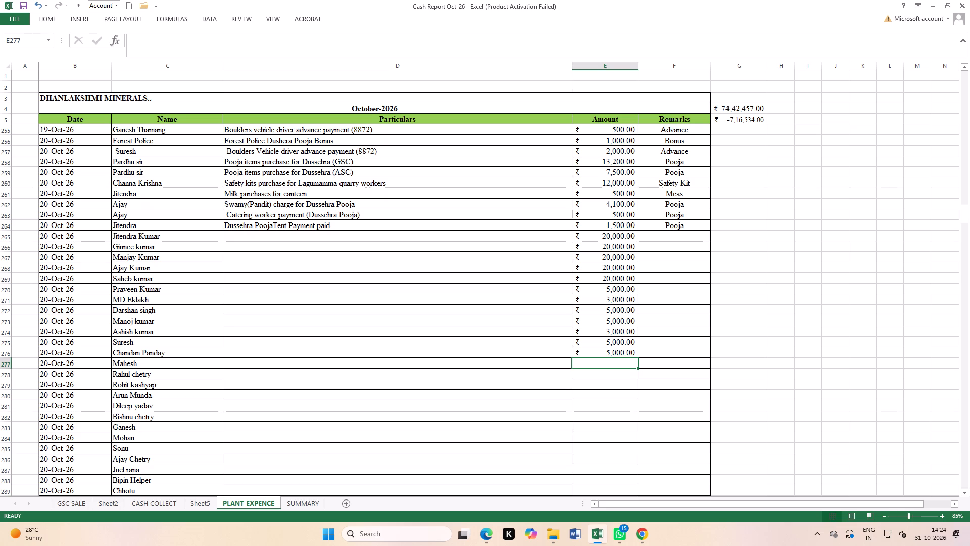
type("3000")
key("Return")
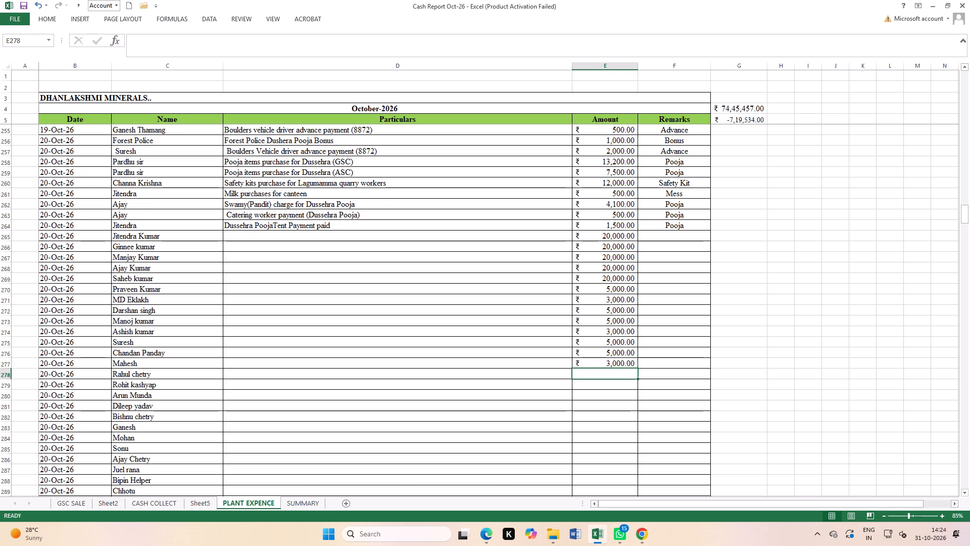
type("3000")
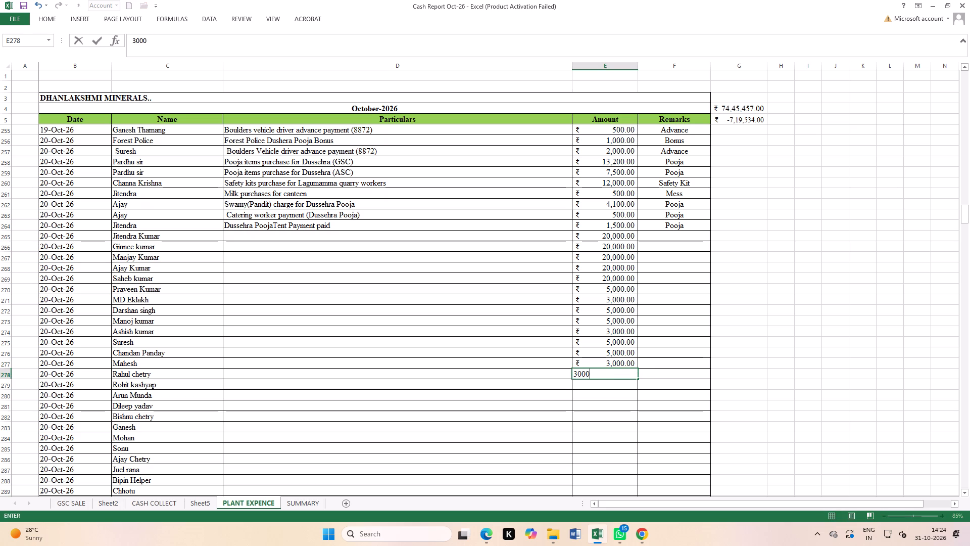
key("Return")
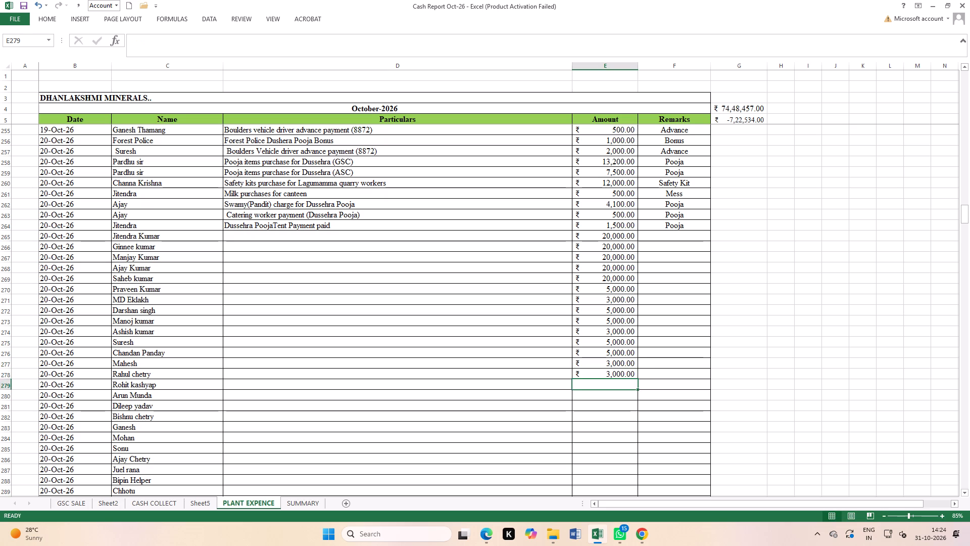
Enter an amount of 5,000 in each of the five staff rows E279 through E283 and check the entered range.
type("5000")
key("Return")
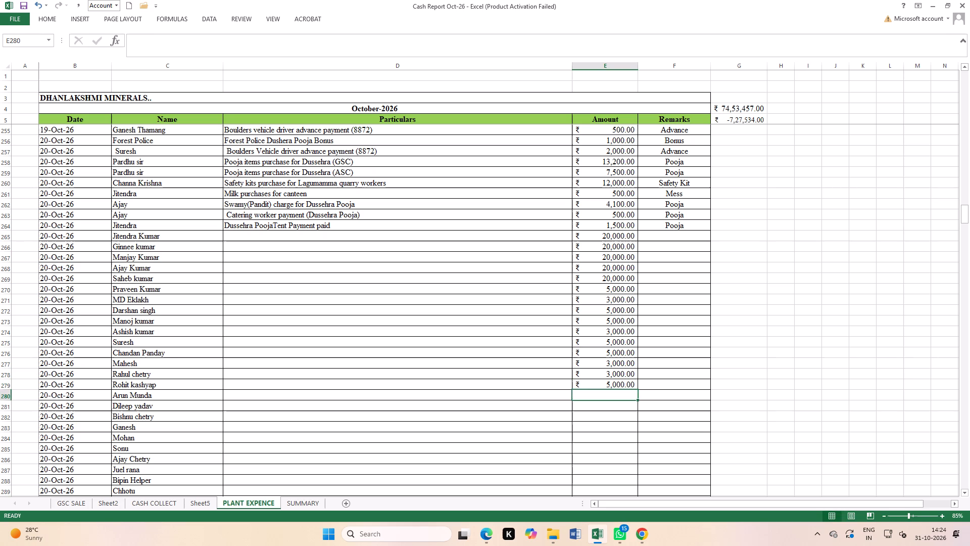
type("5000")
key("Return")
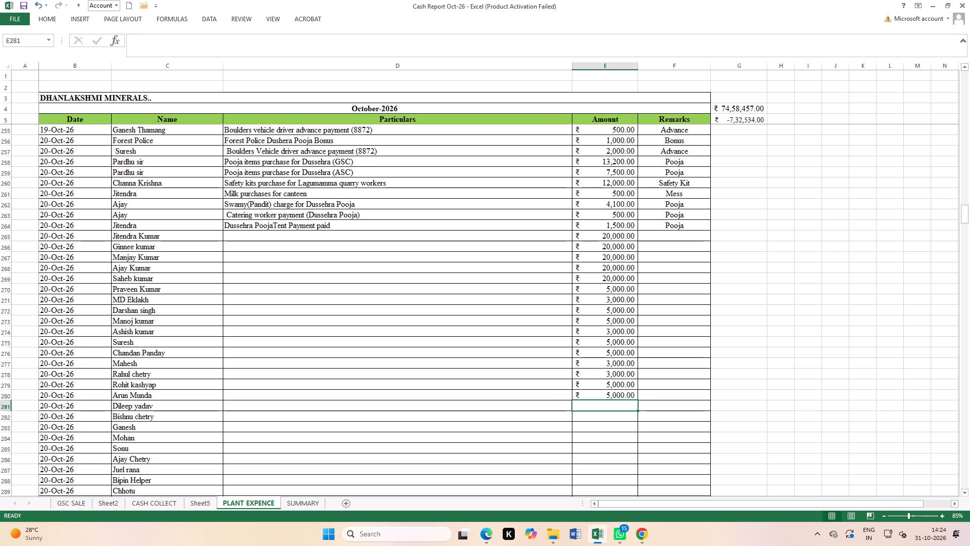
type("5000")
key("Return")
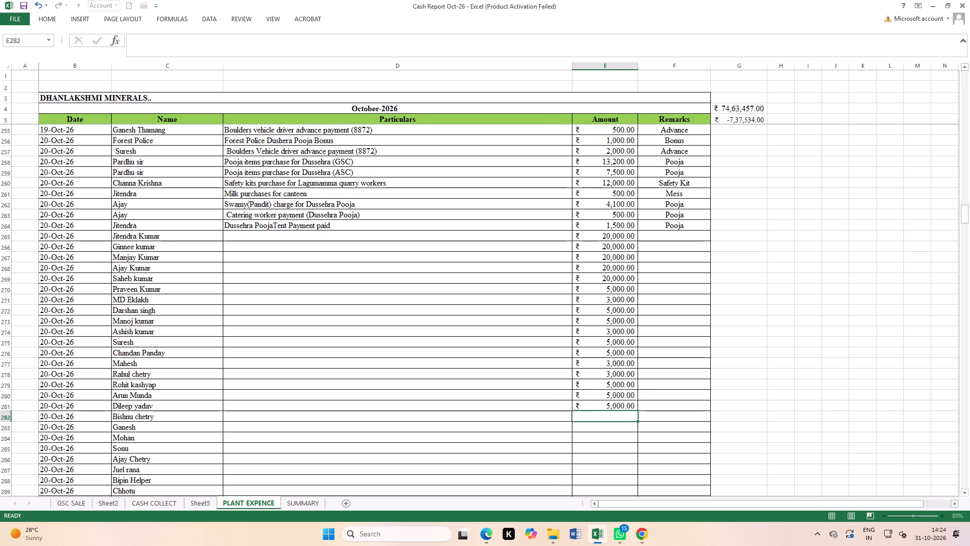
type("5000")
key("Return")
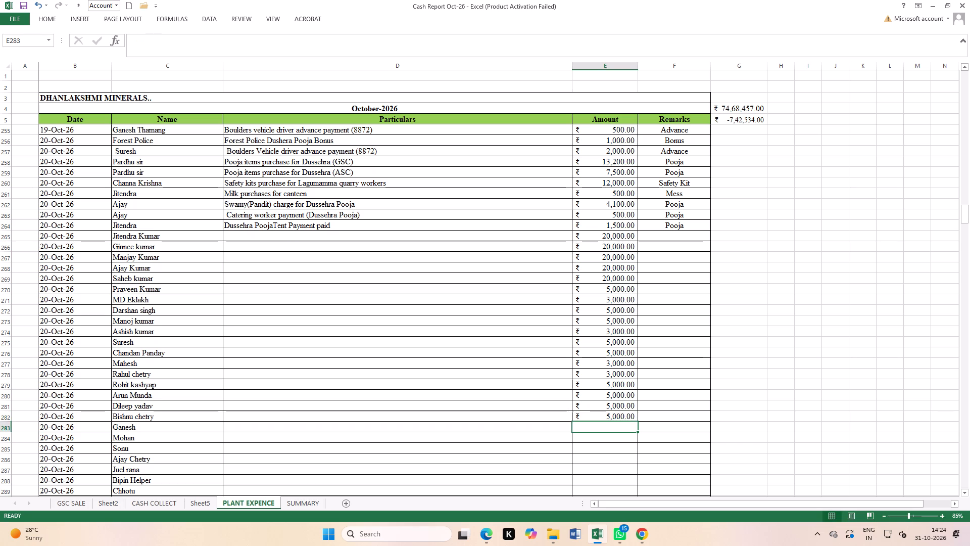
type("5000")
key("Return")
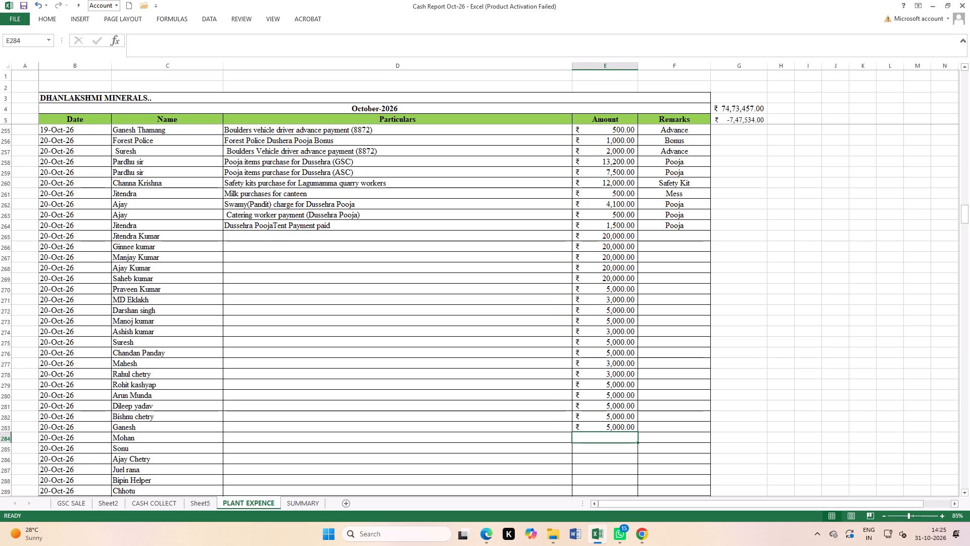
left_click_drag(607, 387, 607, 428)
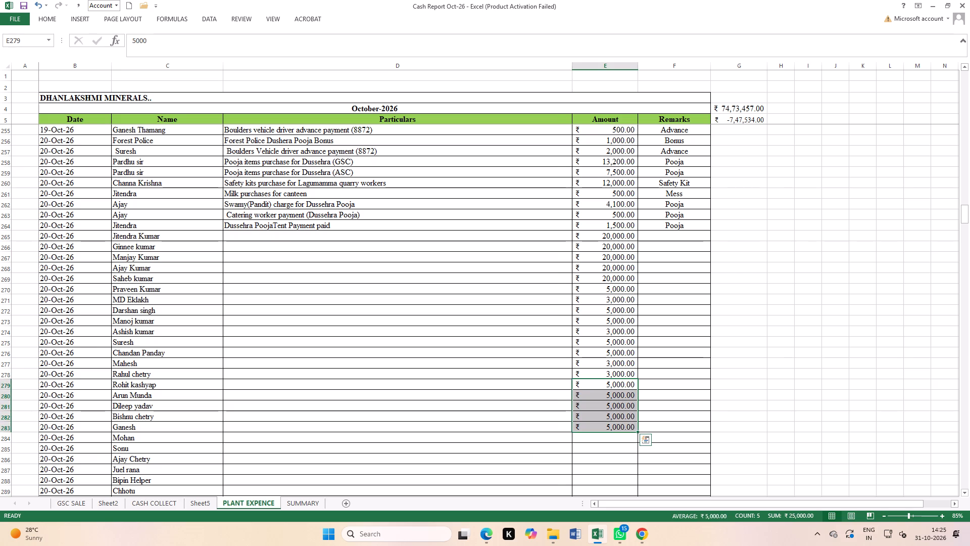
Enter the amounts for the following four staff rows: 3,000 in E284 and E285, 5,000 in E286, and 2,000 in E287.
left_click(617, 439)
scroll(622, 419, "down", 4)
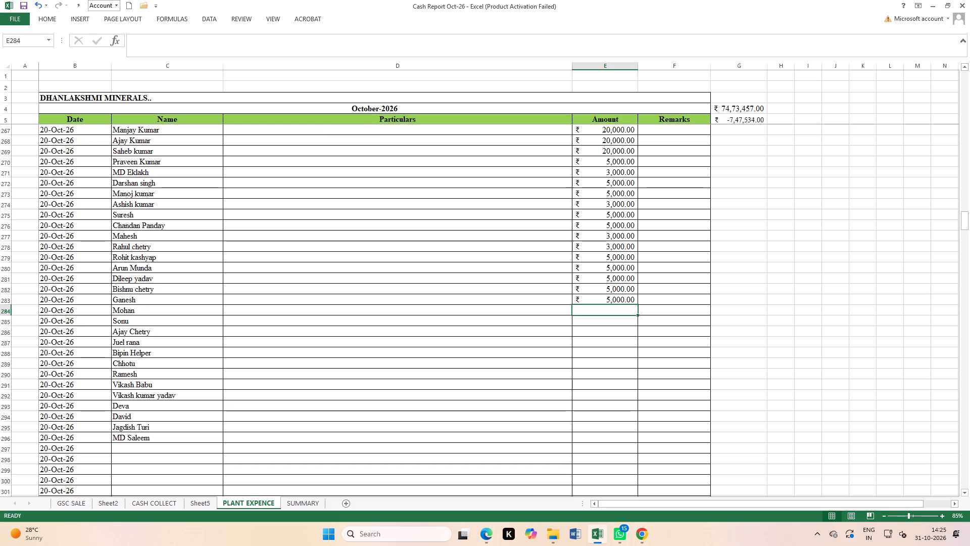
type("3000")
key("Return")
type("3000")
key("Return")
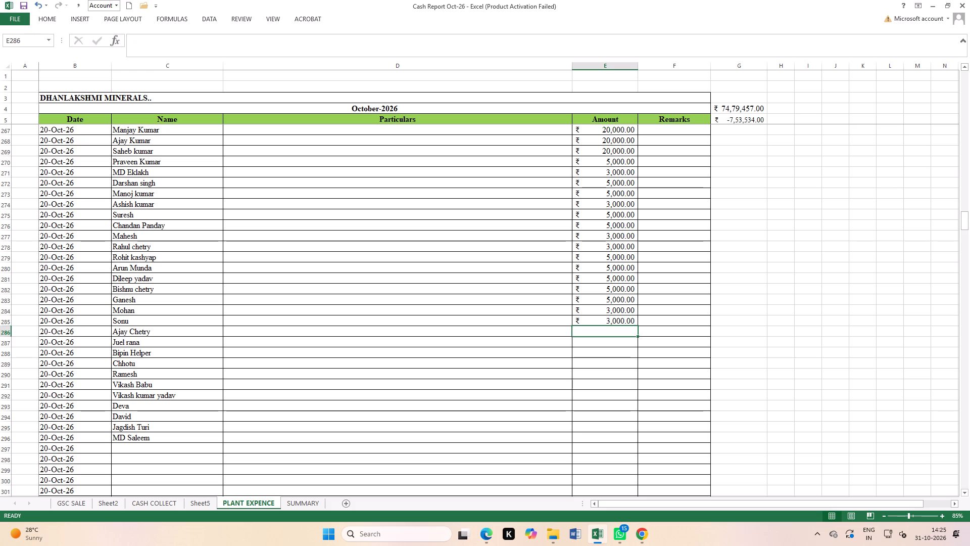
type("5000")
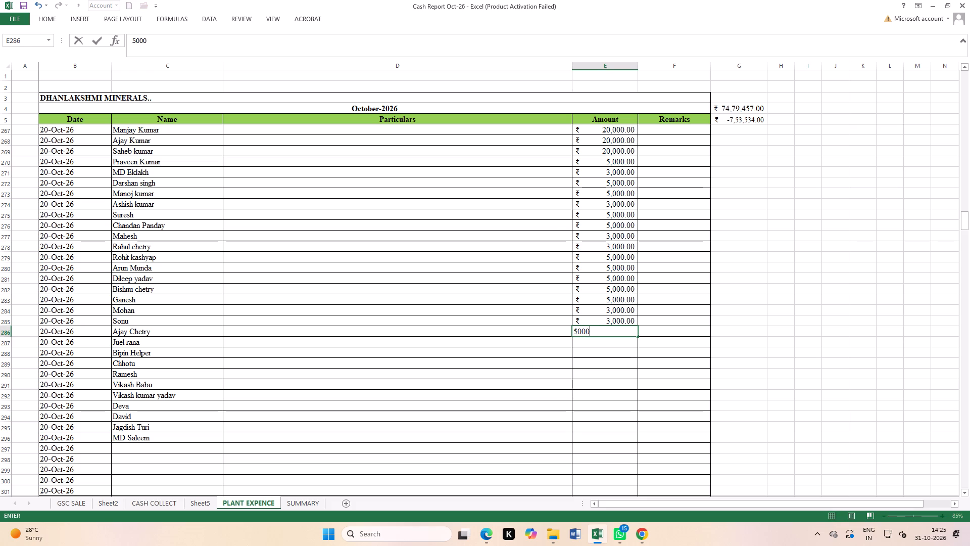
key("Return")
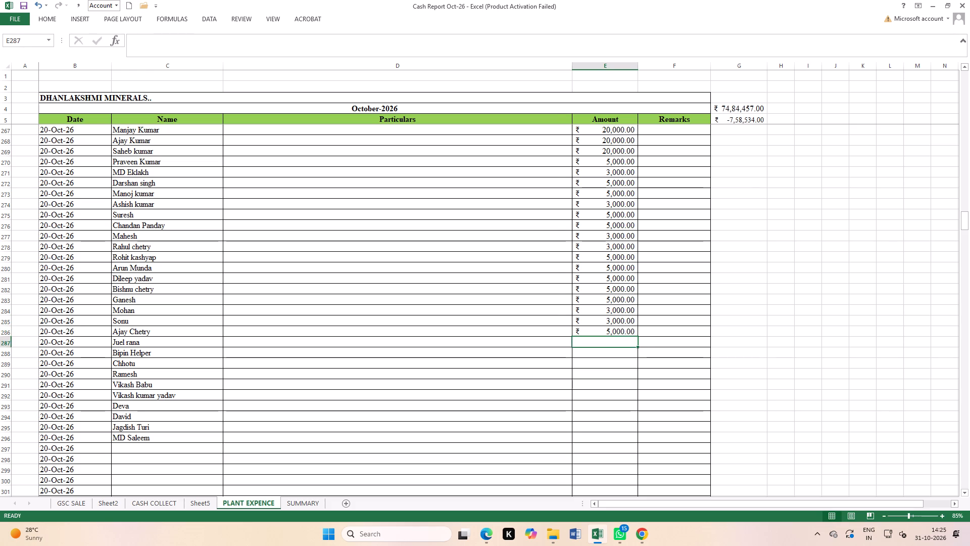
type("2000")
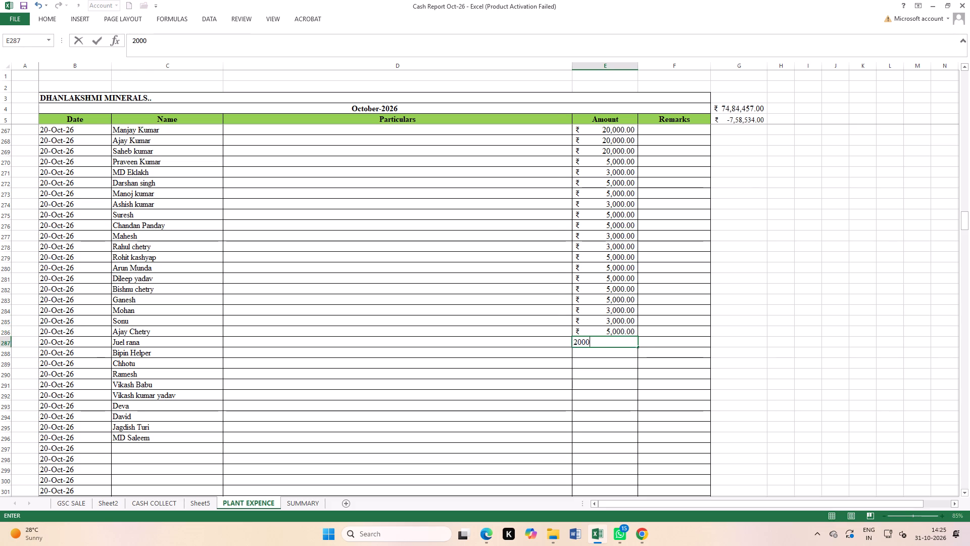
key("Return")
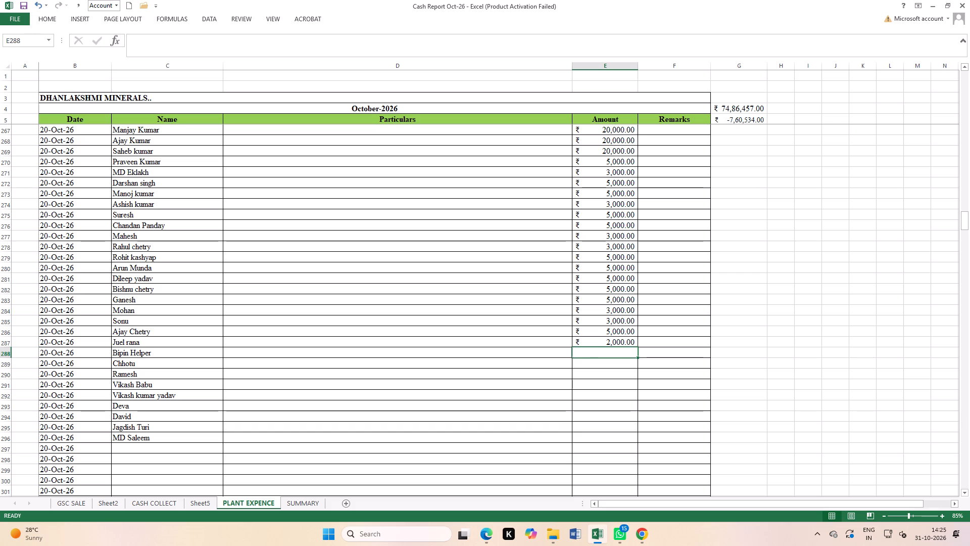
Enter an amount of 3,000 in each of the four staff rows E288 through E291.
type("3000")
key("Return")
type("3000")
key("Return")
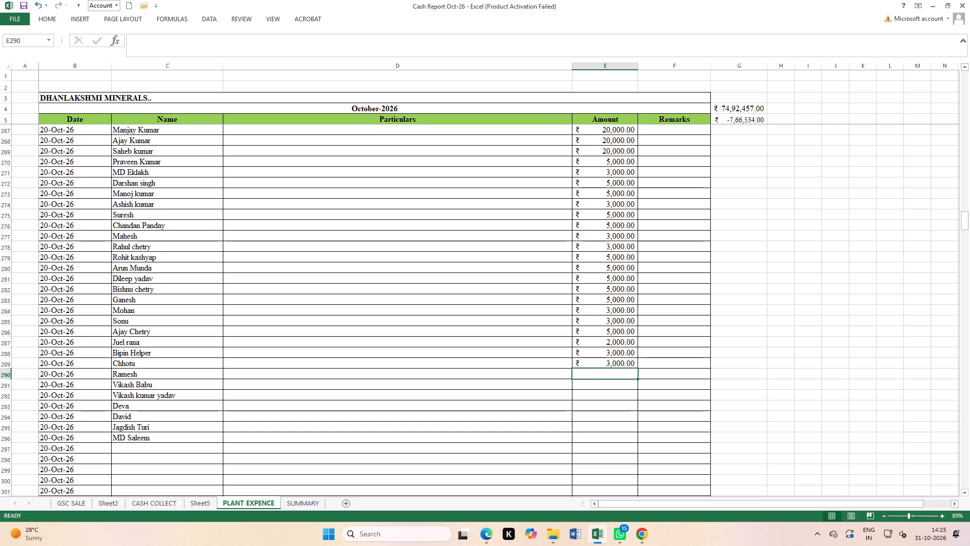
type("300")
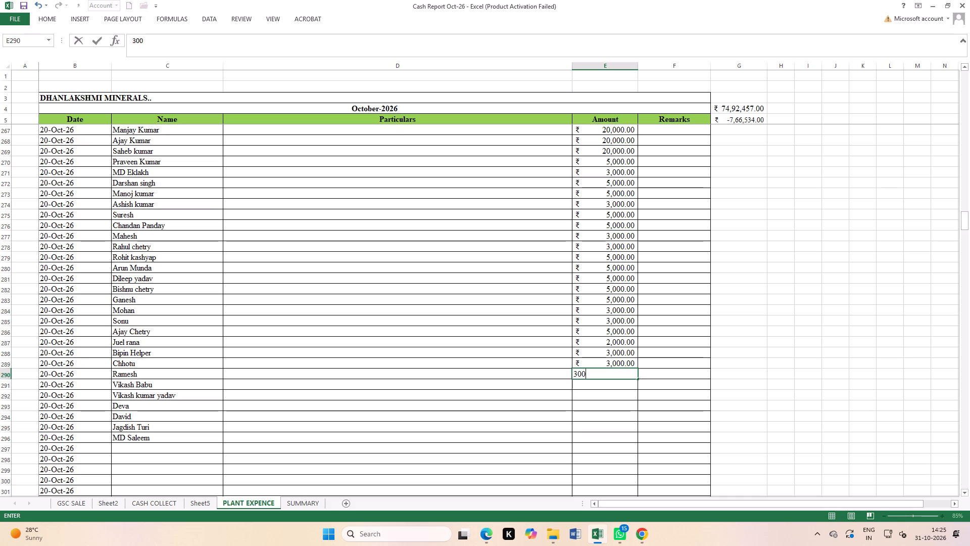
key("0")
key("Return")
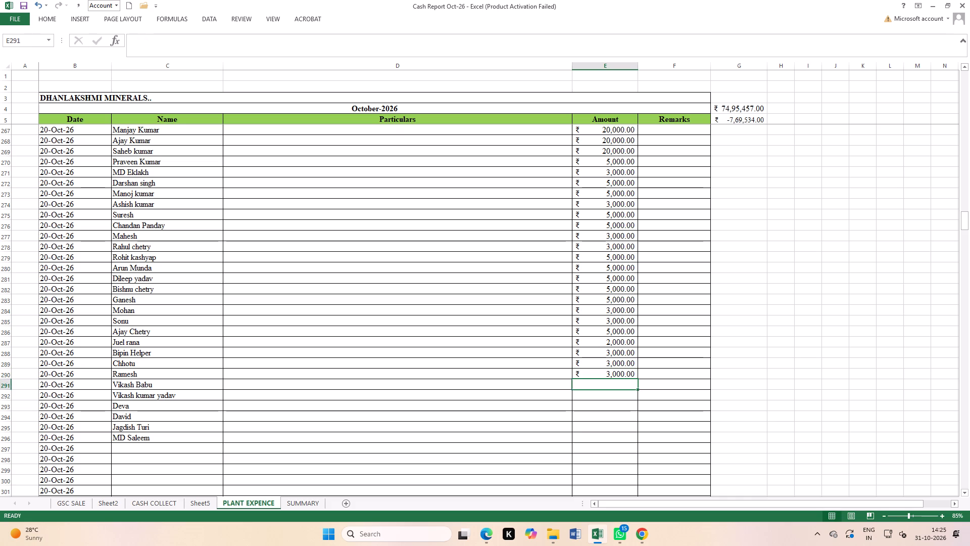
type("3000")
key("Return")
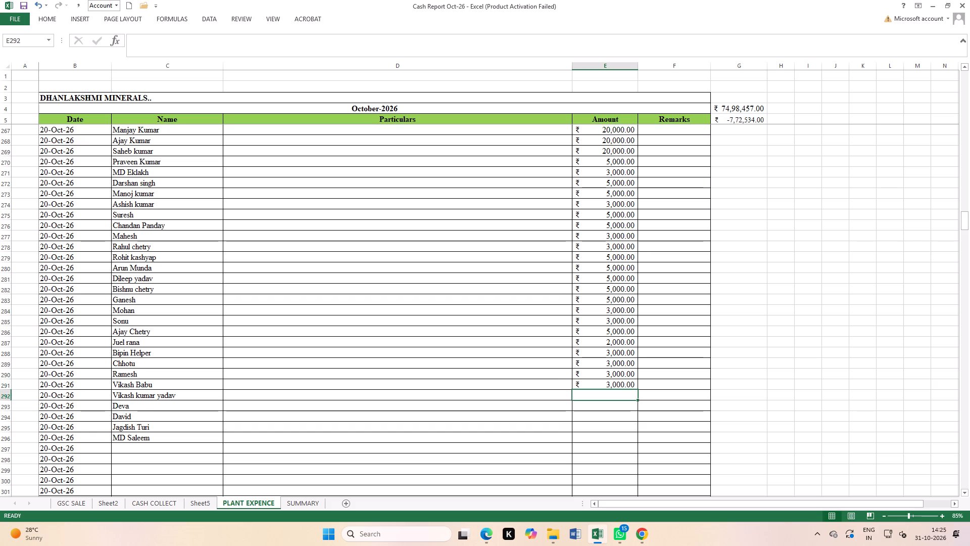
Enter an amount of 5,000 in each of the three staff rows E292 through E294.
type("5000")
key("Return")
type("5000")
key("Return")
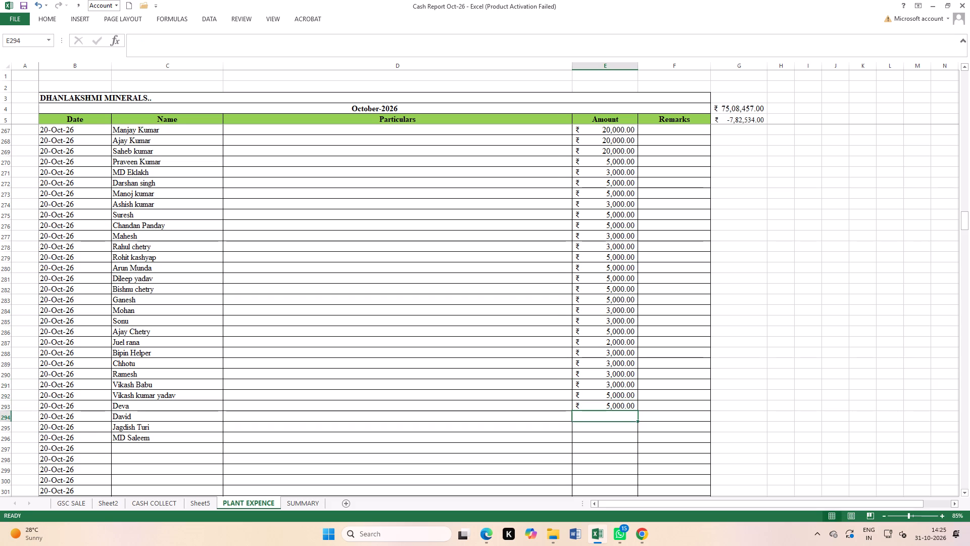
type("5000")
key("Return")
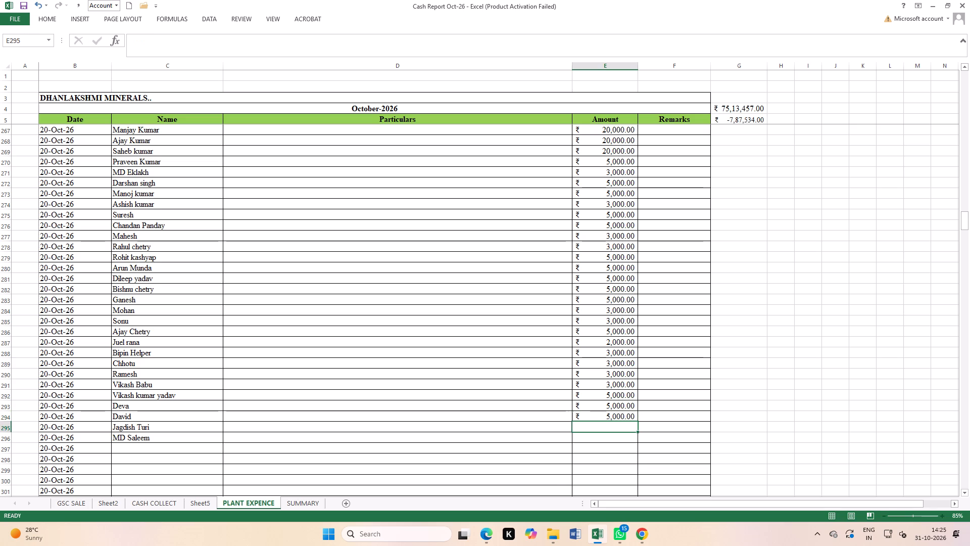
Enter an amount of 3,000 in E295 and E296 for the last two named 20-Oct-26 staff rows.
left_click_drag(185, 431, 471, 427)
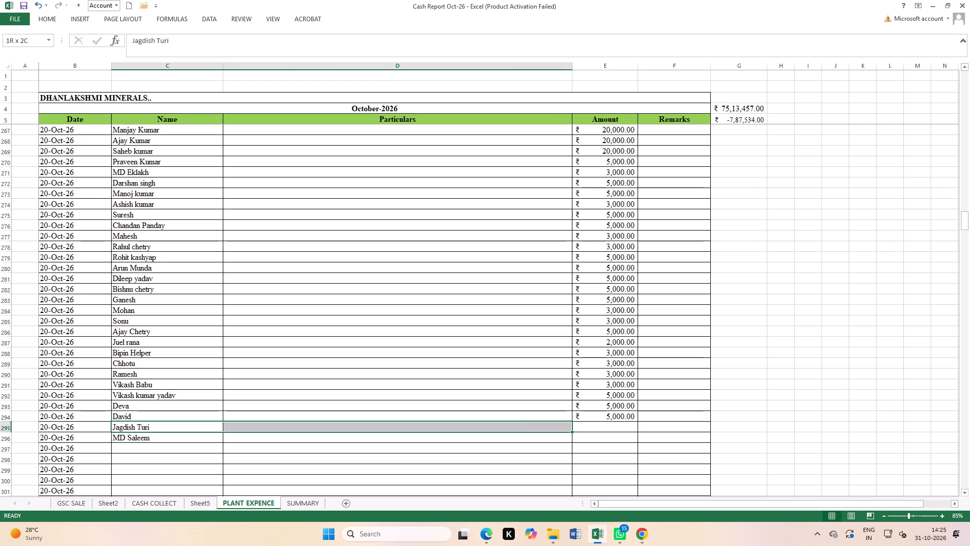
left_click_drag(471, 427, 586, 443)
left_click(576, 428)
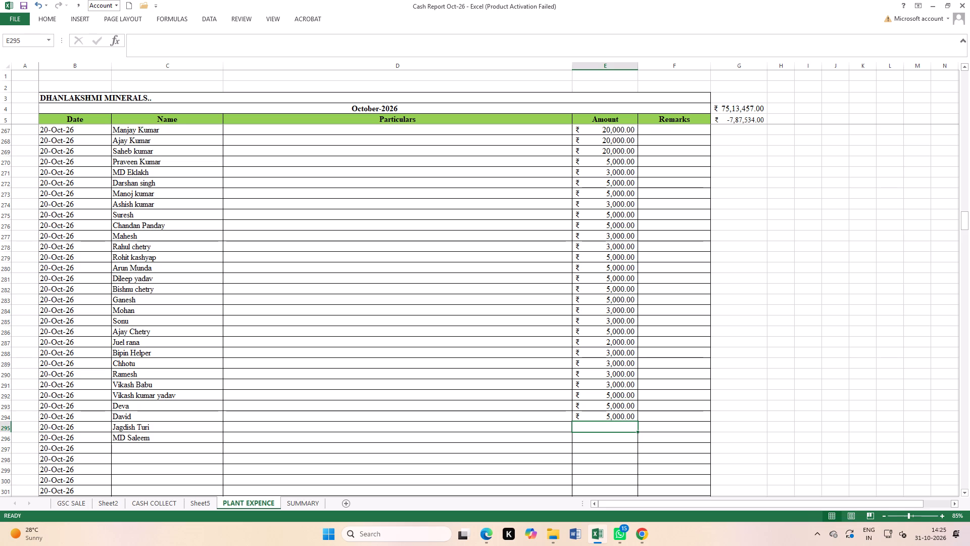
type("3000")
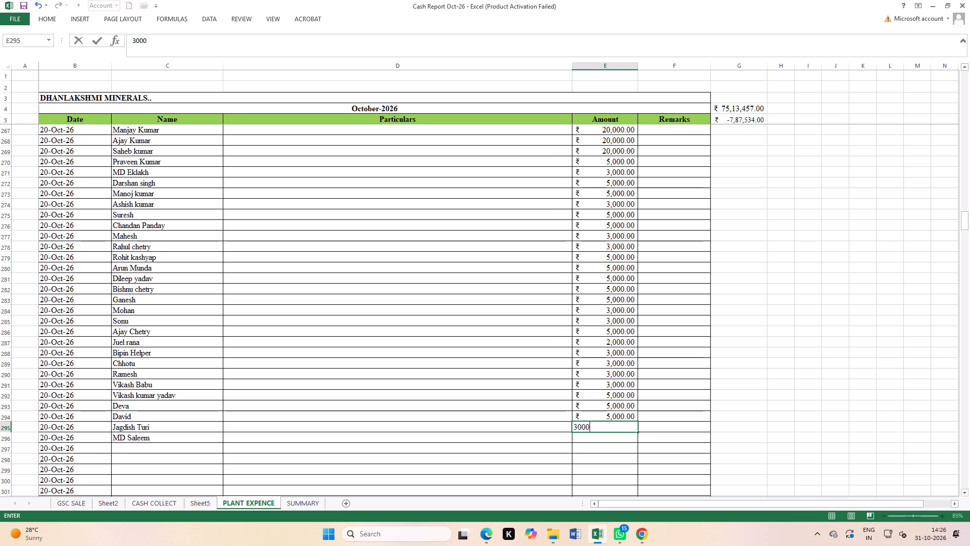
key("Return")
type("3000")
key("Return")
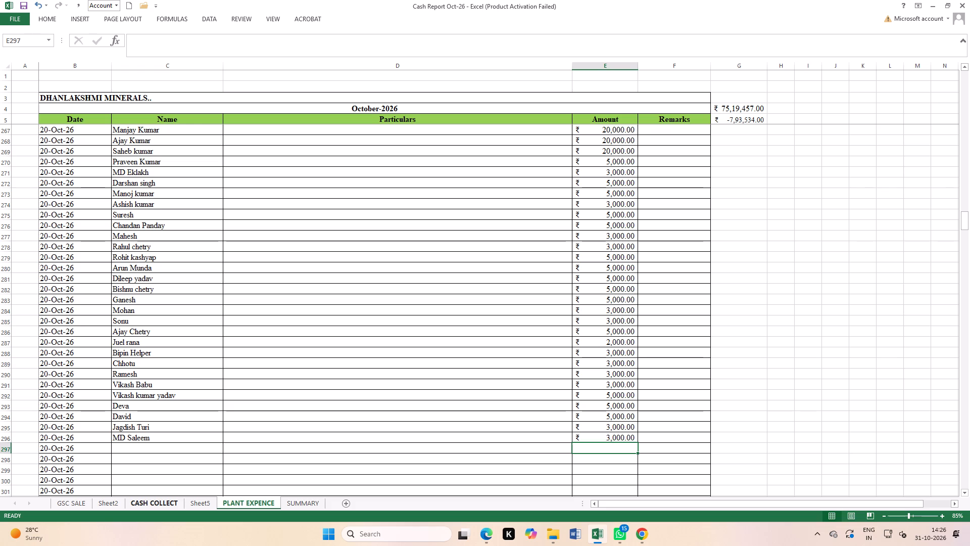
Change the 20-Oct-26 amount in E274 to the formula =3000+1000.
left_click(1, 203)
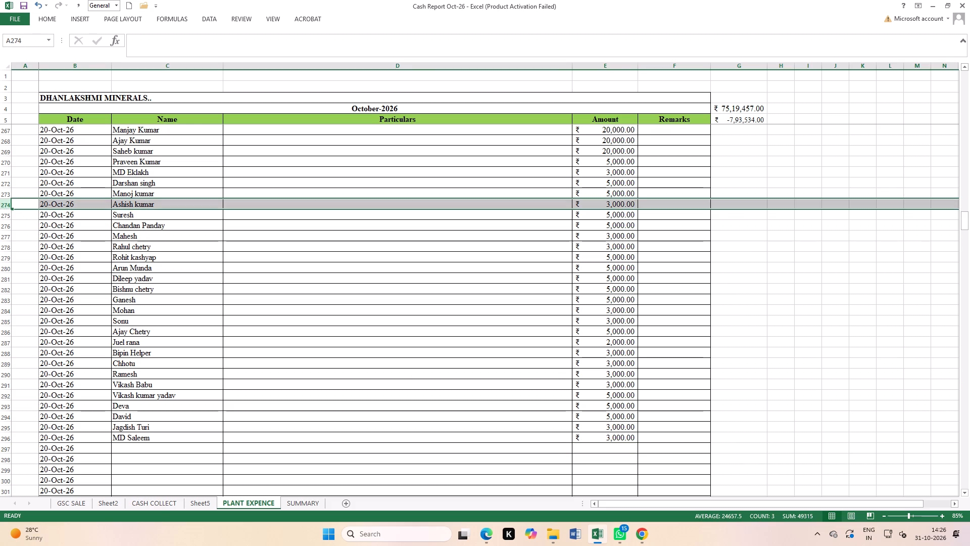
double_click(603, 202)
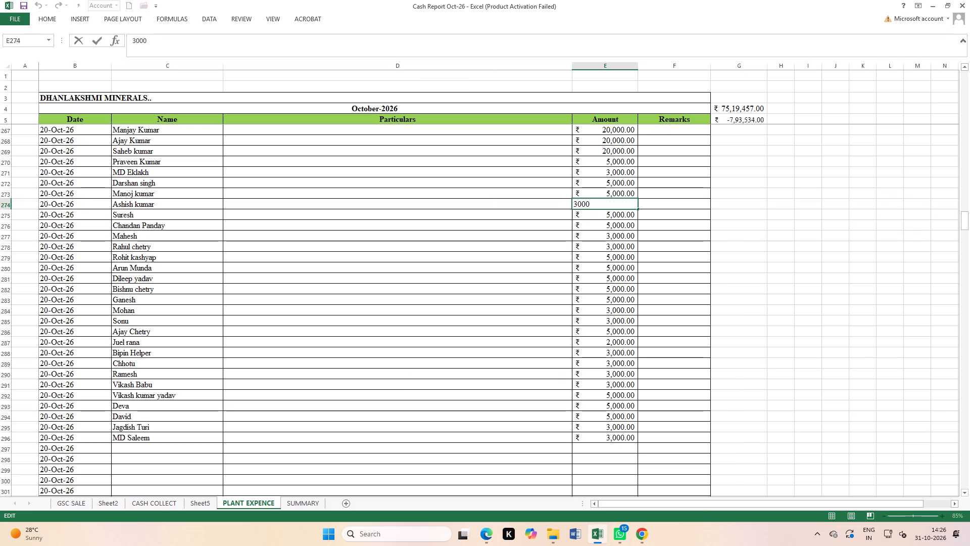
key("plus")
key("Left")
key("Left")
key("Left")
key("Left")
key("Left")
key("Left")
key("Left")
key("Left")
key("Left")
key("equal")
key("Right")
key("Right")
key("Right")
key("Right")
key("Right")
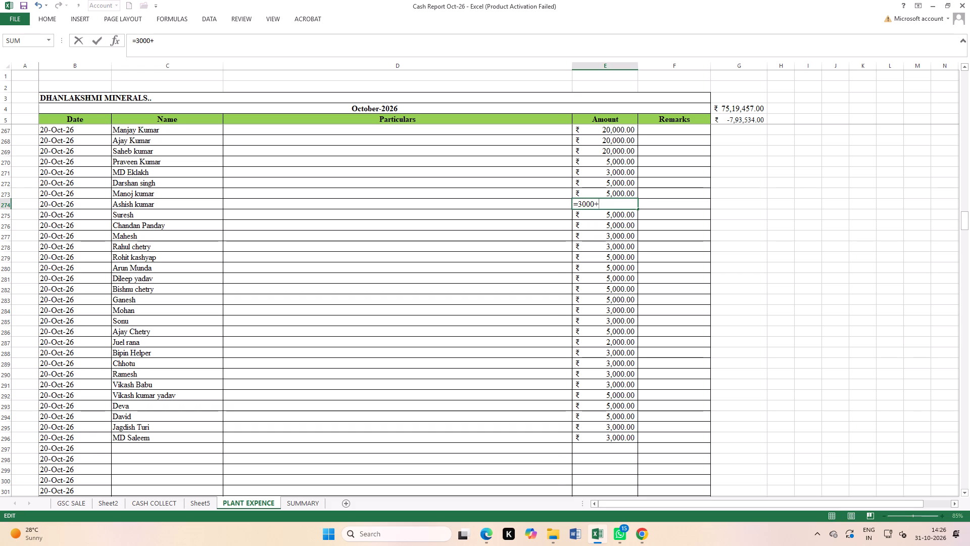
type("100")
key("0")
key("Return")
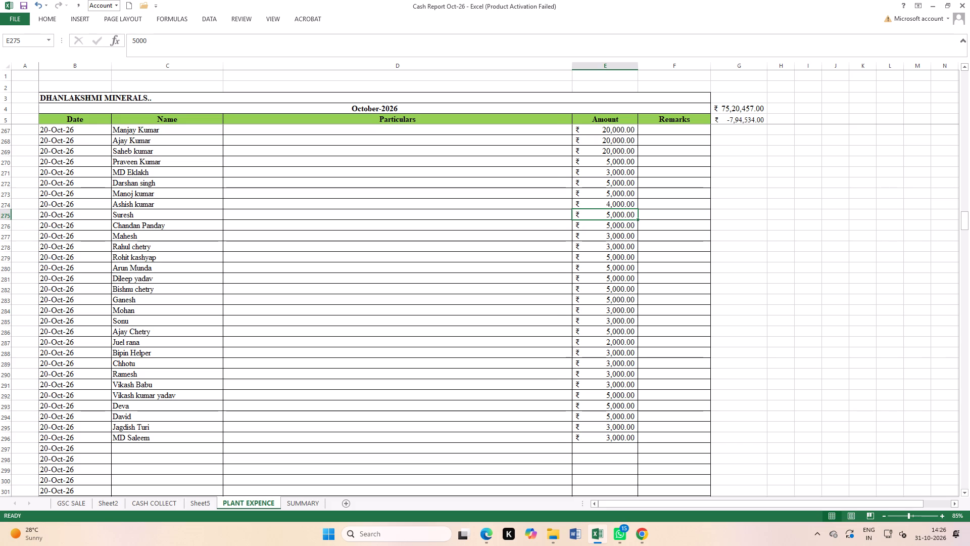
Change the 20-Oct-26 amount in E287 to the formula =2000+500.
left_click(0, 340)
double_click(597, 339)
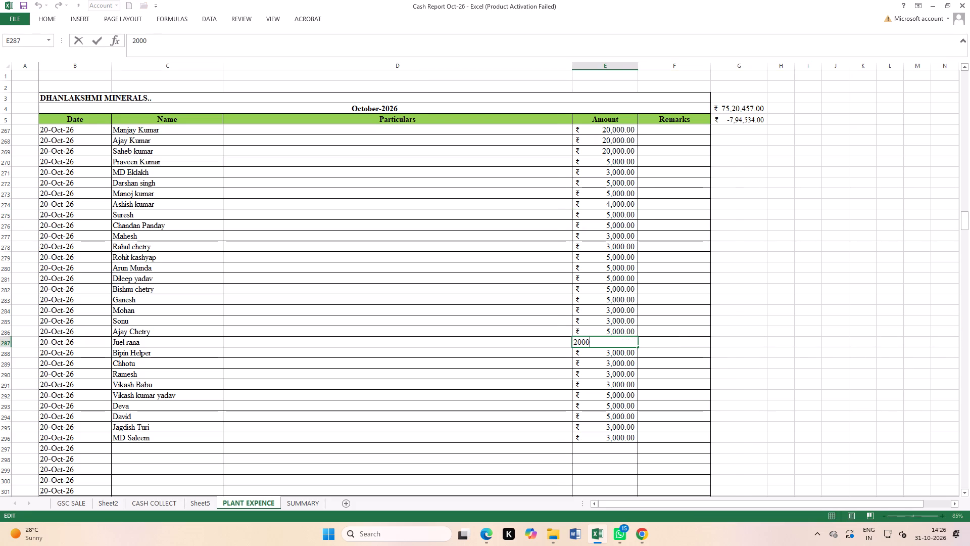
type("+500")
key("Left")
key("Left")
key("Left")
key("Left")
key("Left")
key("Left")
key("Left")
key("Left")
key("equal")
key("Return")
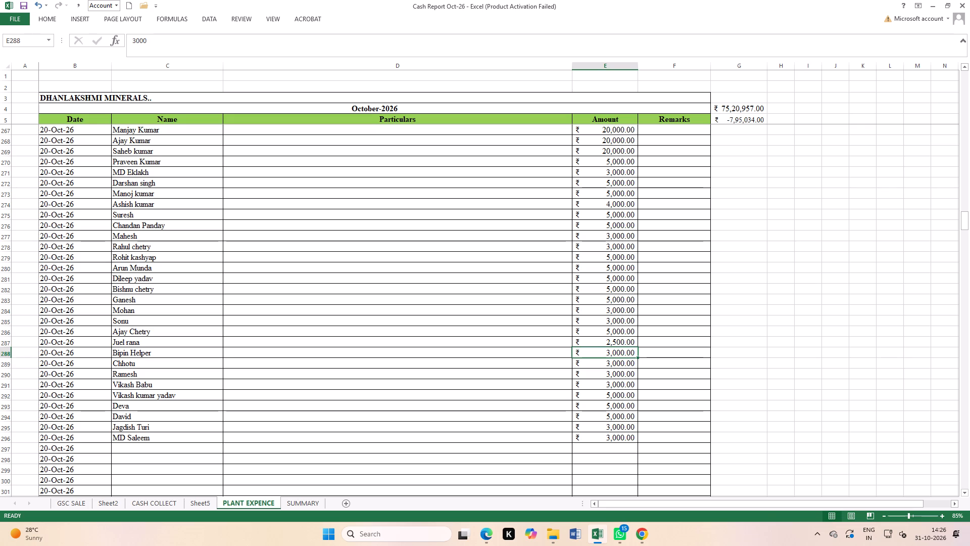
Change the 20-Oct-26 amount in E271 to the formula =3000+1000.
left_click(4, 171)
double_click(592, 172)
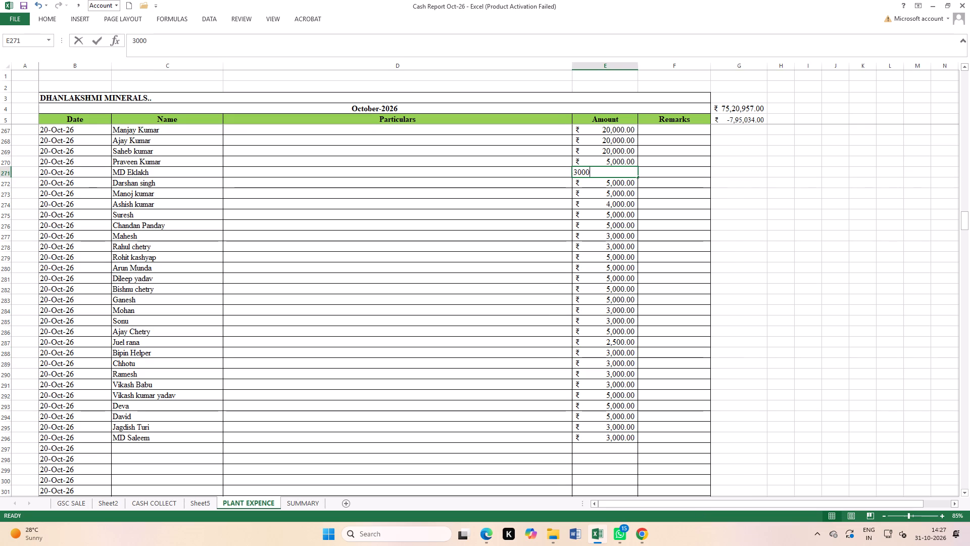
left_click(575, 174)
key("equal")
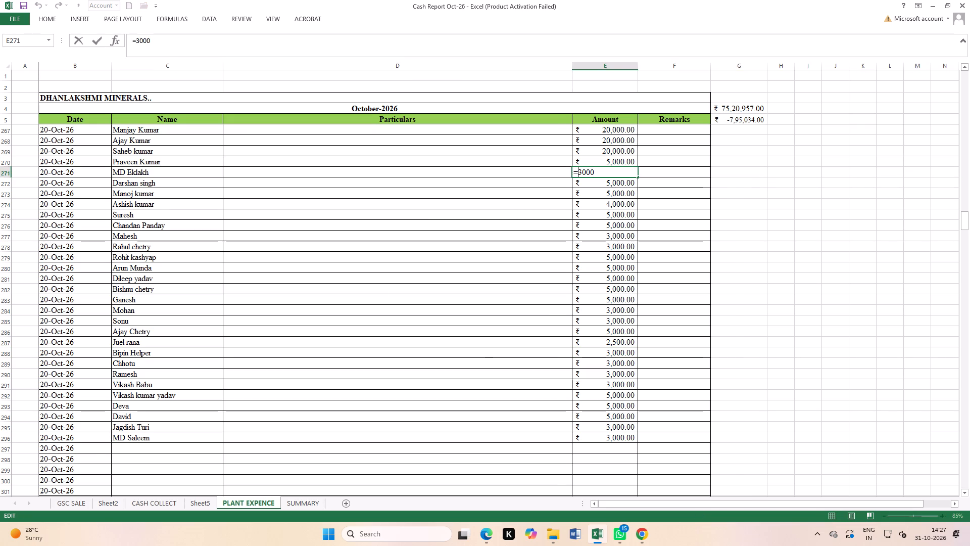
key("Right")
key("Right")
key("Right")
key("Right")
key("Right")
key("Right")
type("+5")
key("BackSpace")
type("1000")
key("Return")
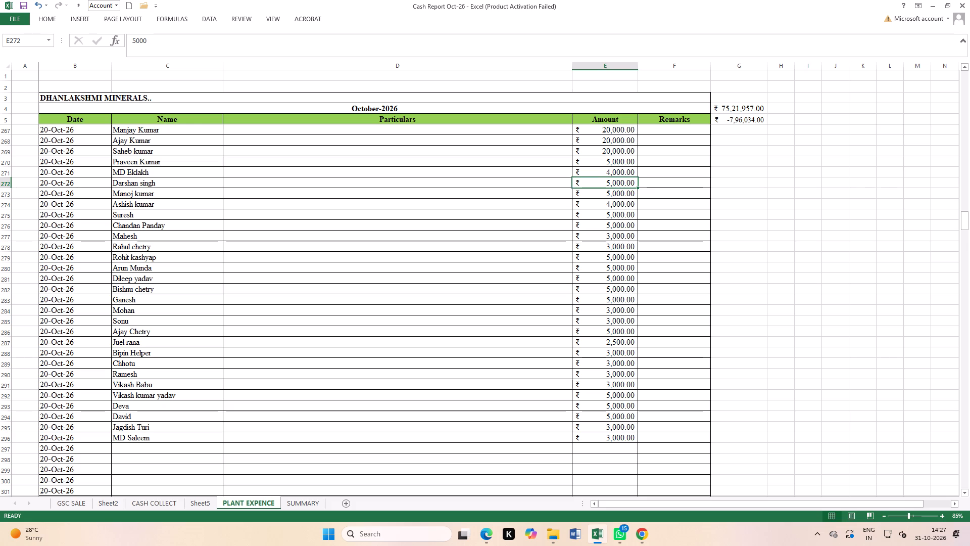
Add three more staff names, for Mukesh, Ganesh and Ranjit, in C297 through C299 below the existing 20-Oct-26 names.
scroll(598, 280, "up", 1)
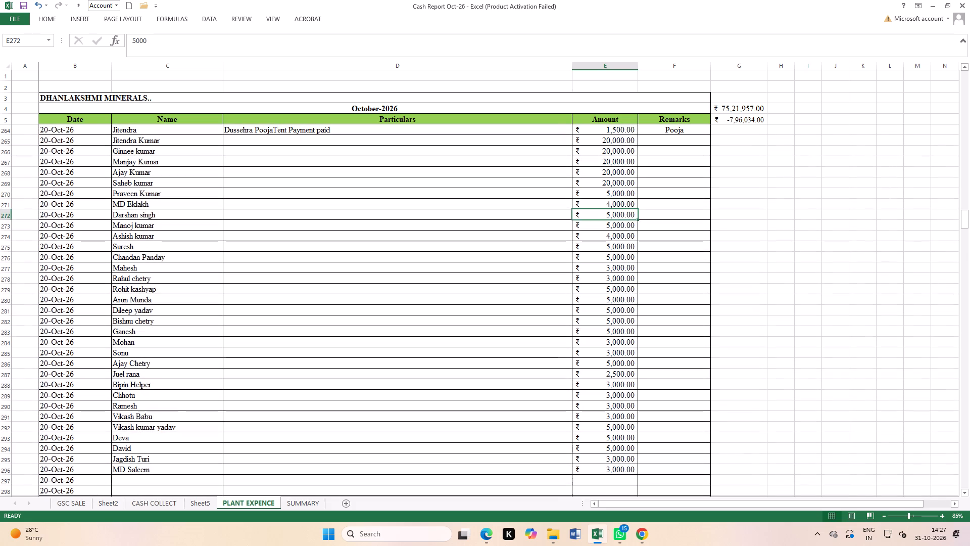
left_click(730, 271)
scroll(531, 307, "down", 3)
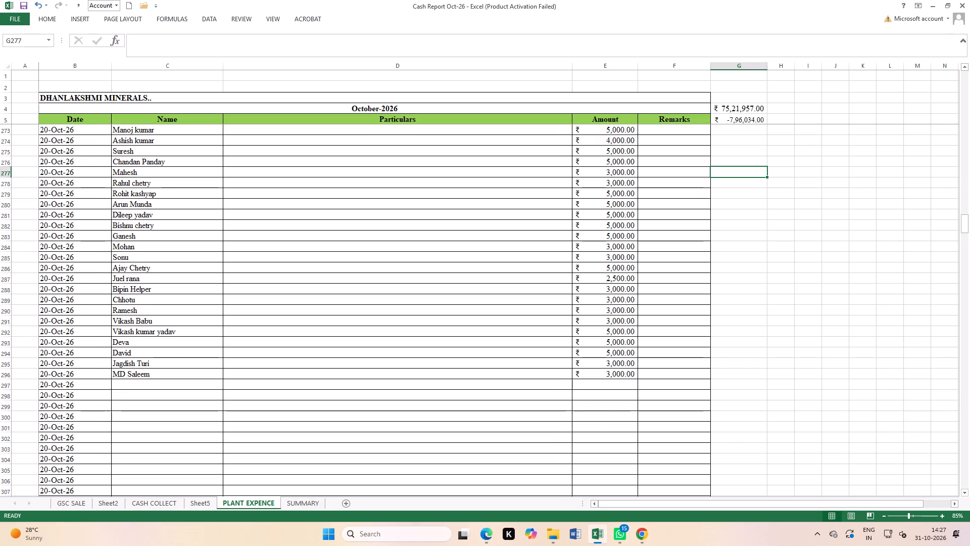
left_click(149, 387)
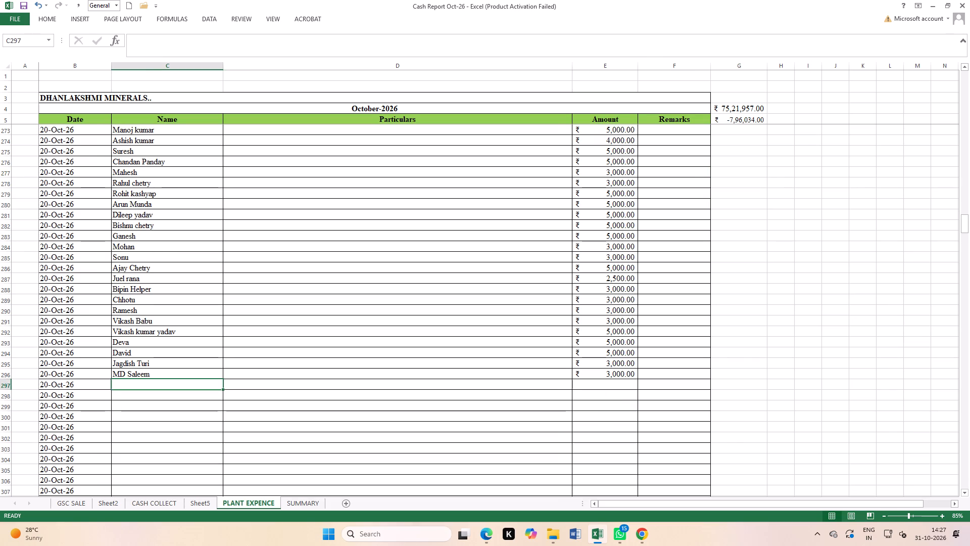
key("m")
key("u")
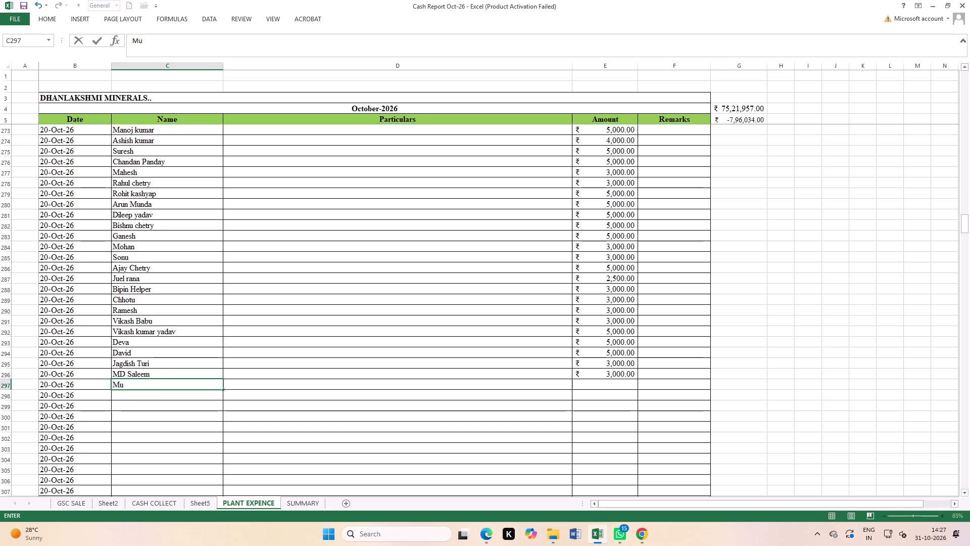
type("kesh")
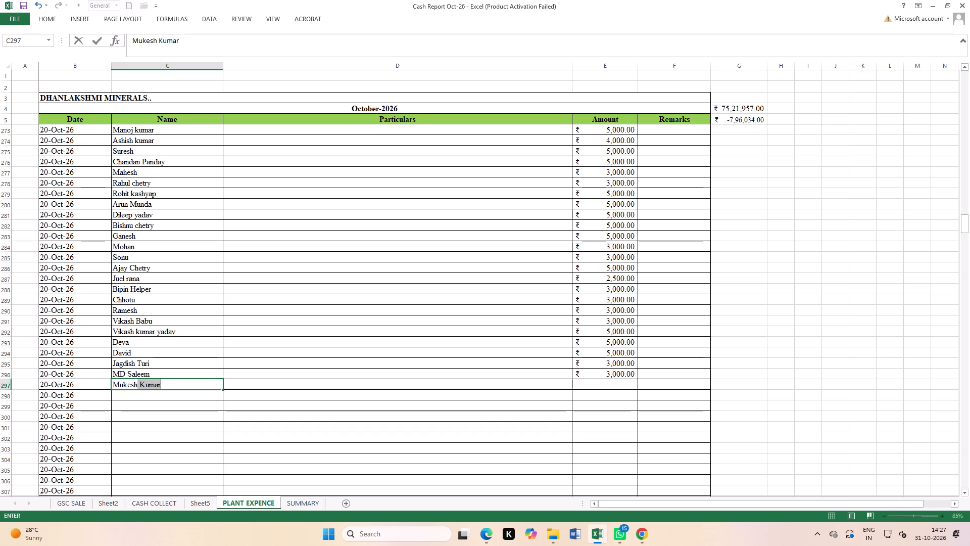
key("Down")
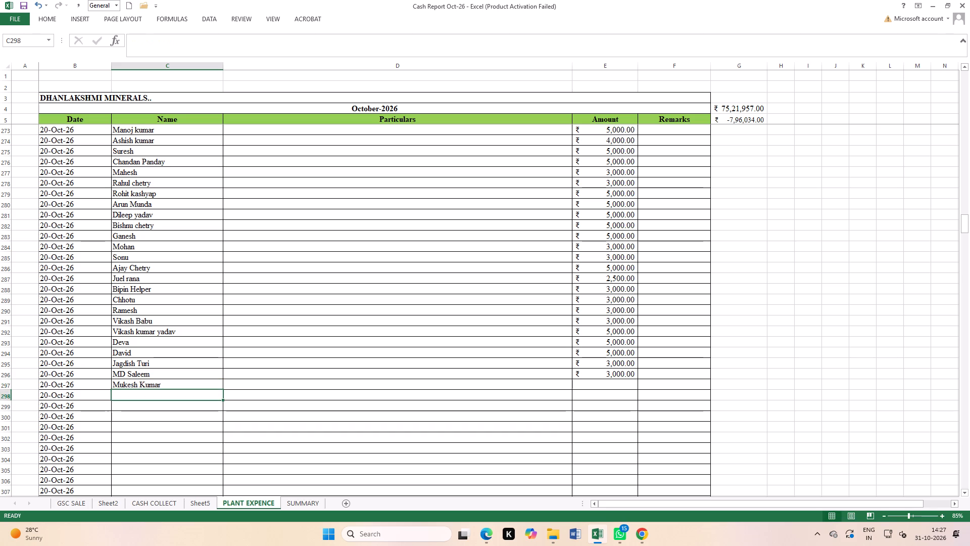
type("anesh")
key("space")
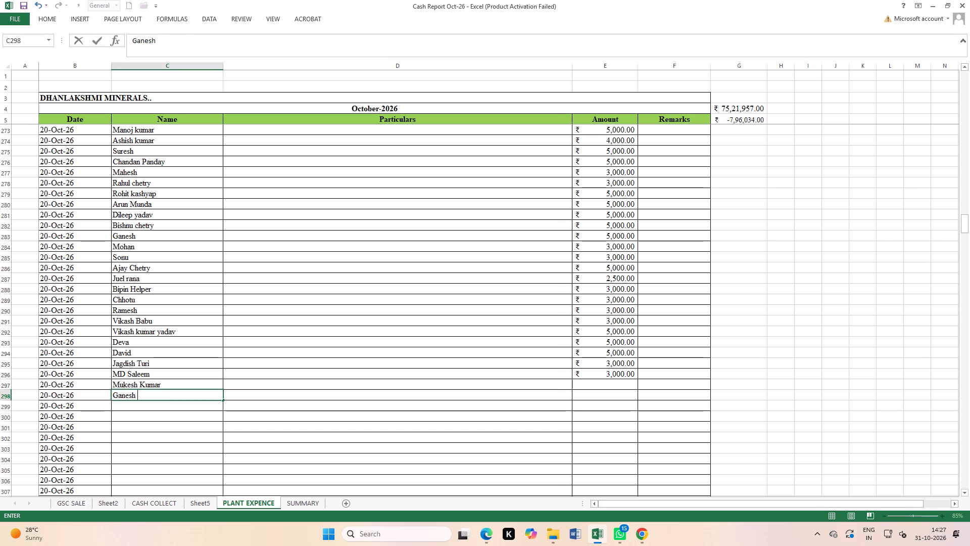
key("Down")
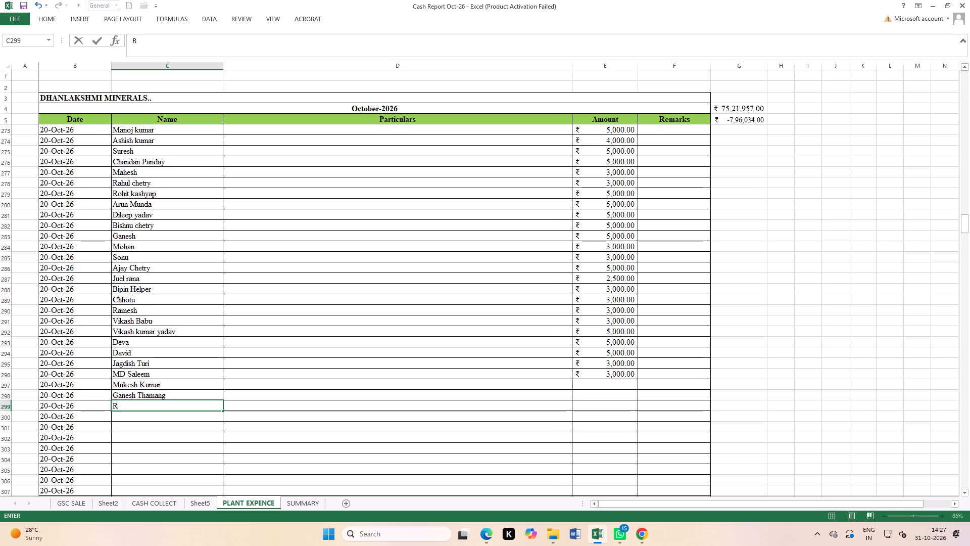
type("anjit")
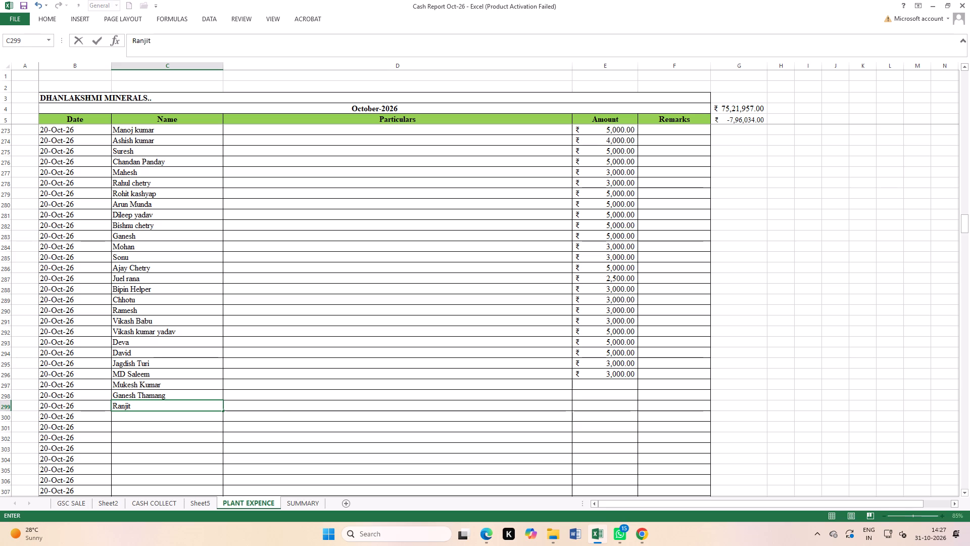
Enter the amounts for the three added staff rows: 500 in E297 and E298, and 1,000 in E299.
left_click(588, 381)
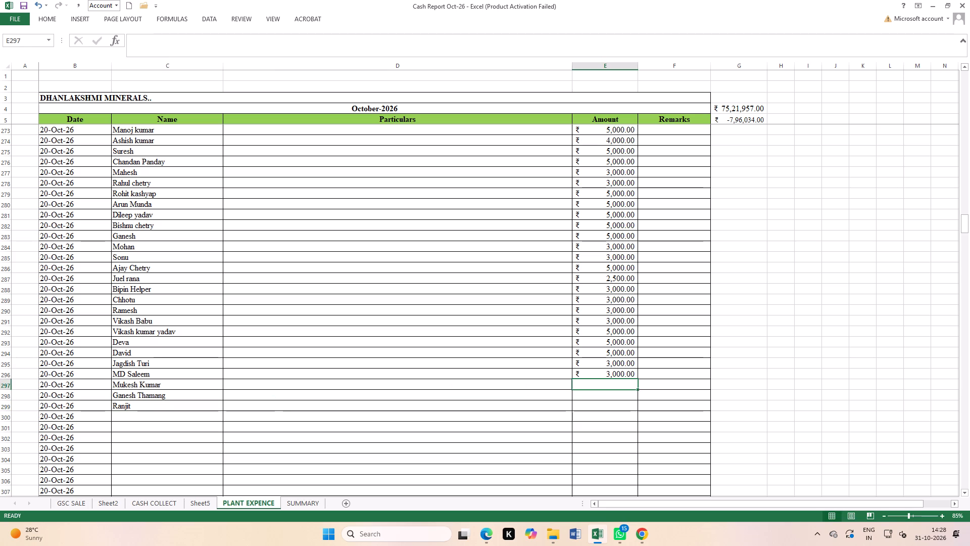
type("500")
key("Return")
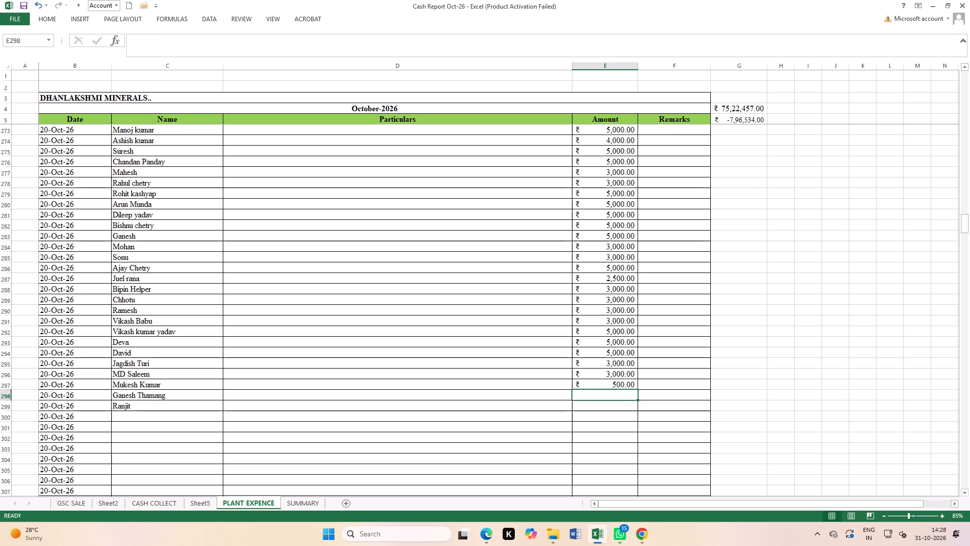
type("500")
key("Return")
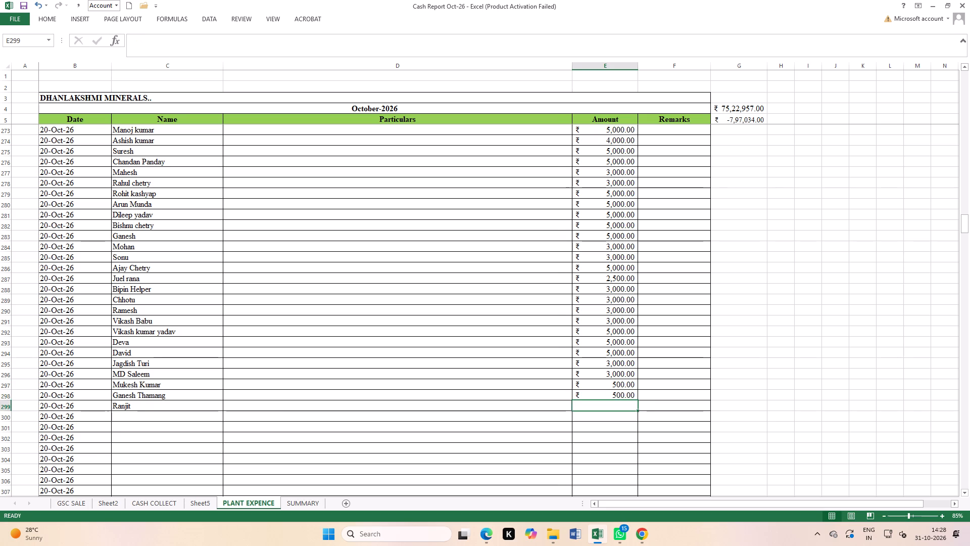
type("1000")
key("Return")
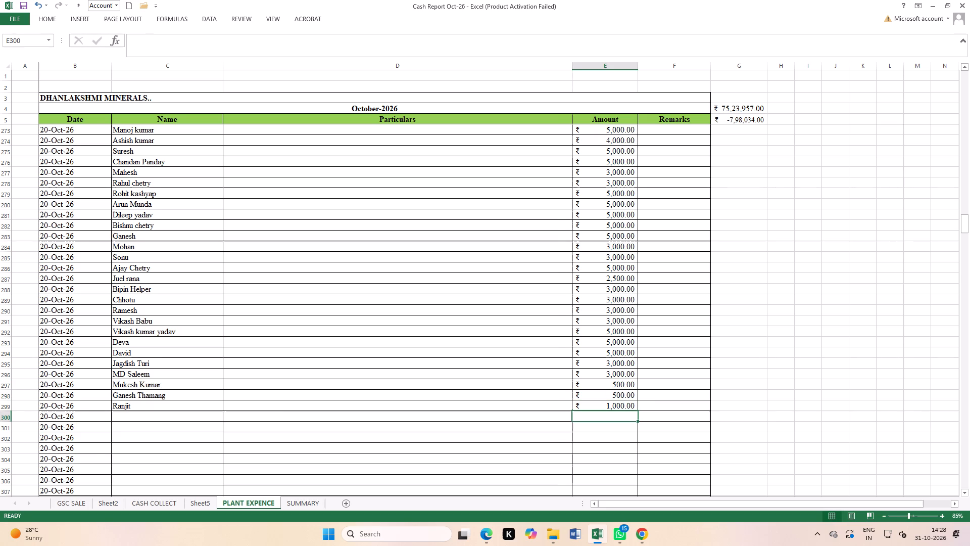
Save the workbook.
left_click(531, 456)
double_click(21, 3)
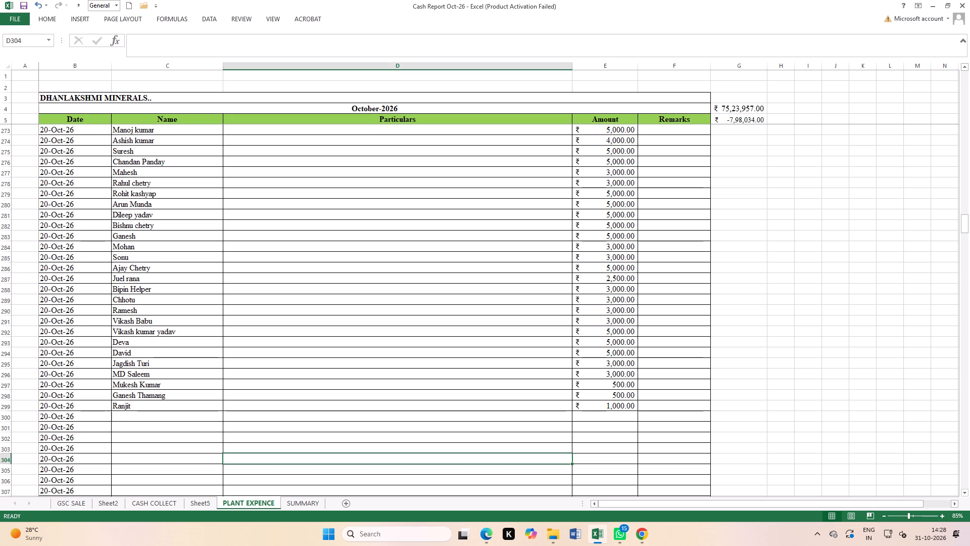
Check the sum of the 20-Oct-26 staff amounts in E265 through E299.
scroll(629, 308, "up", 3)
scroll(620, 177, "up", 1)
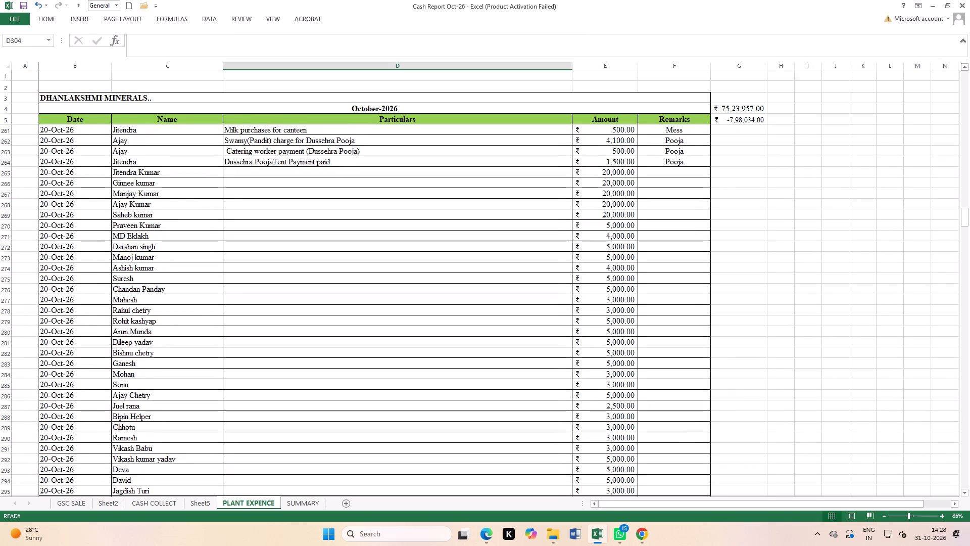
left_click_drag(611, 173, 623, 468)
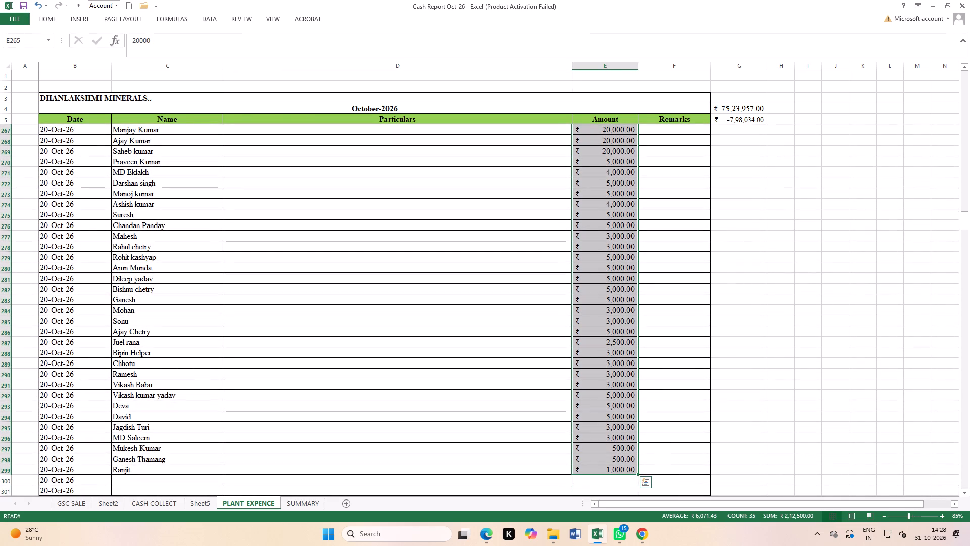
Enter the side figures 108000 in H288 and 5500 in H289, in the blank area beside the table.
left_click(786, 354)
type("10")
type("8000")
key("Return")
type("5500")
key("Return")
Check the combined sum of the two side figures in H288 and H289.
left_click_drag(790, 351, 791, 354)
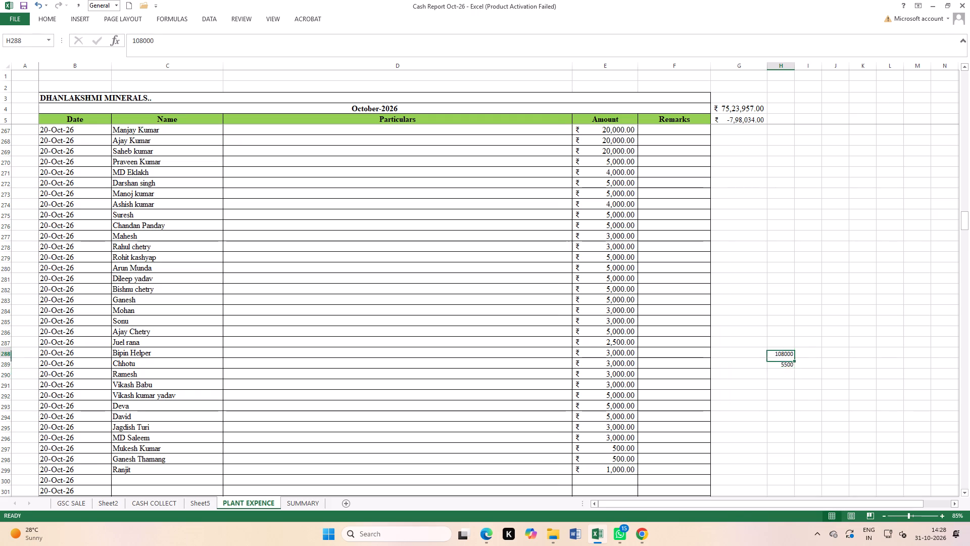
left_click_drag(791, 354, 792, 381)
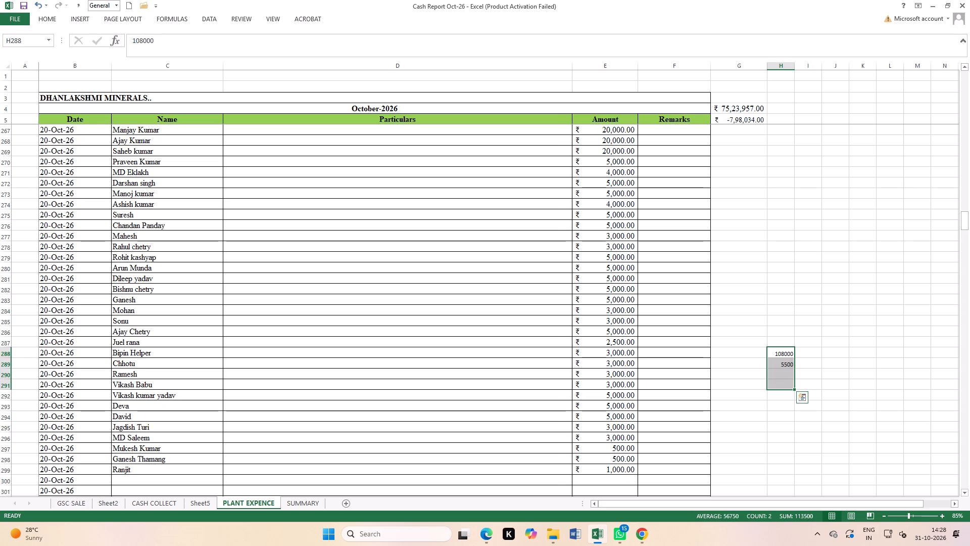
scroll(661, 288, "up", 3)
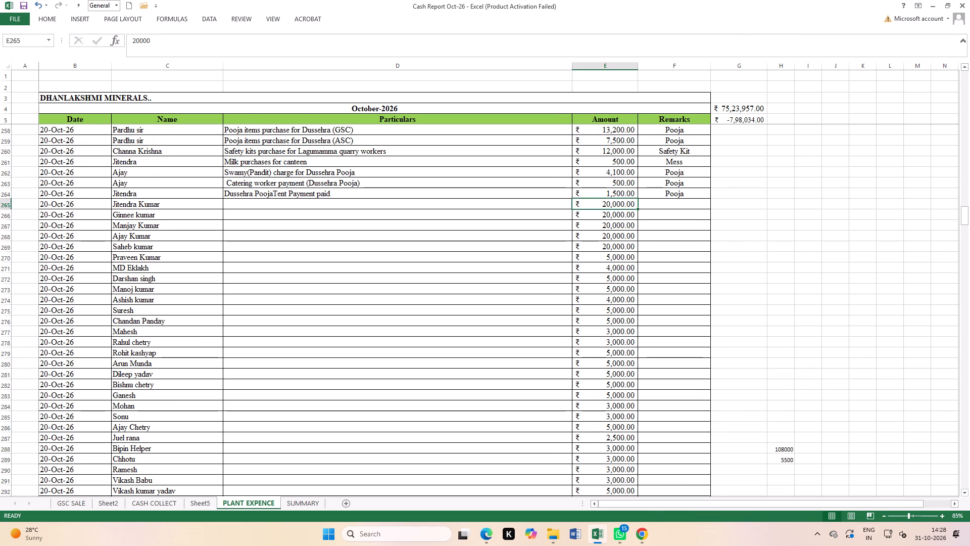
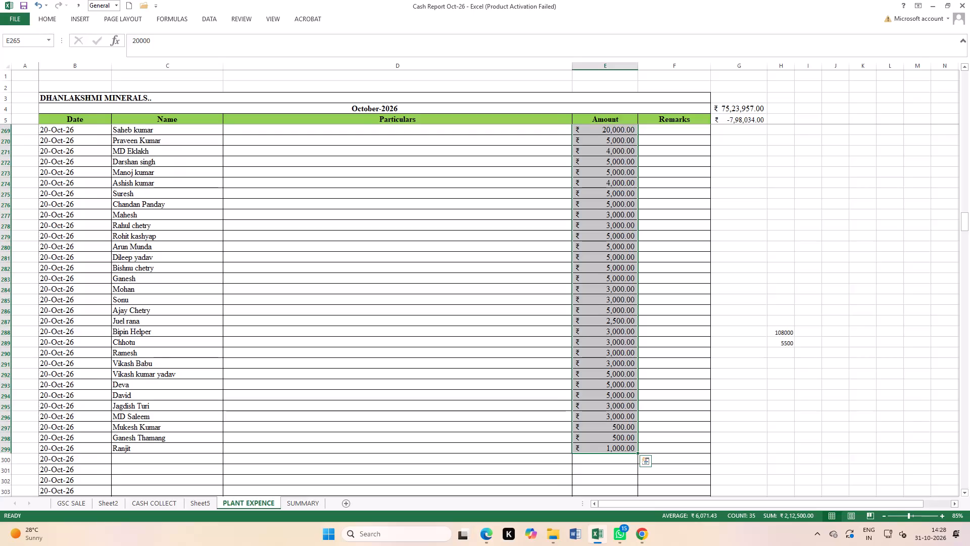
Review the 20-Oct-26 staff amounts in E265 through E299 against the combined sum of the side figures in H288 and H289.
scroll(117, 309, "up", 2)
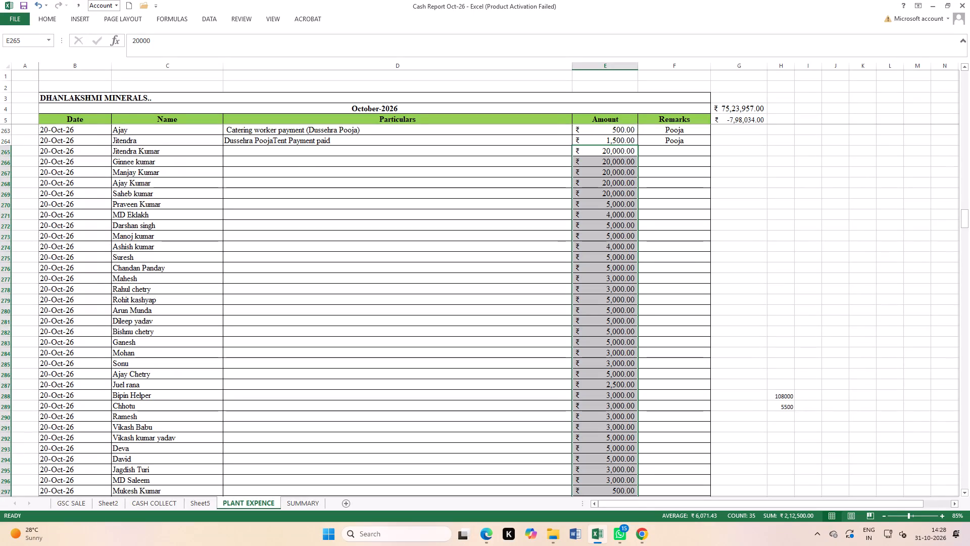
scroll(117, 306, "up", 2)
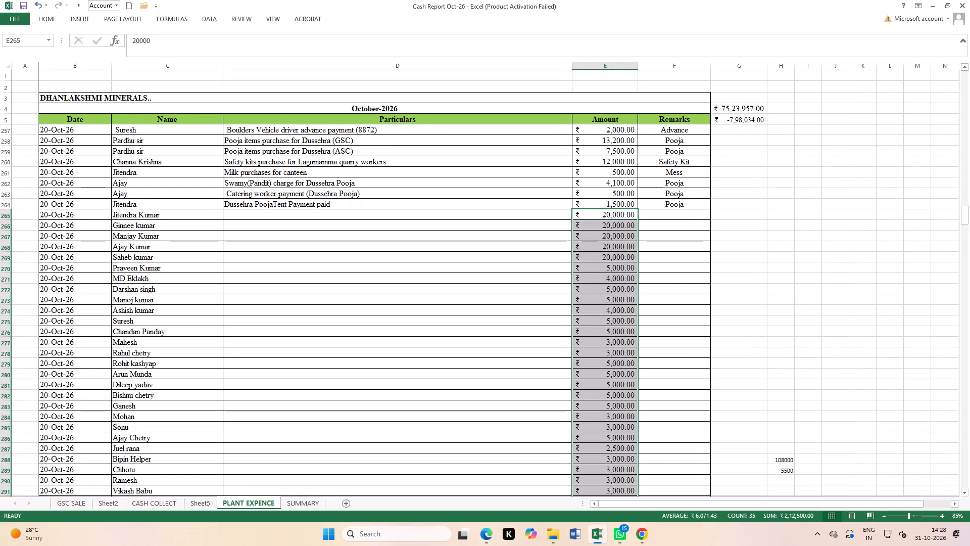
scroll(492, 354, "down", 4)
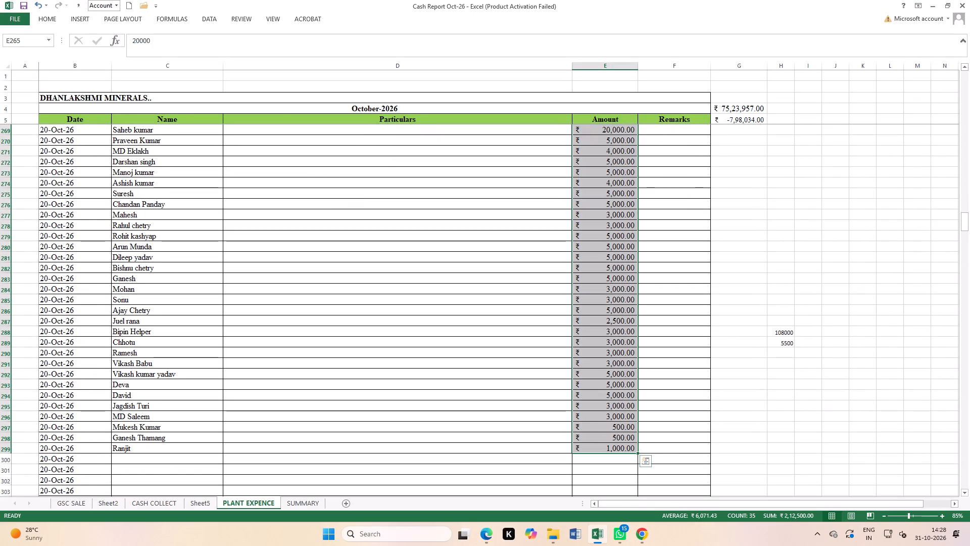
left_click_drag(773, 322, 774, 340)
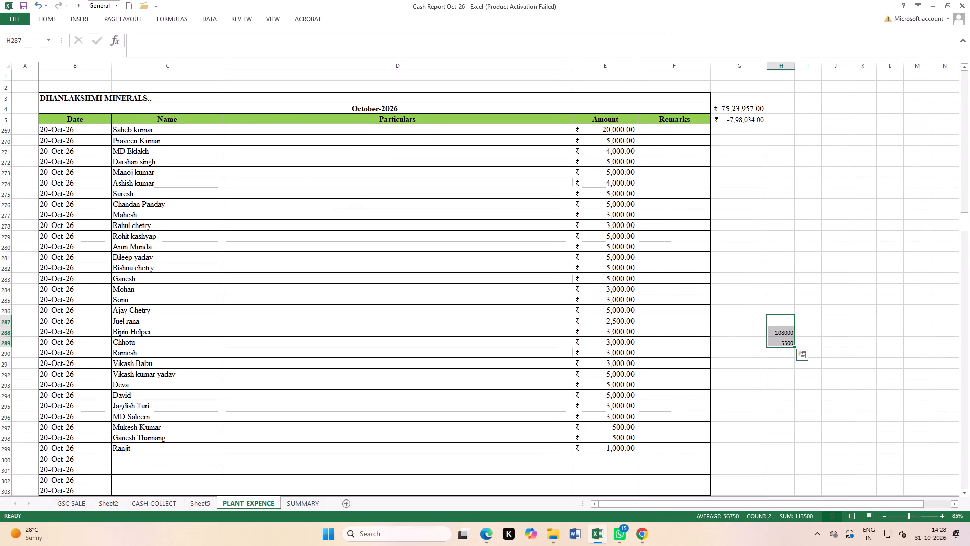
scroll(610, 330, "up", 4)
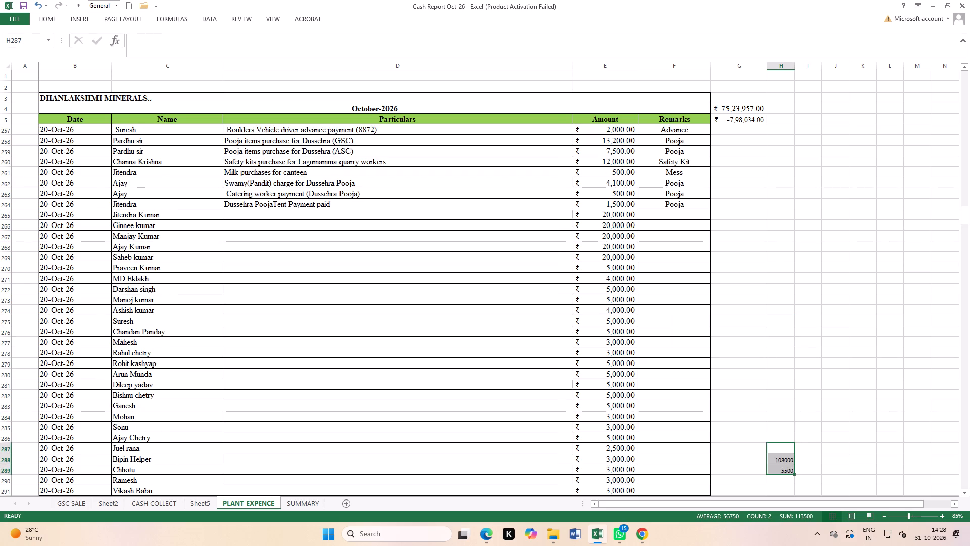
scroll(611, 334, "down", 6)
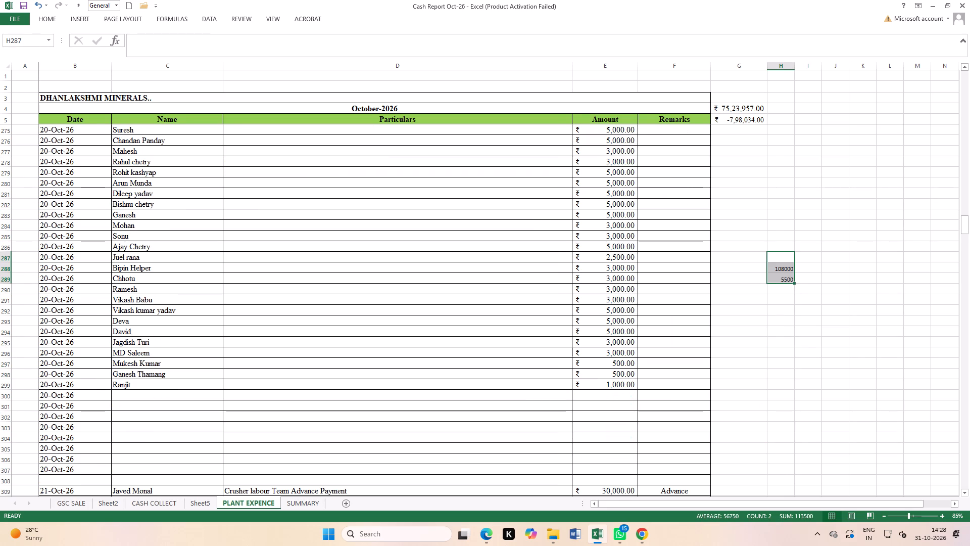
scroll(614, 353, "up", 4)
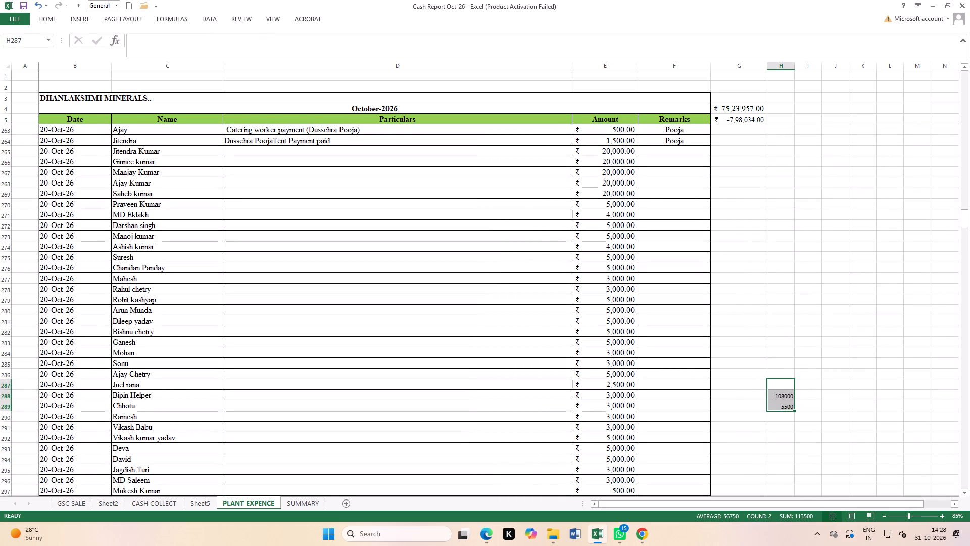
scroll(134, 422, "down", 3)
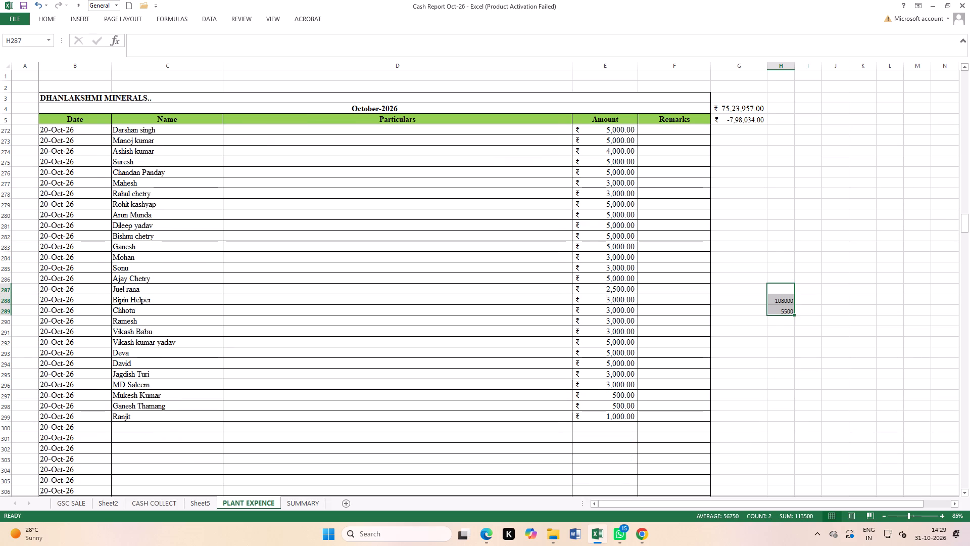
Change the 20-Oct-26 staff amount in E295 to the formula =3000+1000.
left_click(5, 374)
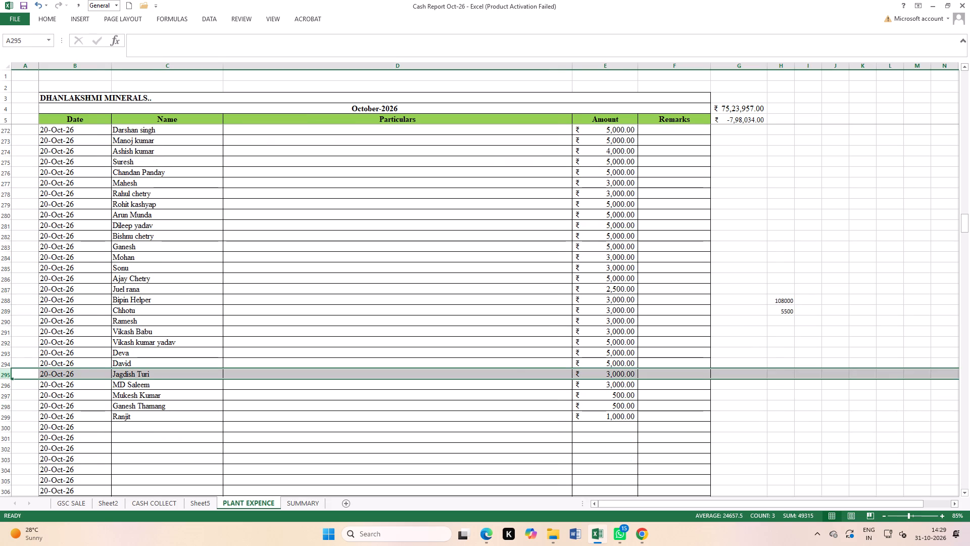
double_click(592, 374)
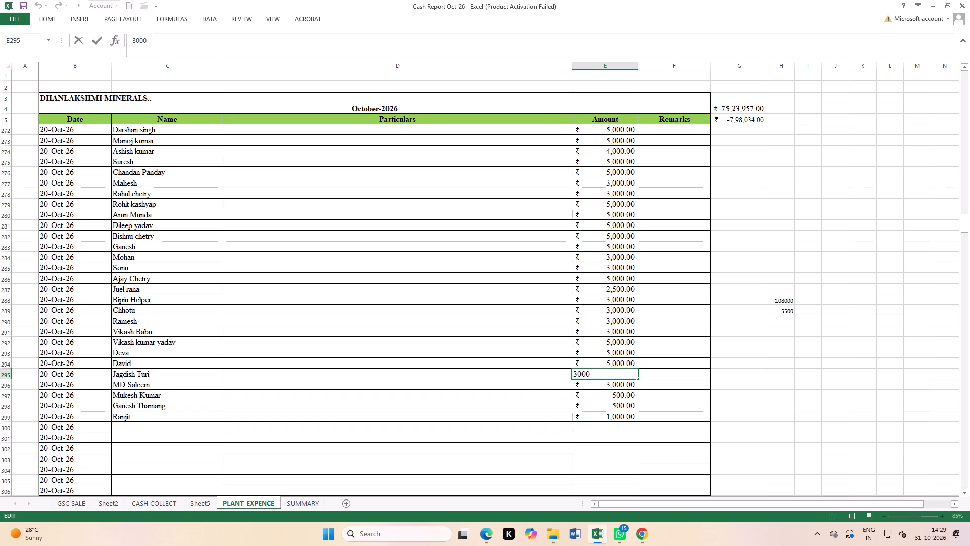
left_click(574, 375)
key("equal")
key("Right")
key("Right")
key("Right")
key("Right")
key("Right")
key("Right")
key("Right")
key("Right")
key("Right")
key("Right")
key("Right")
key("Right")
key("Right")
type("+1000")
key("Return")
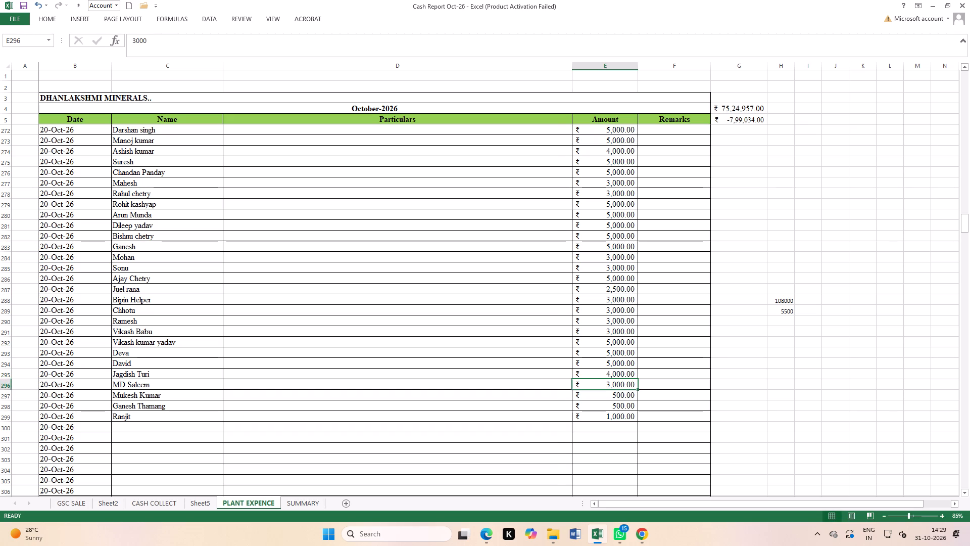
Save the workbook.
left_click(729, 409)
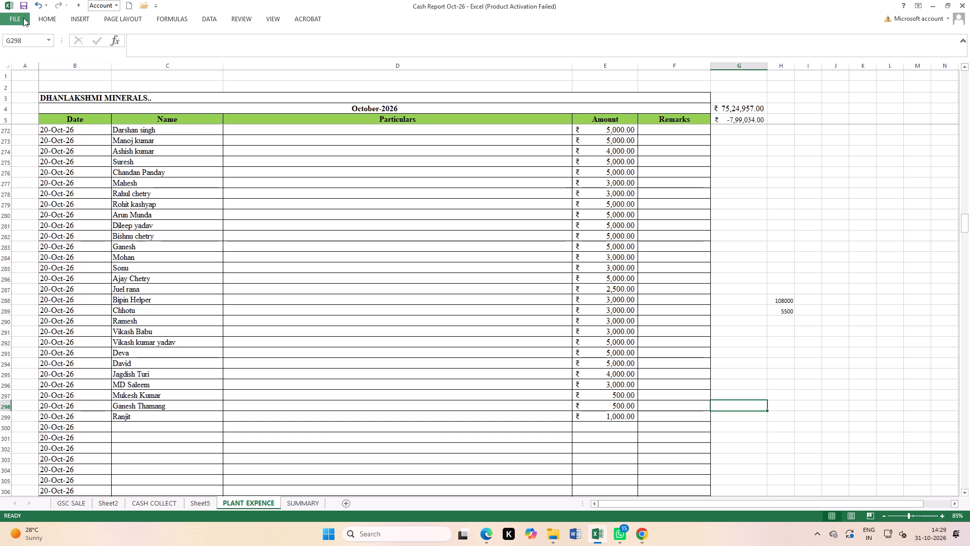
double_click(23, 7)
Check the sum of the 20-Oct-26 staff amounts in E265 through E299.
scroll(462, 185, "up", 3)
scroll(556, 200, "up", 2)
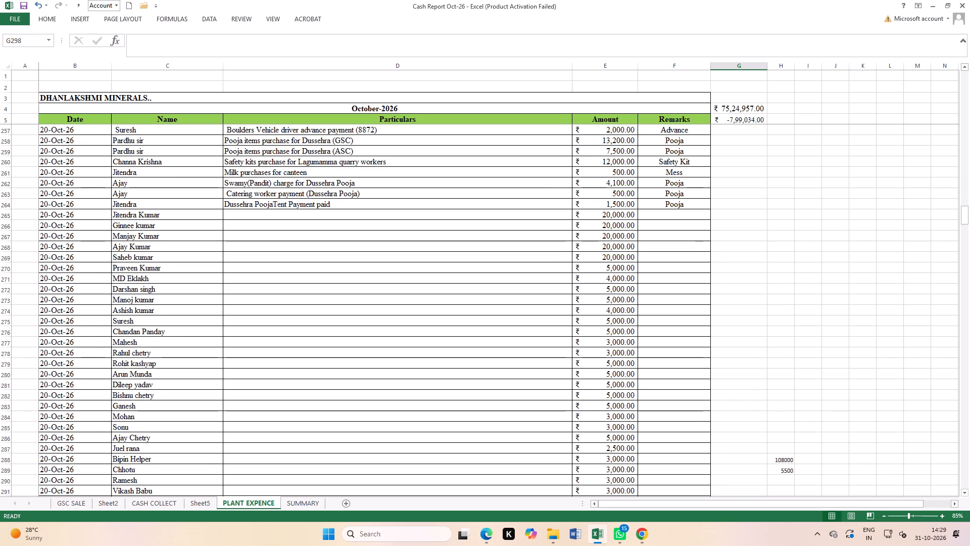
left_click_drag(614, 215, 614, 447)
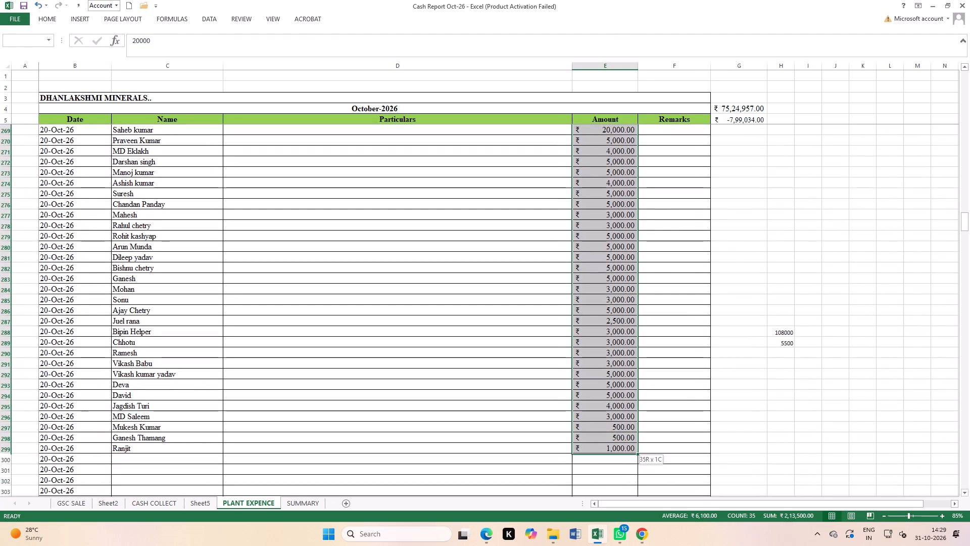
left_click_drag(614, 447, 614, 446)
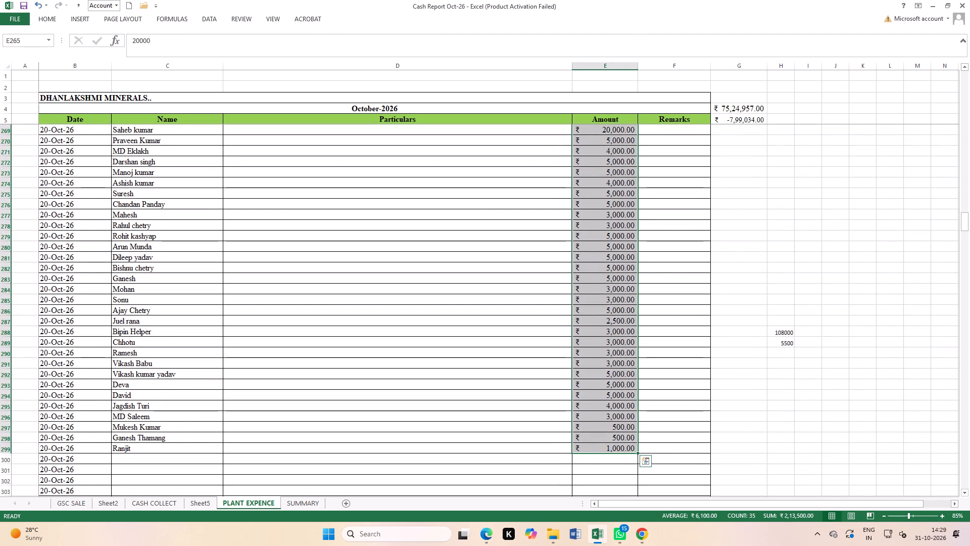
Change the side figure in H288 to 208000.
double_click(781, 331)
left_click(777, 335)
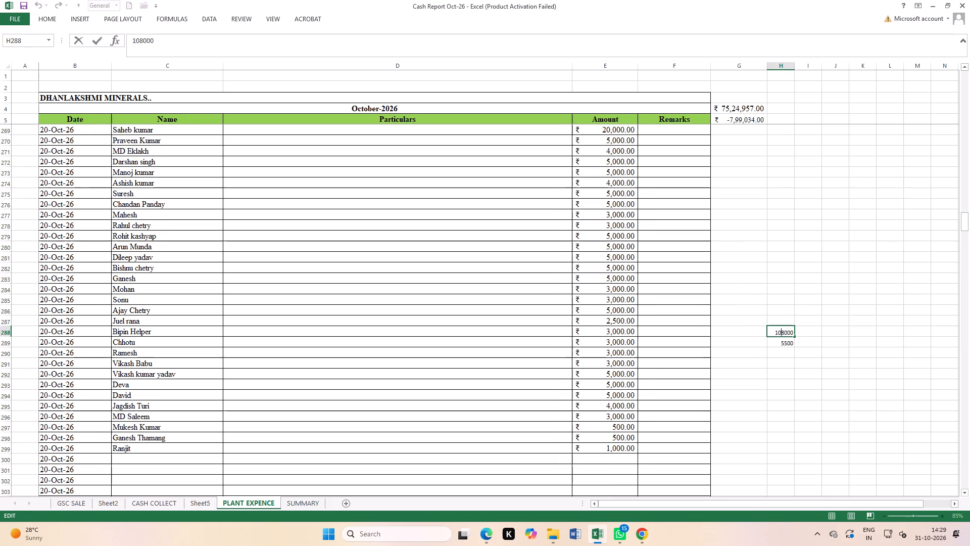
key("Right")
key("BackSpace")
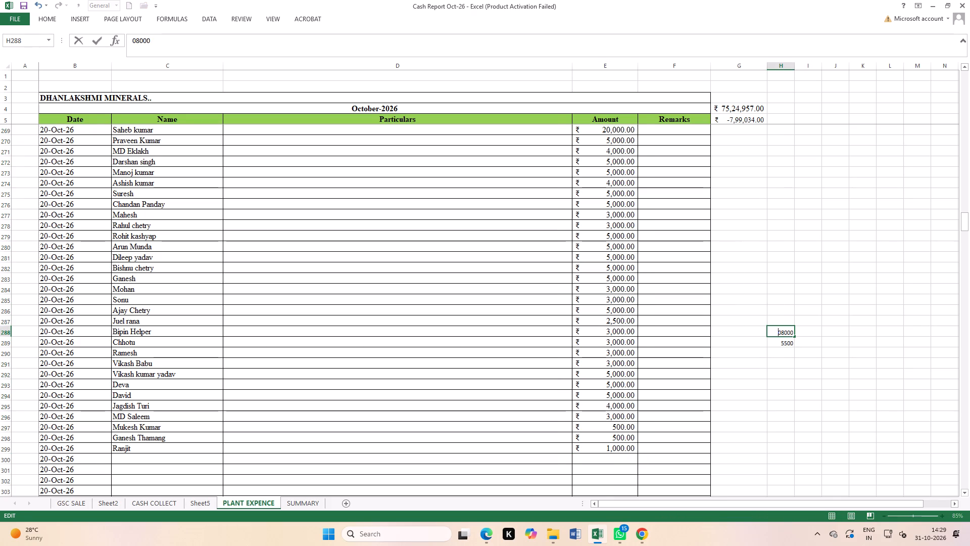
key("2")
key("Return")
Check the combined sum of the side figures in H288 and H289.
left_click_drag(787, 316, 785, 347)
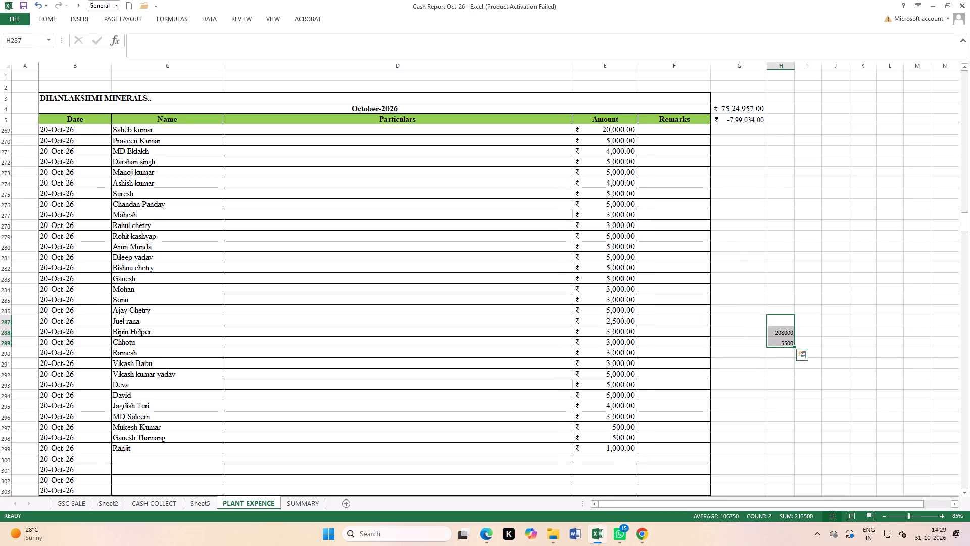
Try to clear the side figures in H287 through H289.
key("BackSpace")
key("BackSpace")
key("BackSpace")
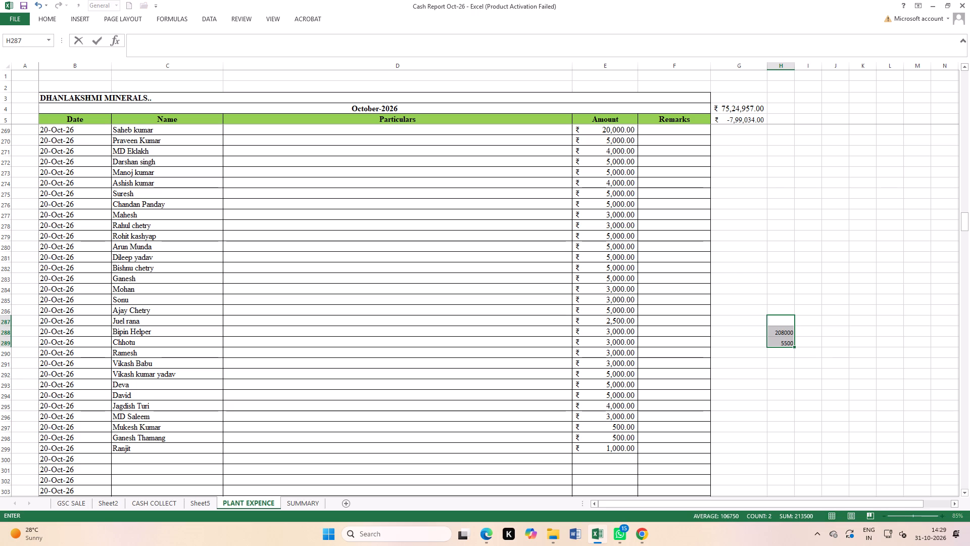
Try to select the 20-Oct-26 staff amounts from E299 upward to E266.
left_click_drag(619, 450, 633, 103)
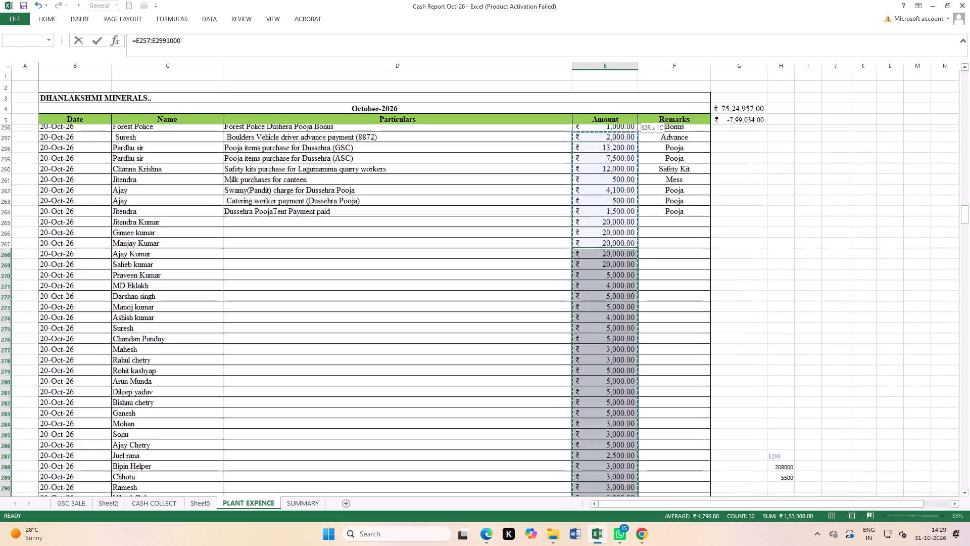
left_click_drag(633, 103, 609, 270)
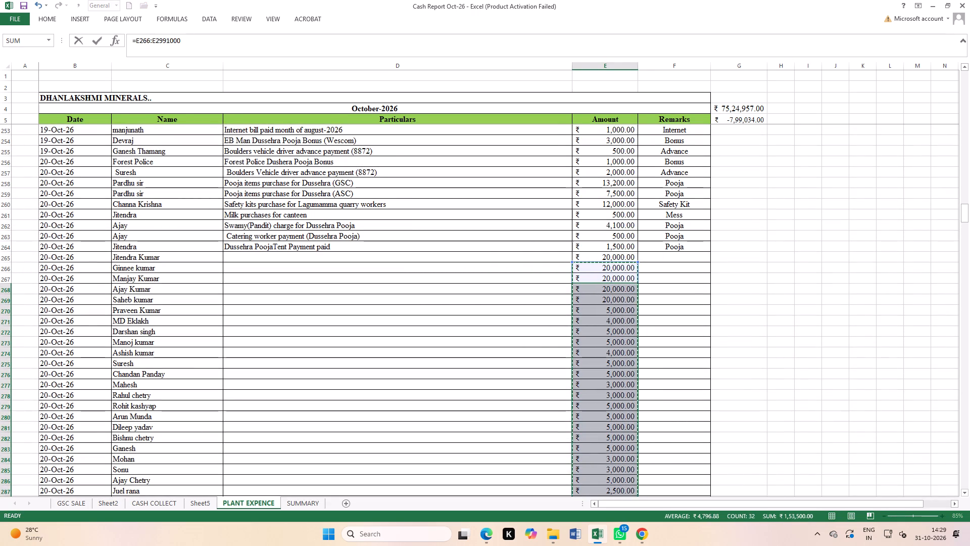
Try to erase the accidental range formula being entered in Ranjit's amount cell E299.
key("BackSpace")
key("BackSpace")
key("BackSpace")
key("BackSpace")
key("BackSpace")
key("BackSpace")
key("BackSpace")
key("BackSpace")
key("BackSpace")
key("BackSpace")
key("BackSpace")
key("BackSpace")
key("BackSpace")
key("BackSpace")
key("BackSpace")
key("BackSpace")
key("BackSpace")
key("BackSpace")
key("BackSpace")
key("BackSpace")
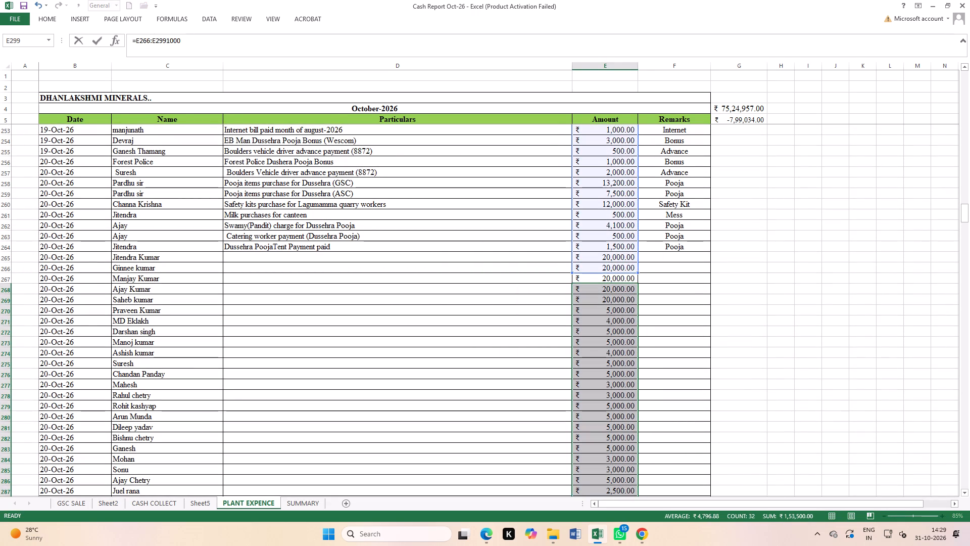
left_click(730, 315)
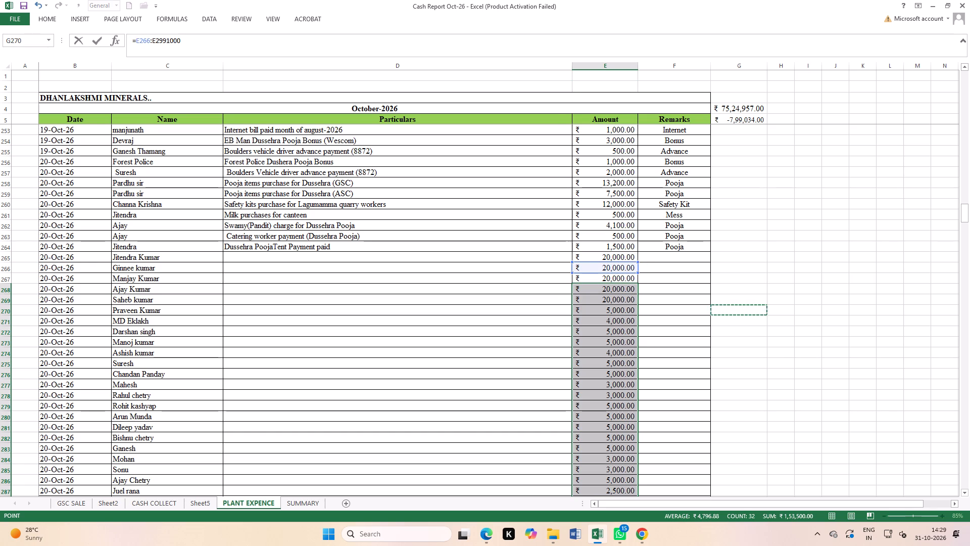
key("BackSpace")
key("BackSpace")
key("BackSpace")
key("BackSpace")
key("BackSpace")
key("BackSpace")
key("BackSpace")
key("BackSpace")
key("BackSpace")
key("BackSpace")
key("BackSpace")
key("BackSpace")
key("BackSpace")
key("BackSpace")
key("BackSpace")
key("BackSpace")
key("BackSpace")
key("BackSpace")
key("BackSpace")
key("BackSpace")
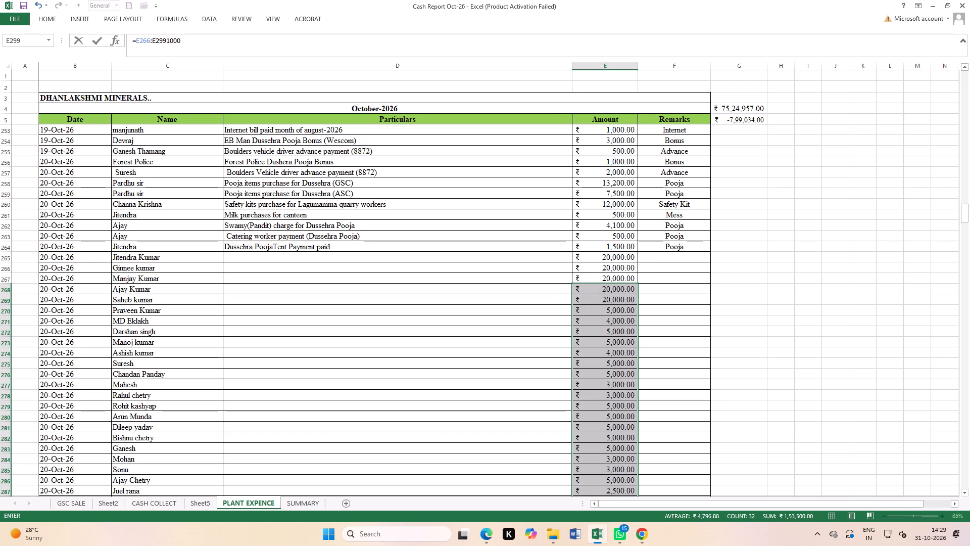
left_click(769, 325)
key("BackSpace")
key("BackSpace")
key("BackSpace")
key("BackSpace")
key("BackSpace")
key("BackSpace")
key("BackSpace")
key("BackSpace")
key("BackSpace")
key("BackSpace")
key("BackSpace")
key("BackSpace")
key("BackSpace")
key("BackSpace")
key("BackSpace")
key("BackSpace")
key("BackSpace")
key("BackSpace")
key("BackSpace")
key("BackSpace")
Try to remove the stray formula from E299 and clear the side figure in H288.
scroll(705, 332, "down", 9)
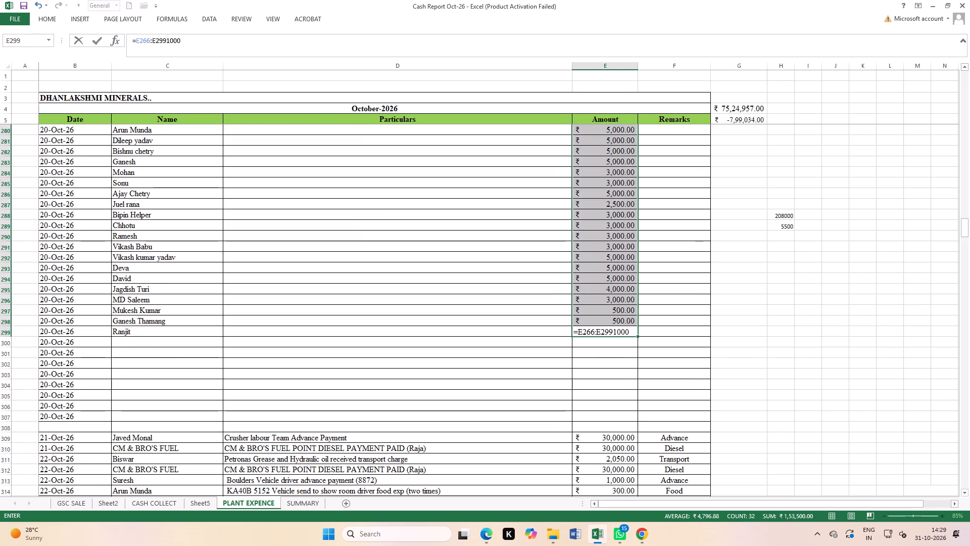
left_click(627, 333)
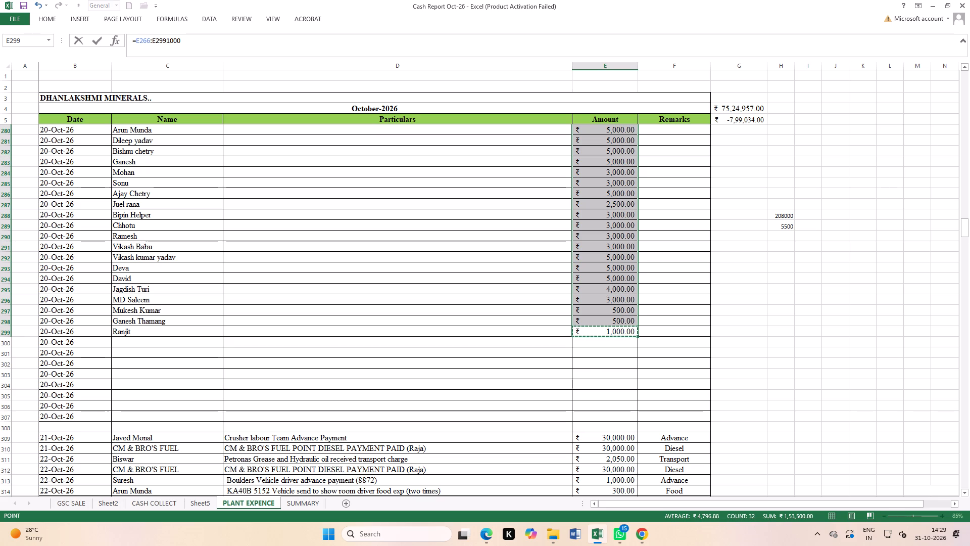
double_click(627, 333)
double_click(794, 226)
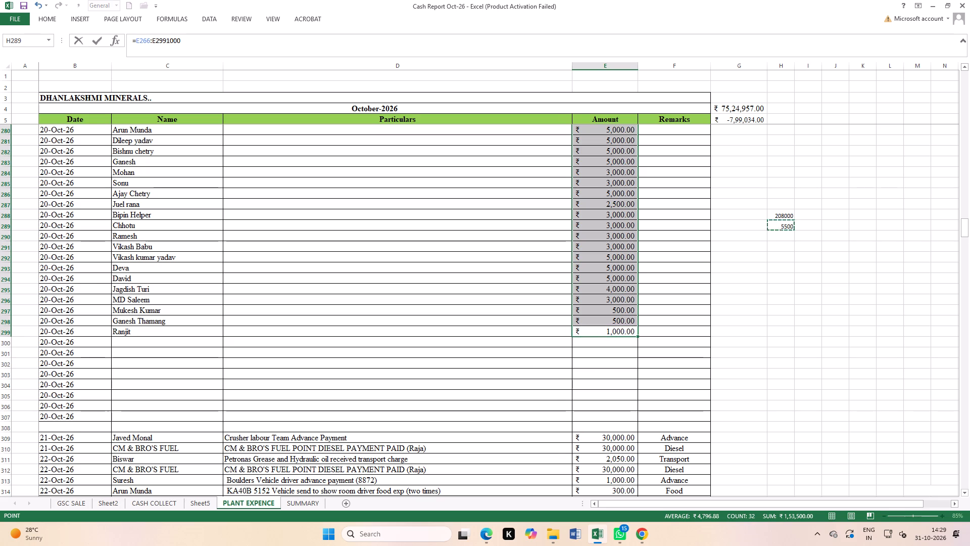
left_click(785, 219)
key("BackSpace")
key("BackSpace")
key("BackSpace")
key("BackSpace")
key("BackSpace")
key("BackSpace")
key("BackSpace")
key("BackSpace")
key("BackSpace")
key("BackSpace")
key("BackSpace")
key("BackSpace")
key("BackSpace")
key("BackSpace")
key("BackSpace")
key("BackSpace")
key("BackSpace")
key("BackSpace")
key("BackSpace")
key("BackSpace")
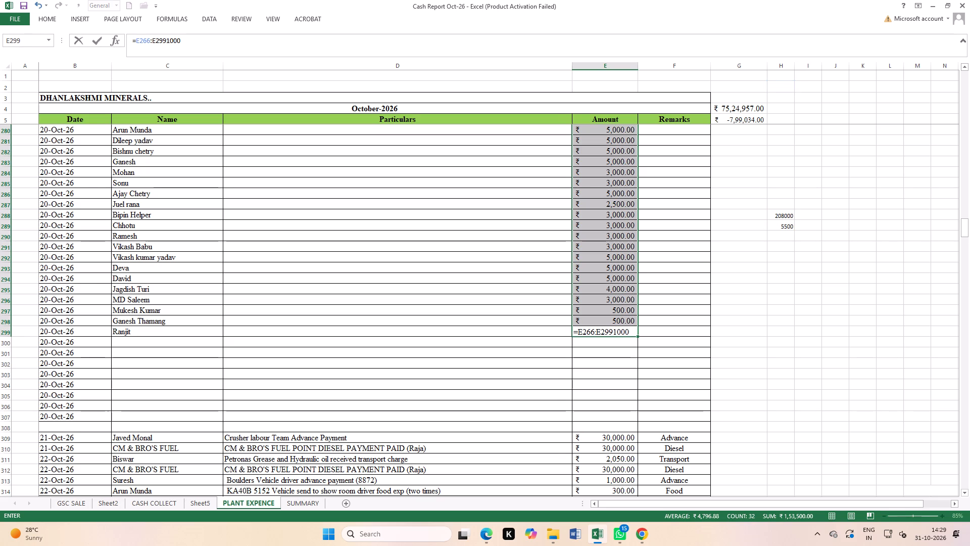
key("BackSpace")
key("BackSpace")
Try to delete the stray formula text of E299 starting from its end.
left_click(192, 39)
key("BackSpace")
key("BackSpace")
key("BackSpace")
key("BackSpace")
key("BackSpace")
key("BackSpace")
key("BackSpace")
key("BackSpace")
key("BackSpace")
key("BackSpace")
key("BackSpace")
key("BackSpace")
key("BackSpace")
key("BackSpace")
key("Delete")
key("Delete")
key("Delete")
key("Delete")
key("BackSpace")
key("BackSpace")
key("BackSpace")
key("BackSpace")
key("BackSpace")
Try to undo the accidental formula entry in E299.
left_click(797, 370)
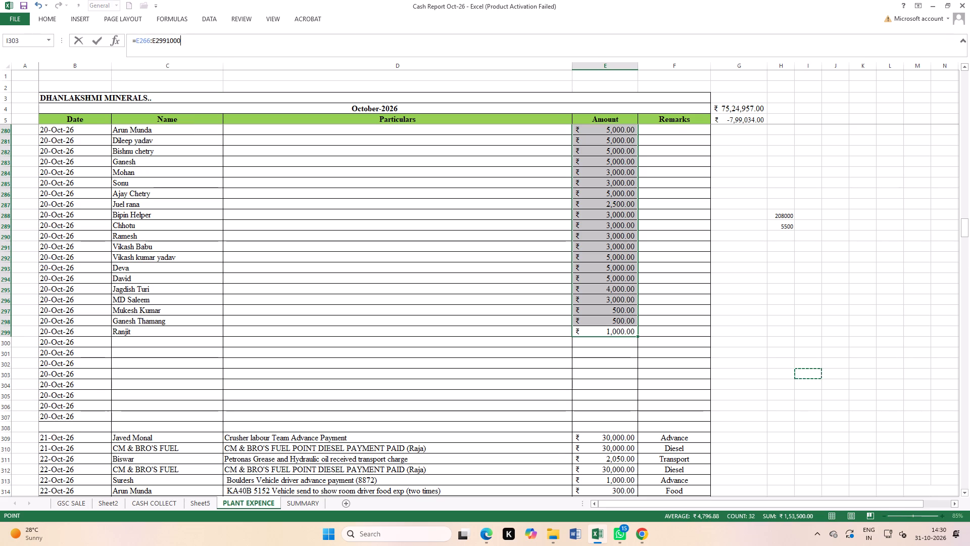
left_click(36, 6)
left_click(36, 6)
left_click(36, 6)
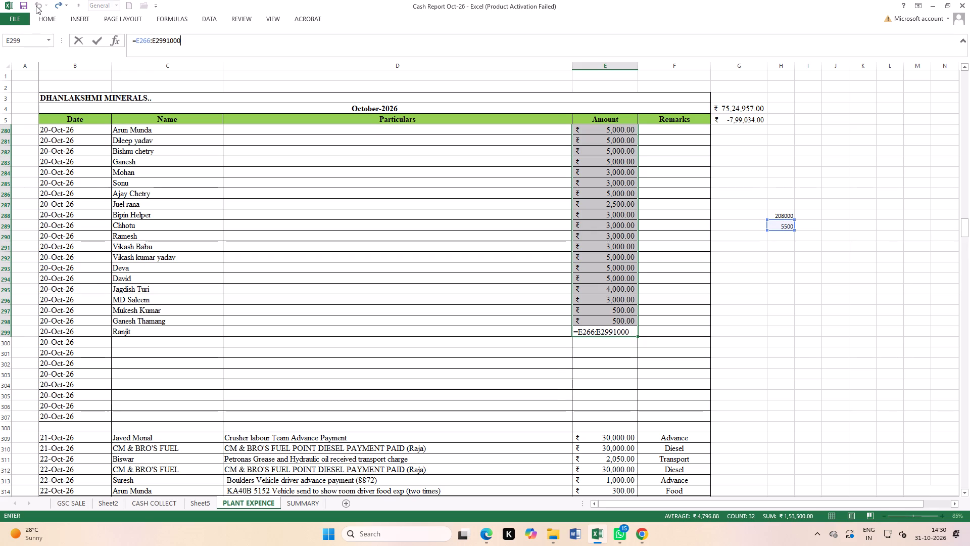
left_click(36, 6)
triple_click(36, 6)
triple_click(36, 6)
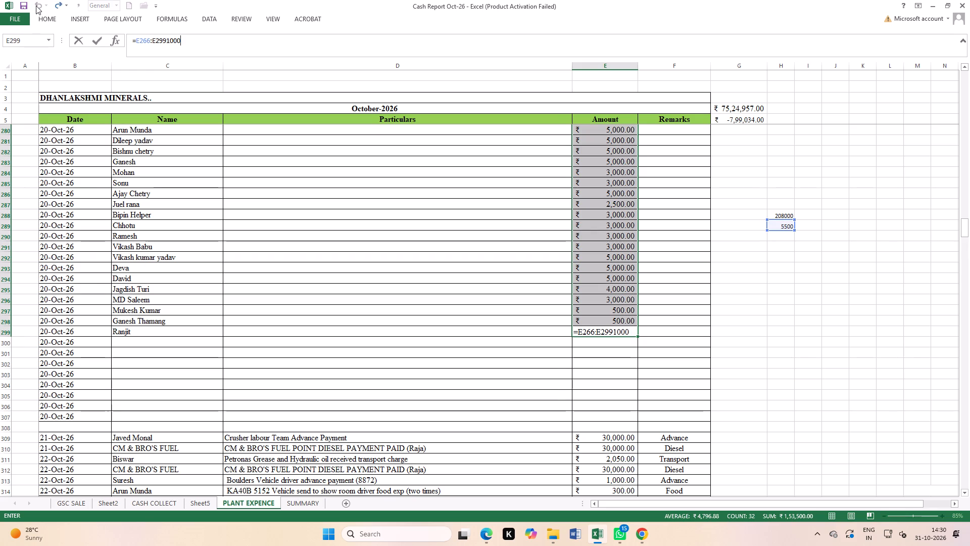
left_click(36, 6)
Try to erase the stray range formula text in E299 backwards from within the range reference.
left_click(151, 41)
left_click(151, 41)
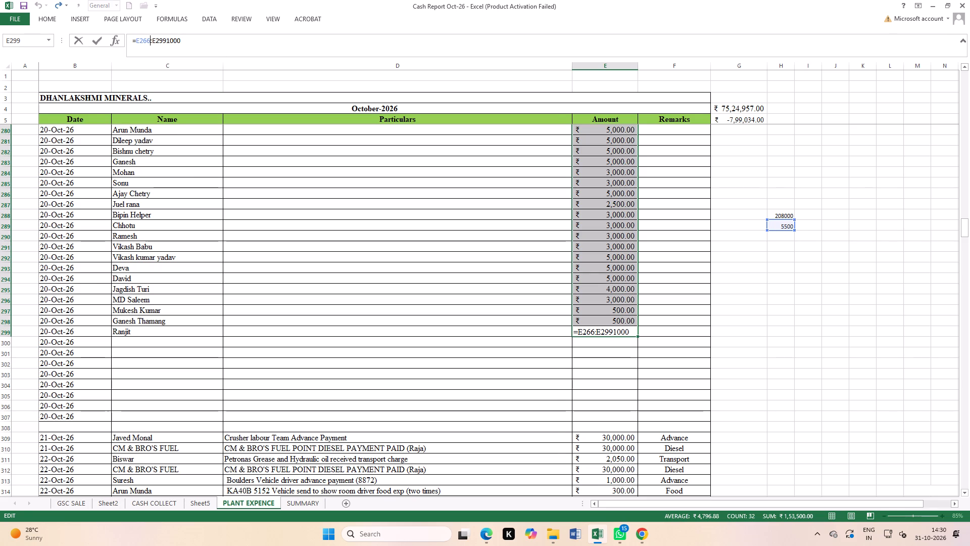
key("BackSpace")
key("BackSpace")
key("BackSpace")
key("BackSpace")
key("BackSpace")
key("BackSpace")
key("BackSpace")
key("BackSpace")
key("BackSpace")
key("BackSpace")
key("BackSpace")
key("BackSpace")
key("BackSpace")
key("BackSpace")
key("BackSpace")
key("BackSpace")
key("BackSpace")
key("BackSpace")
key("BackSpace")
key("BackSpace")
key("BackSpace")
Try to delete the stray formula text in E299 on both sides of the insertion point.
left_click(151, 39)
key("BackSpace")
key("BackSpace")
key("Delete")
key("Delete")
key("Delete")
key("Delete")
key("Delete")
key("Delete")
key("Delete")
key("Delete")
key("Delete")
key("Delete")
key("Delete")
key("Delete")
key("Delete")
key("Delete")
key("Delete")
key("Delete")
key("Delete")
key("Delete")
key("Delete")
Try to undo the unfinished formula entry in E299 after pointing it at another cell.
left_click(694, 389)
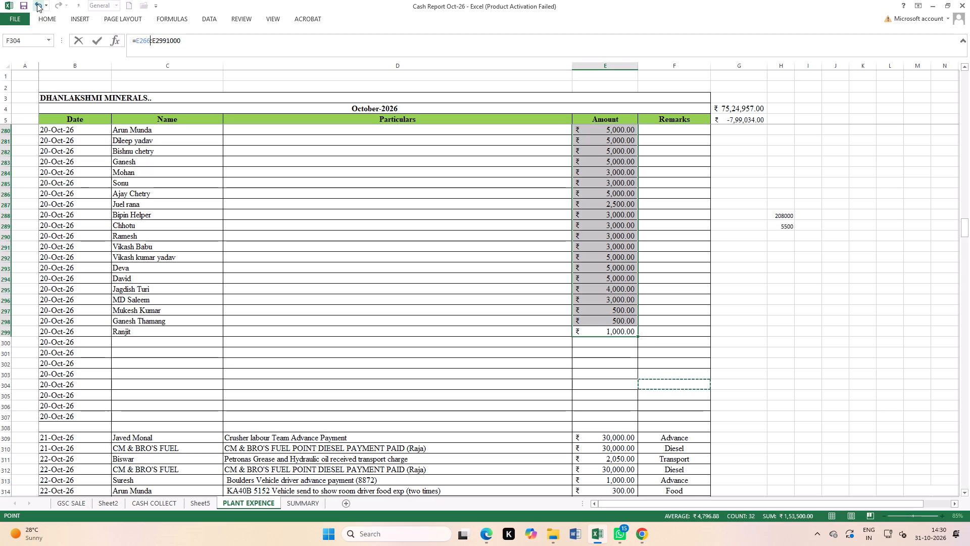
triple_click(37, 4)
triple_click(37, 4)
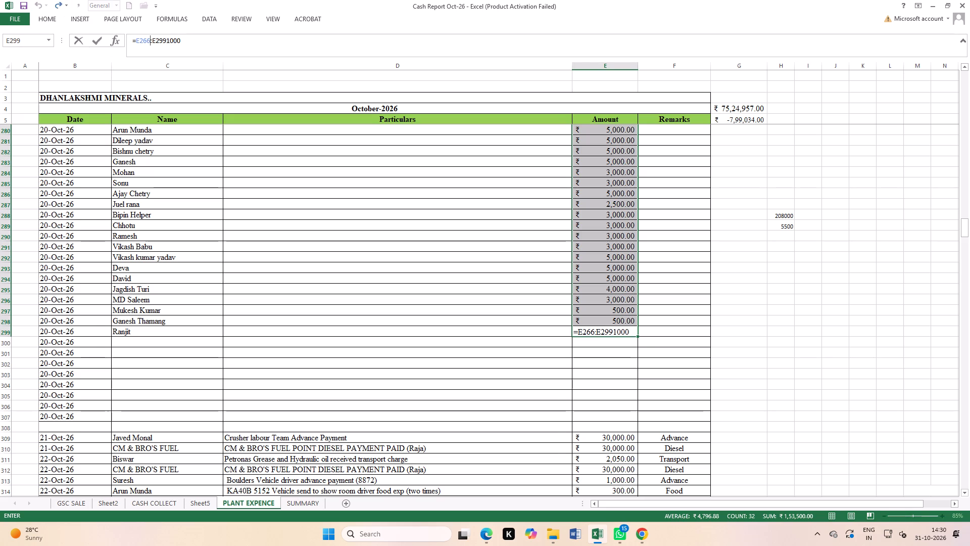
Accept the stray formula in E299 and undo that entry to restore the original amount.
key("Return")
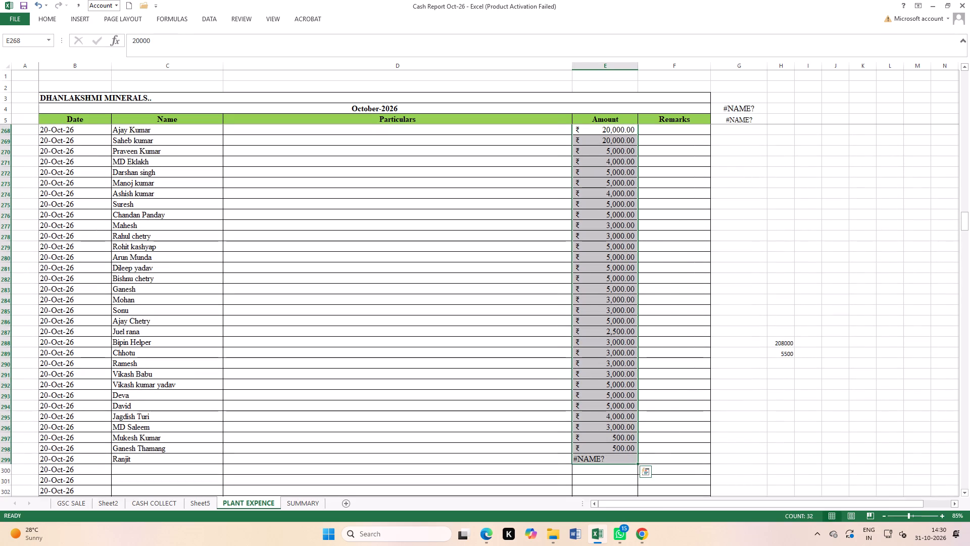
left_click(792, 430)
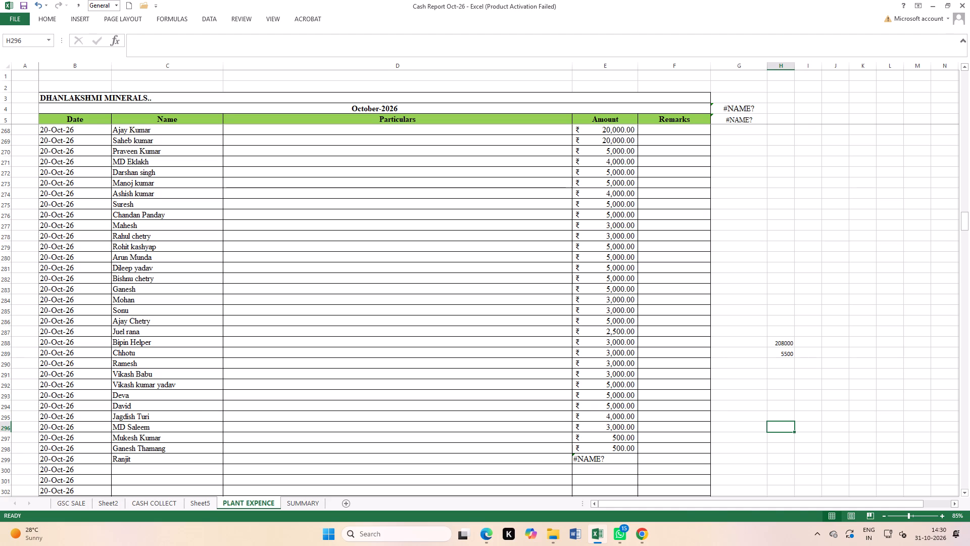
key("ctrl+z")
left_click(759, 451)
Clear the side figures in column H beside rows 288 and 289.
left_click_drag(792, 332, 788, 363)
key("Delete")
left_click(749, 323)
Check the sum of the staff bonus amounts in E265:E299.
scroll(624, 249, "up", 3)
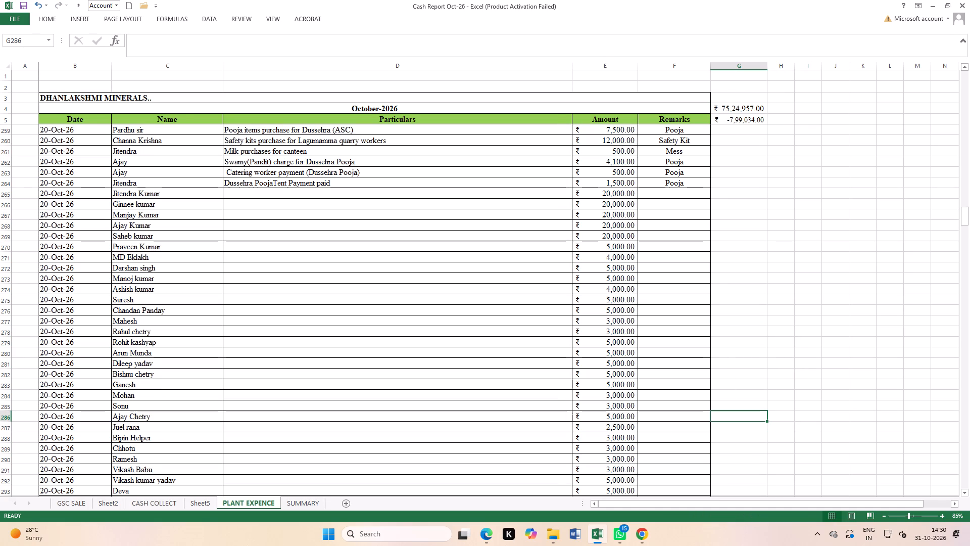
left_click_drag(623, 194, 616, 515)
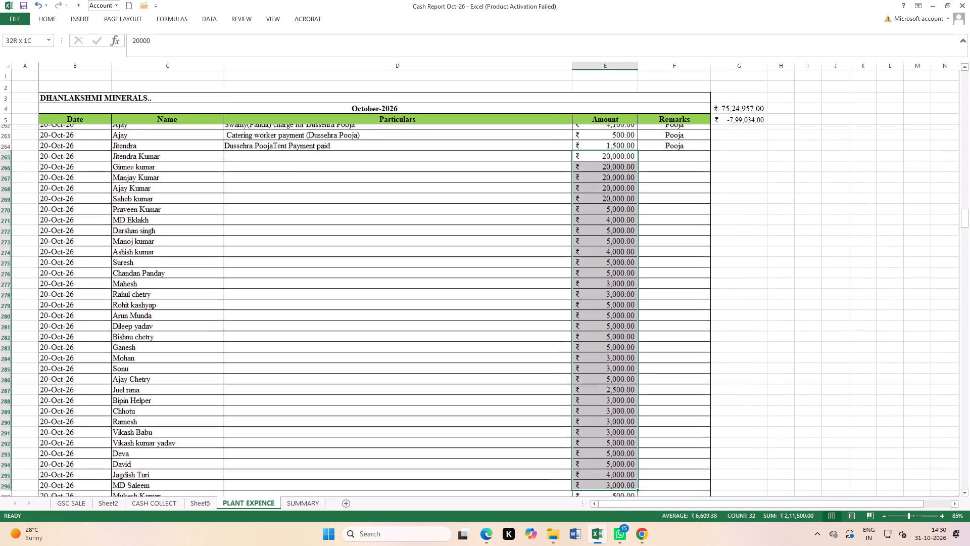
left_click_drag(616, 515, 621, 447)
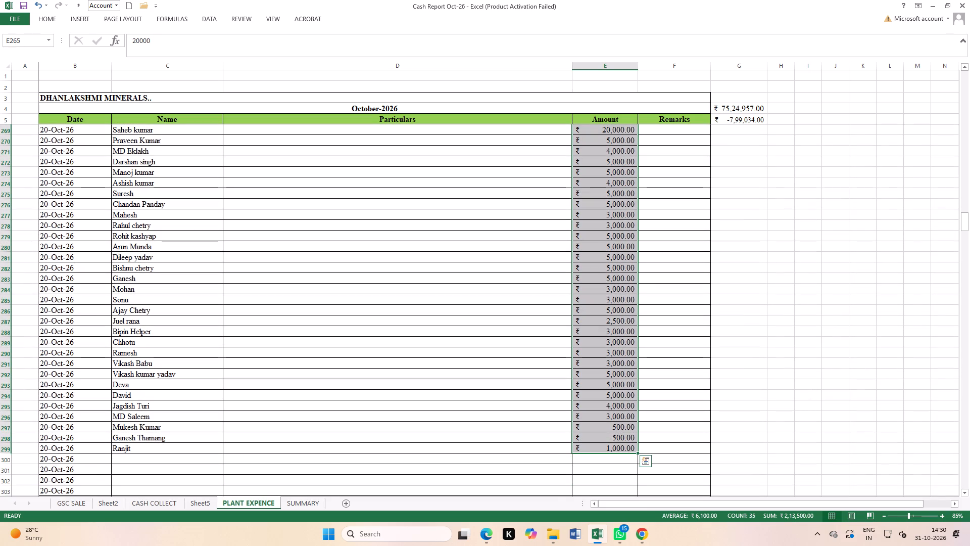
left_click(729, 368)
Enter the remark "Bonus" in F265 and fill it down through F299.
scroll(675, 300, "up", 3)
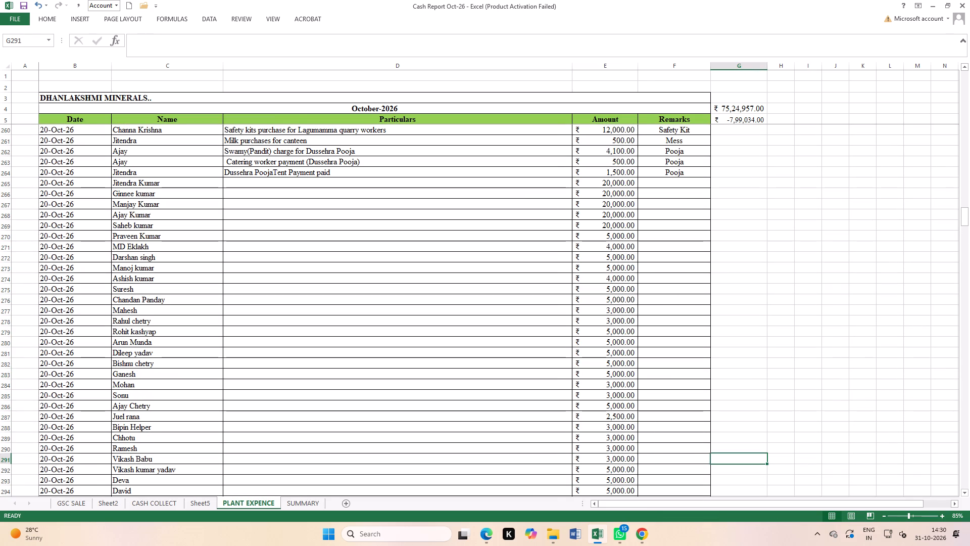
left_click(671, 185)
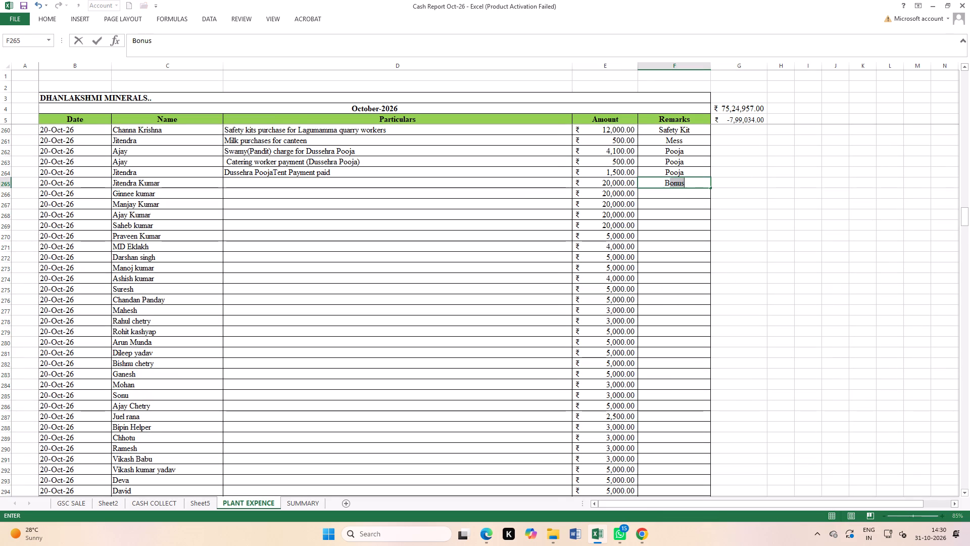
left_click(664, 343)
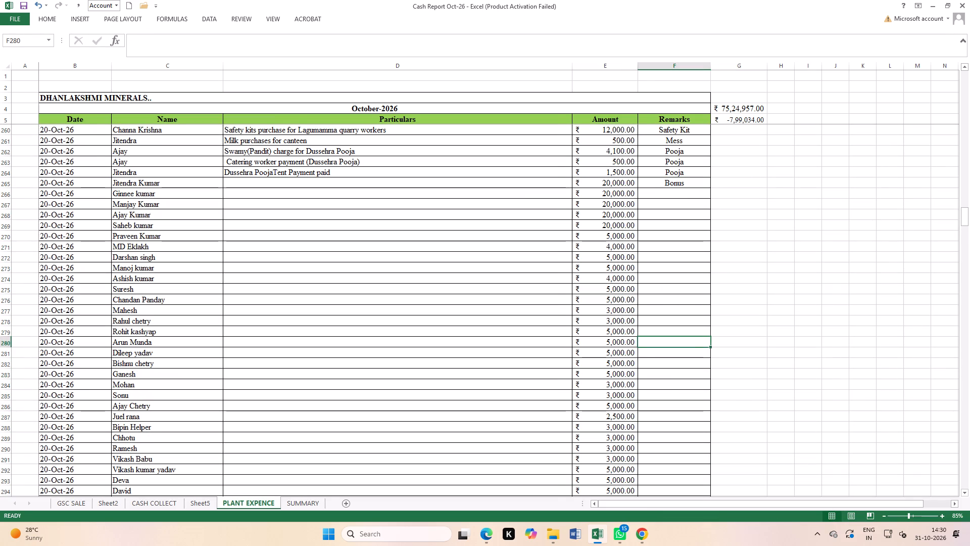
left_click_drag(678, 181, 686, 515)
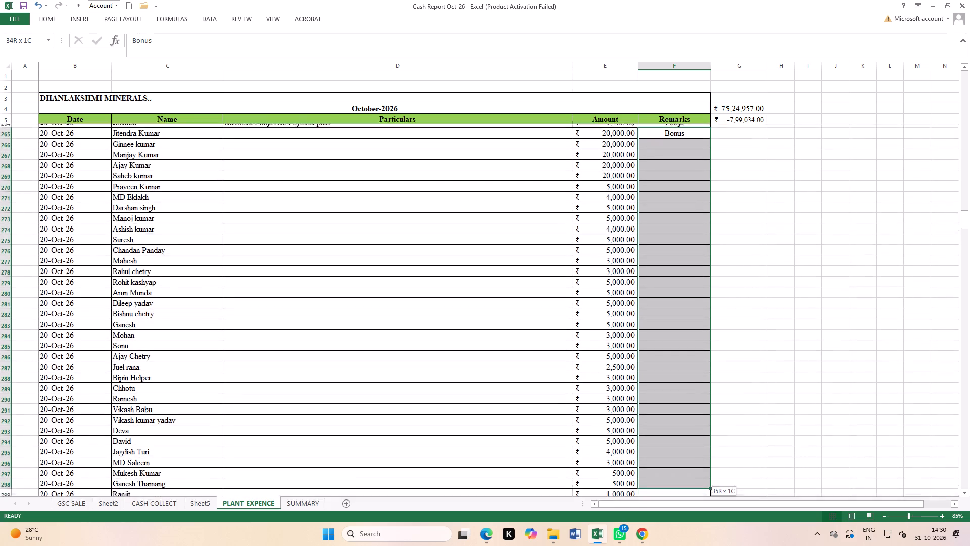
left_click_drag(686, 515, 687, 450)
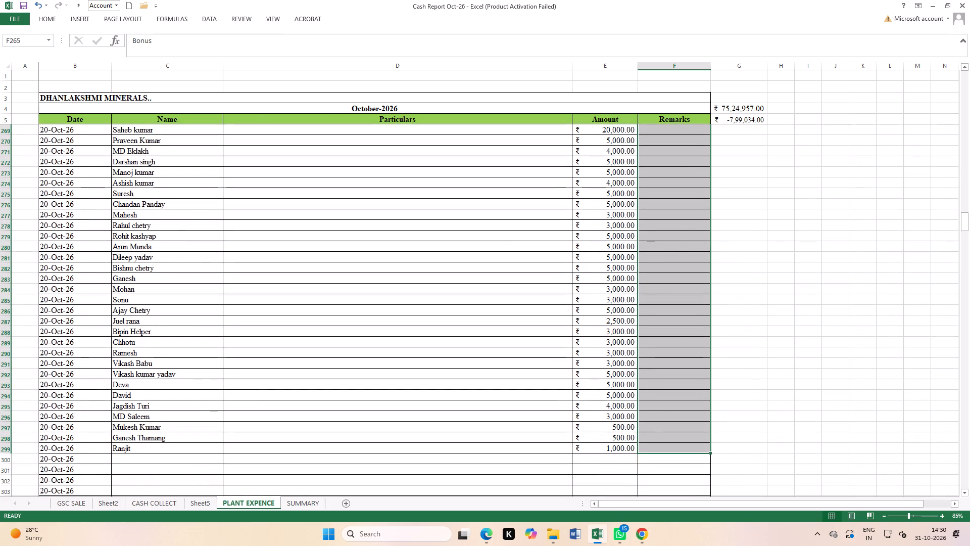
key("ctrl+d")
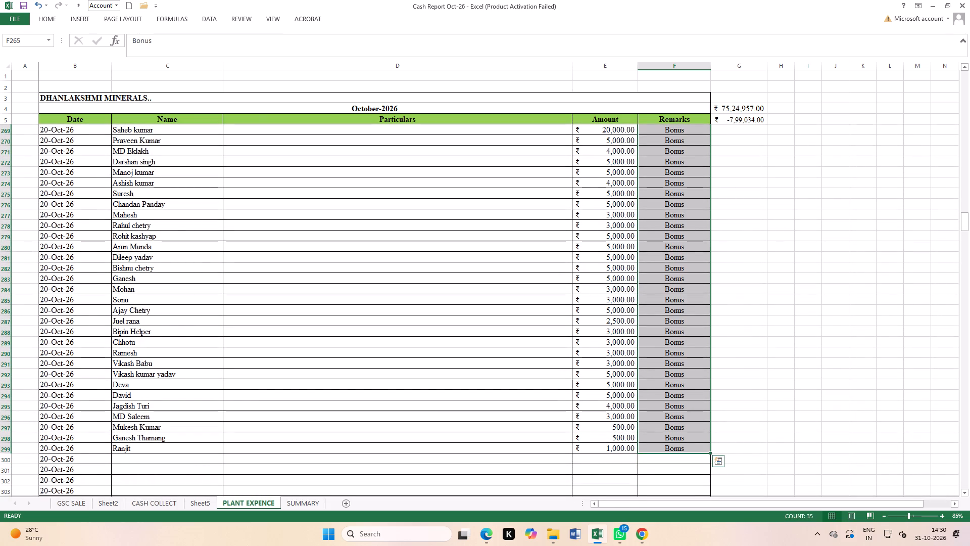
Enter "Dussehra Pooja Bonus(Dispatcher)" as the particulars in D265.
left_click(382, 371)
scroll(296, 340, "up", 2)
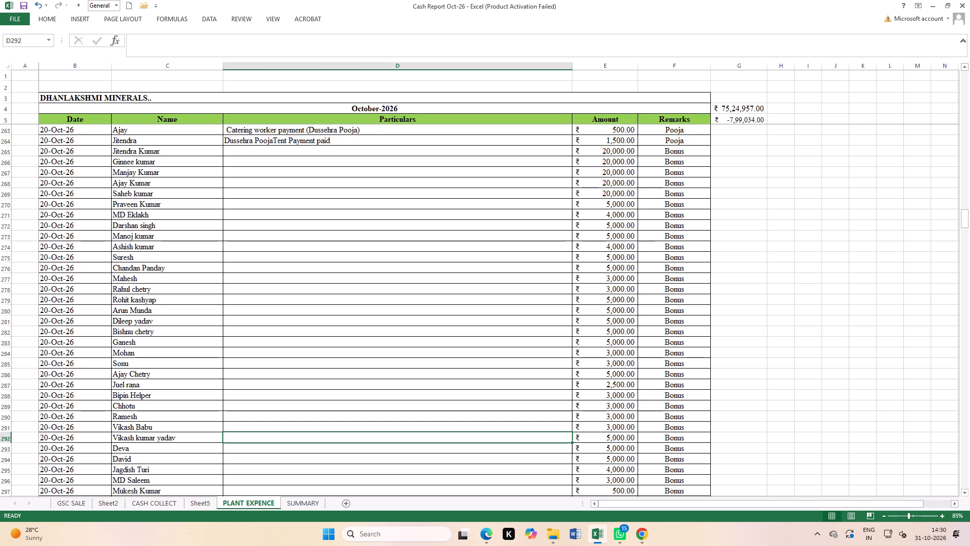
left_click(247, 151)
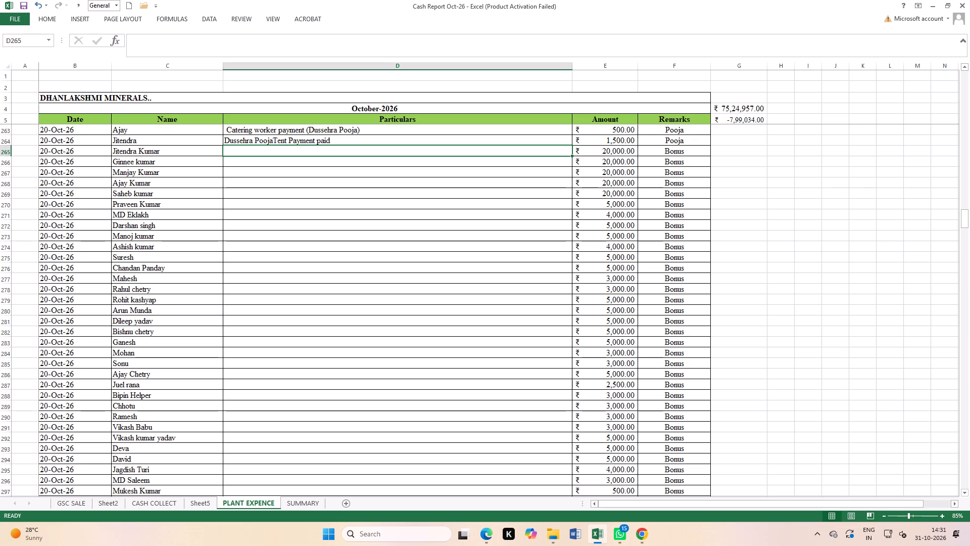
left_click(328, 239)
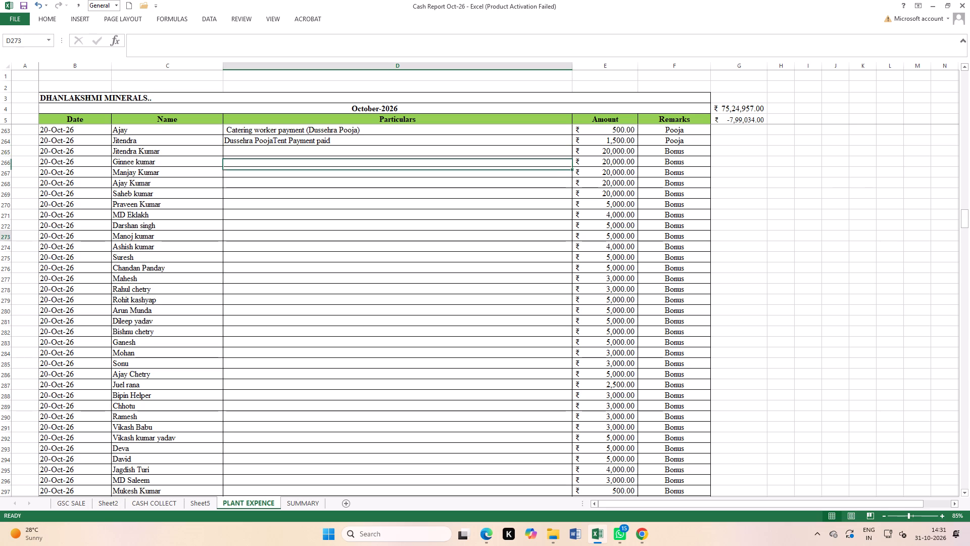
left_click(264, 151)
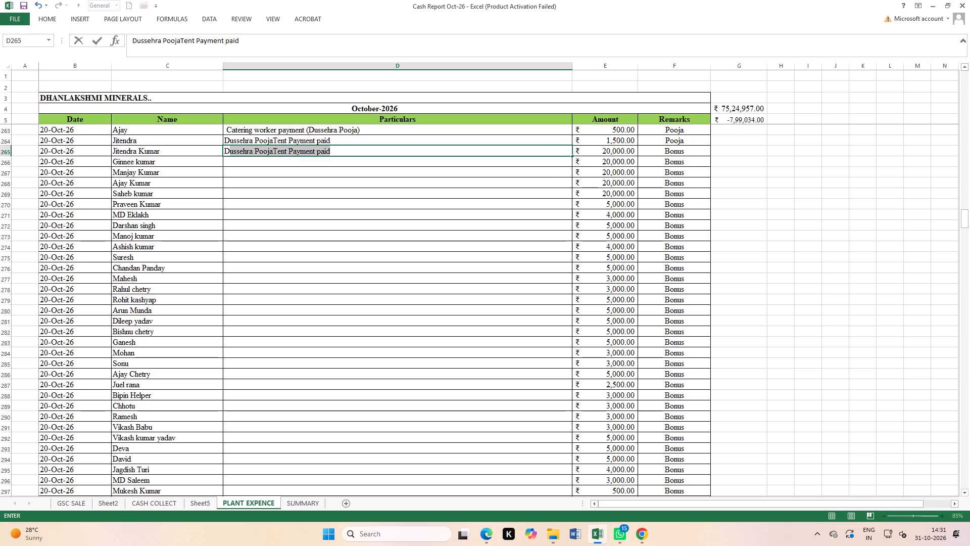
left_click(300, 195)
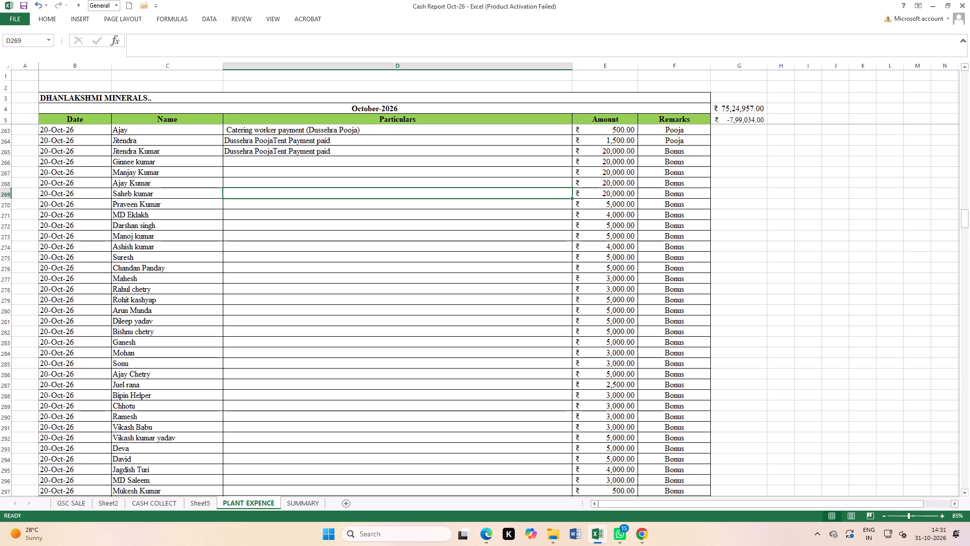
double_click(273, 150)
left_click_drag(273, 150, 294, 155)
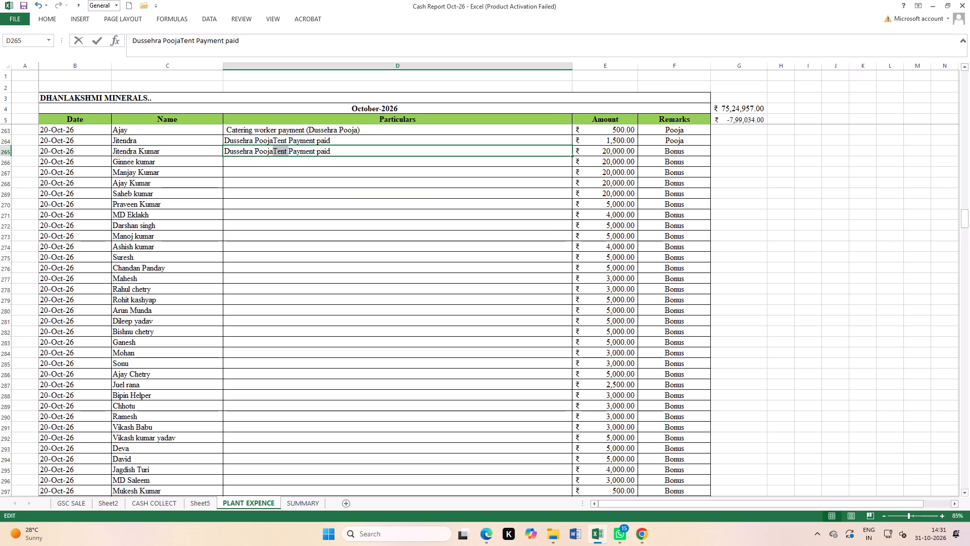
left_click_drag(294, 155, 333, 154)
key("BackSpace")
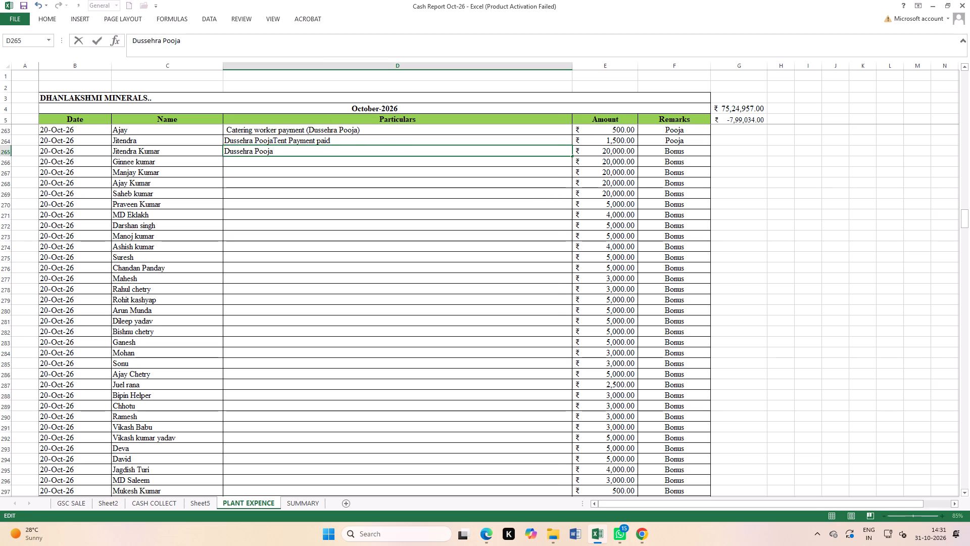
key("space")
key("b")
type("onus")
key("shift+parenleft")
type("is")
type("patcher")
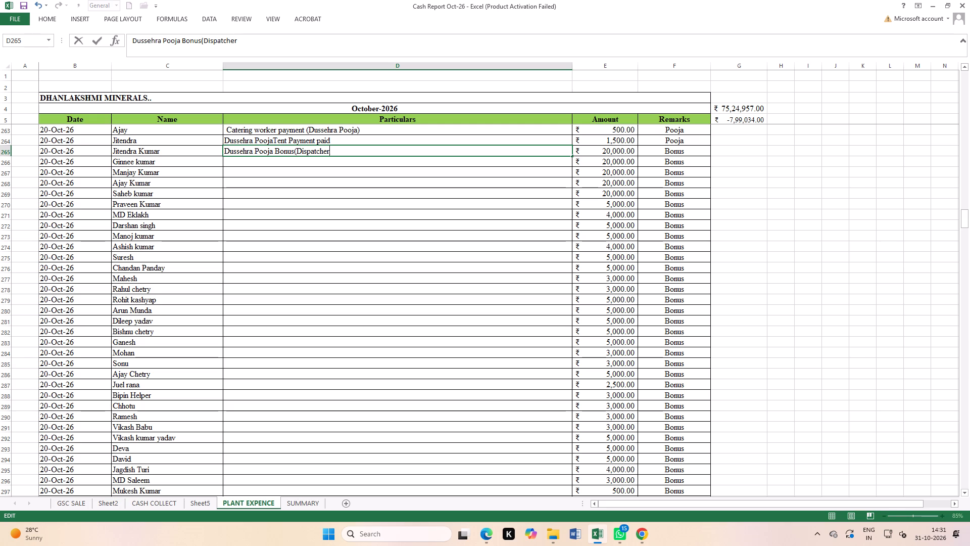
key("shift+parenright")
left_click(326, 232)
Fill the Dispatcher bonus particulars from D265 down through D270.
left_click_drag(263, 153, 260, 205)
key("ctrl+d")
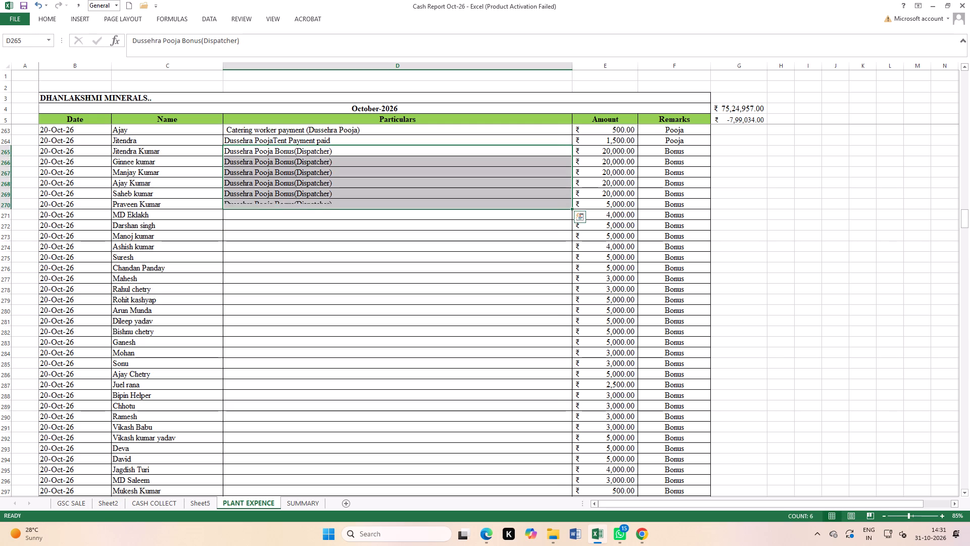
Copy the particulars above into D271 and change the role so it reads "Dussehra Pooja Bonus(Loader)".
left_click(256, 216)
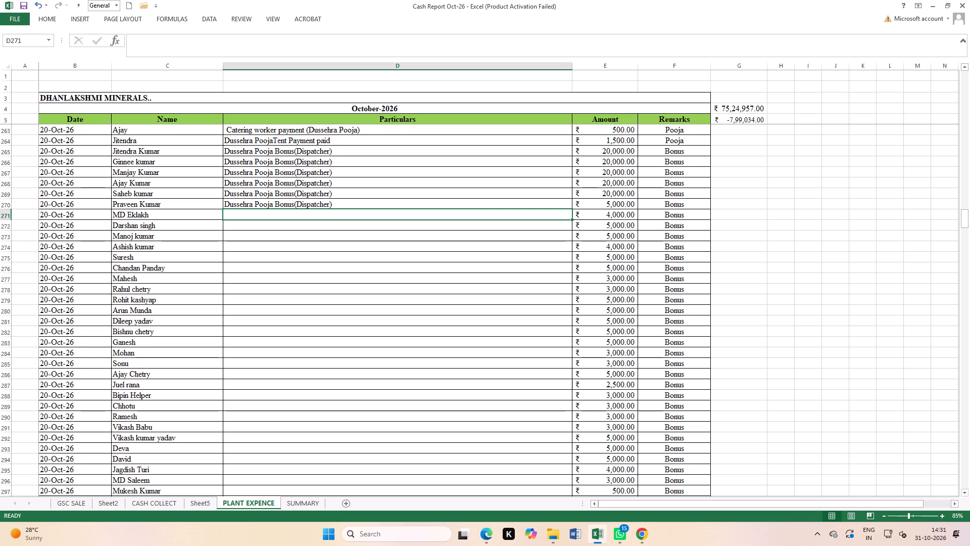
key("ctrl+d")
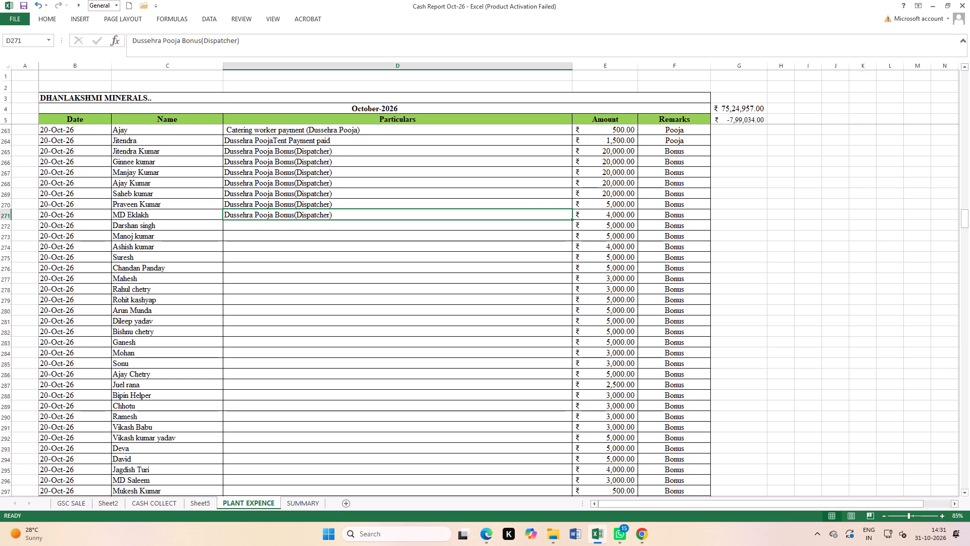
double_click(329, 214)
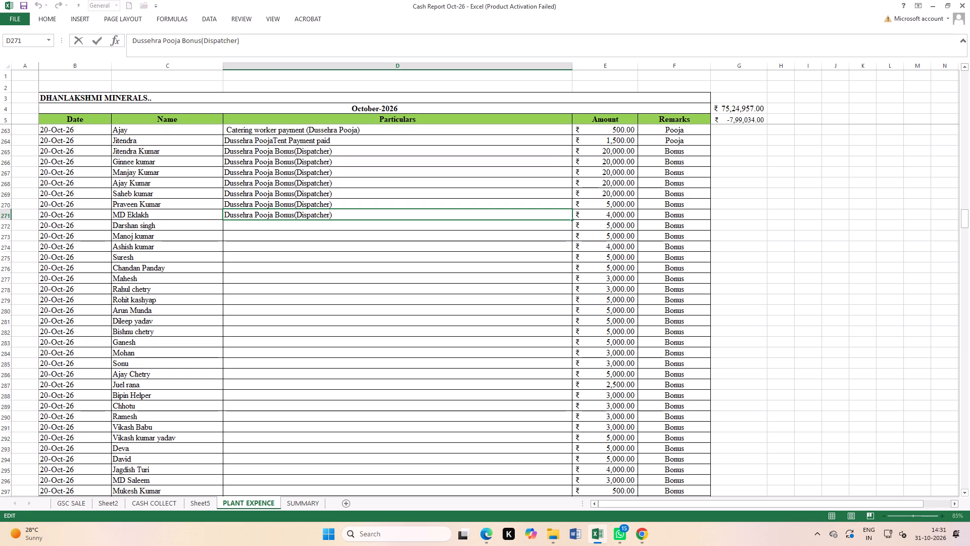
key("BackSpace")
key("BackSpace")
key("BackSpace")
key("BackSpace")
key("BackSpace")
key("BackSpace")
key("BackSpace")
key("BackSpace")
key("BackSpace")
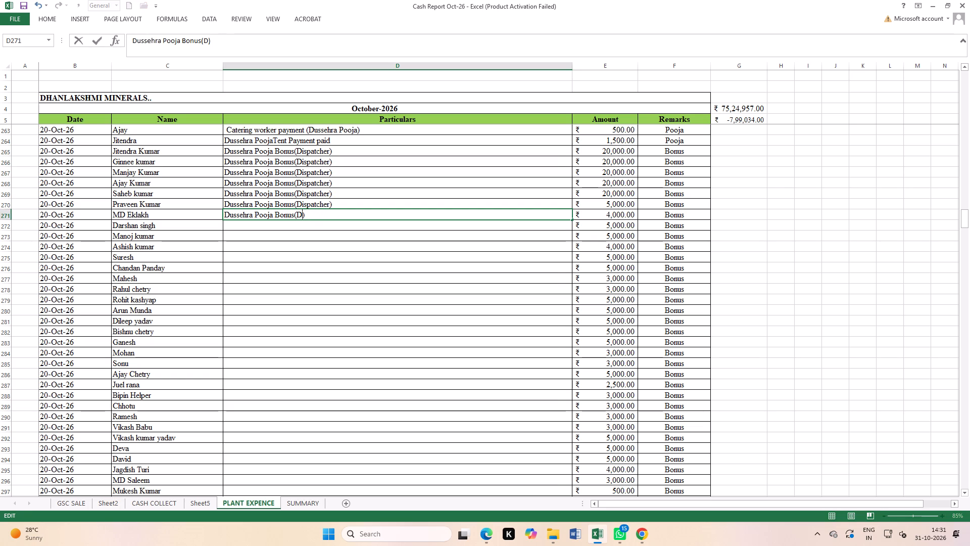
key("BackSpace")
left_click(337, 276)
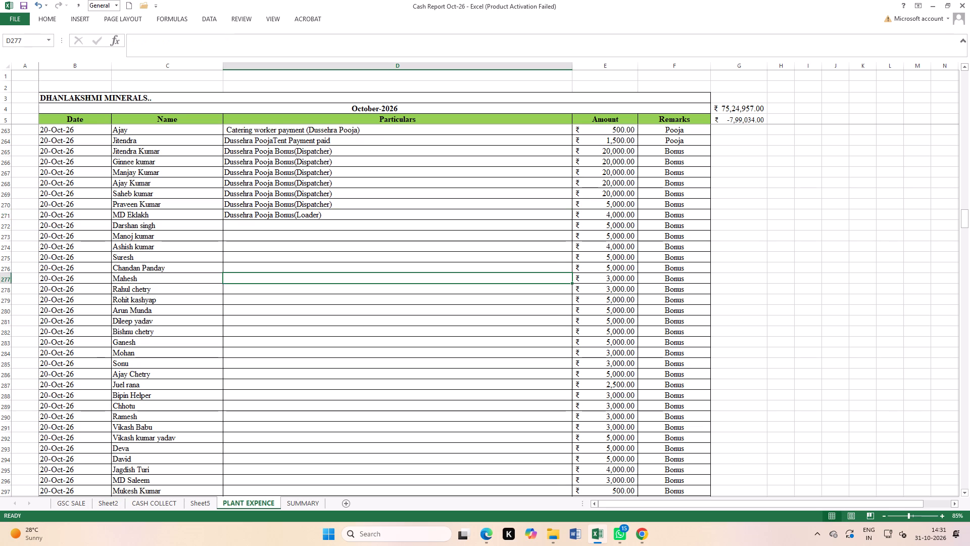
Fill the Loader bonus particulars from D271 down to D272.
left_click_drag(273, 218, 273, 225)
key("ctrl+d")
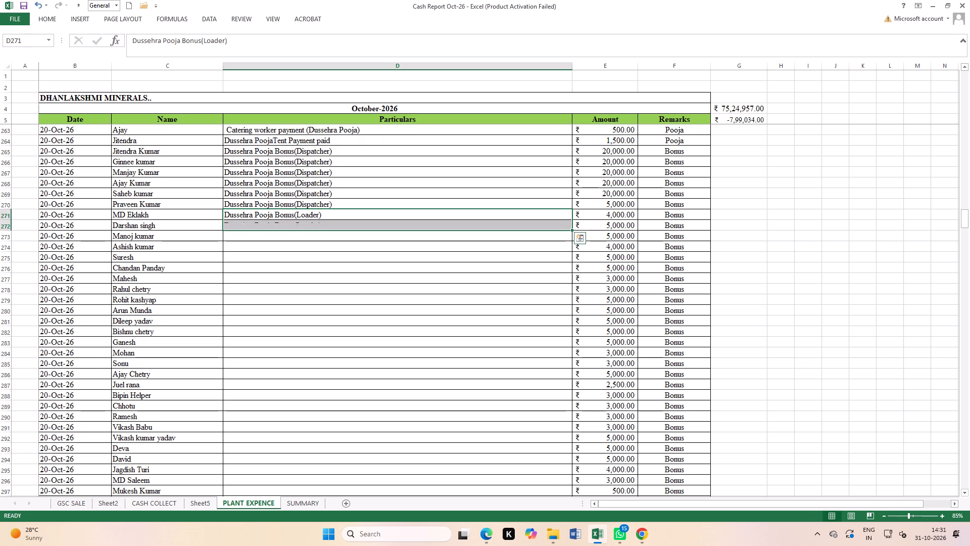
Copy the particulars above into D273 and change the role so it reads "Dussehra Pooja Bonus(Hyundai150 oprator)".
left_click(274, 237)
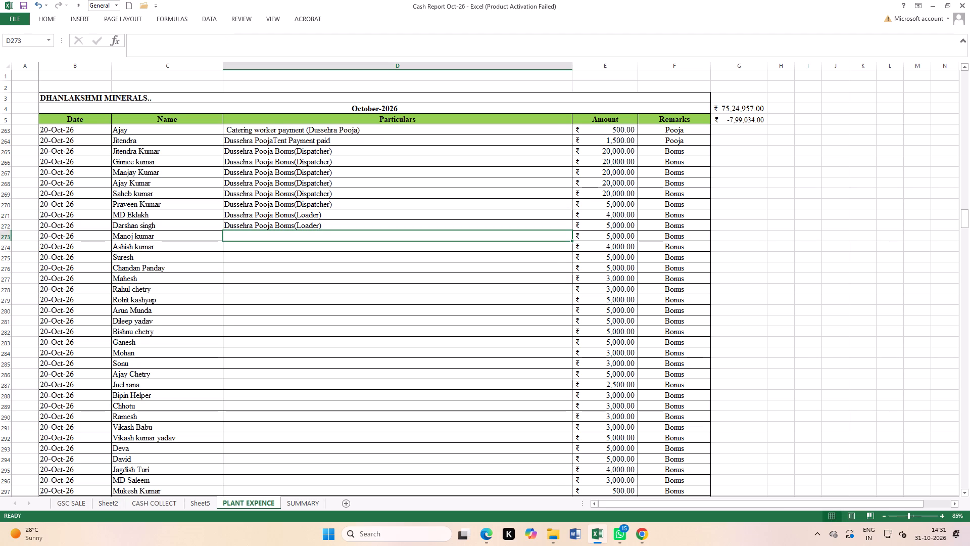
key("ctrl+d")
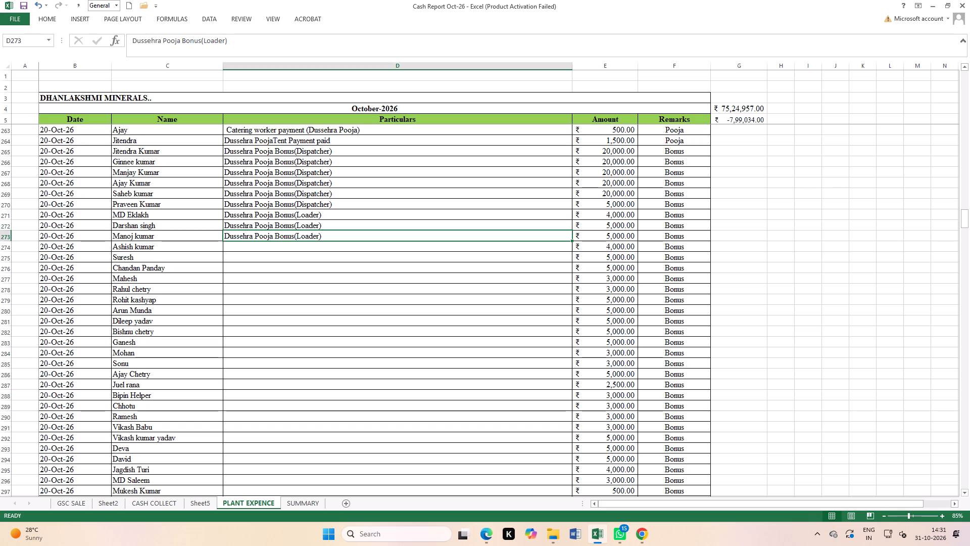
double_click(318, 235)
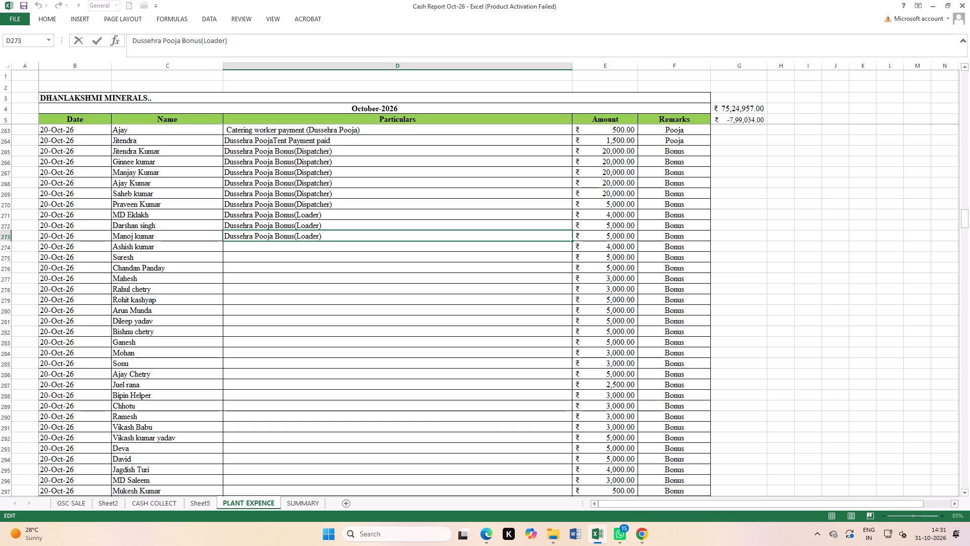
key("BackSpace")
key("BackSpace")
key("BackSpace")
key("BackSpace")
key("BackSpace")
key("BackSpace")
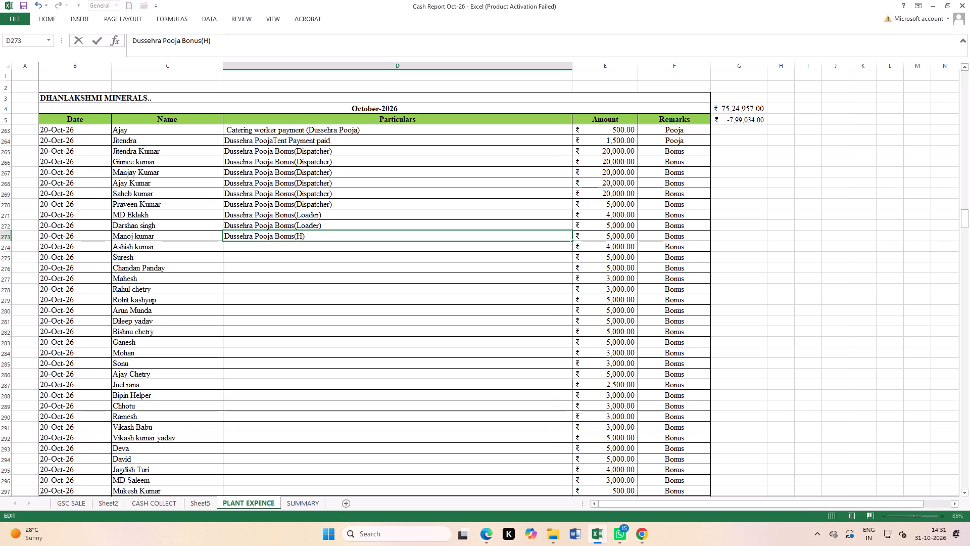
type("yundai")
type("150")
key("space")
type("oprator")
left_click(326, 286)
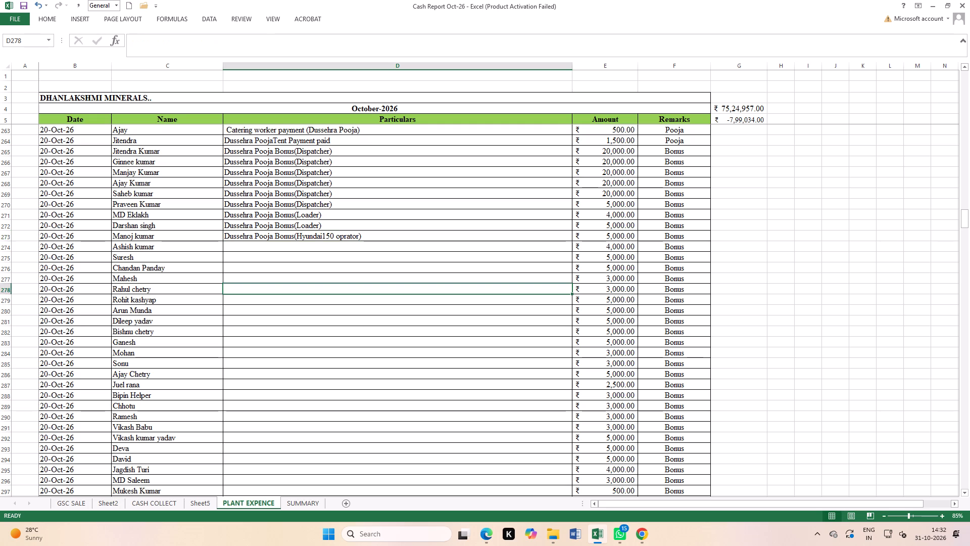
Fill the Hyundai150 oprator bonus particulars from D273 down to D274.
left_click_drag(267, 238, 267, 246)
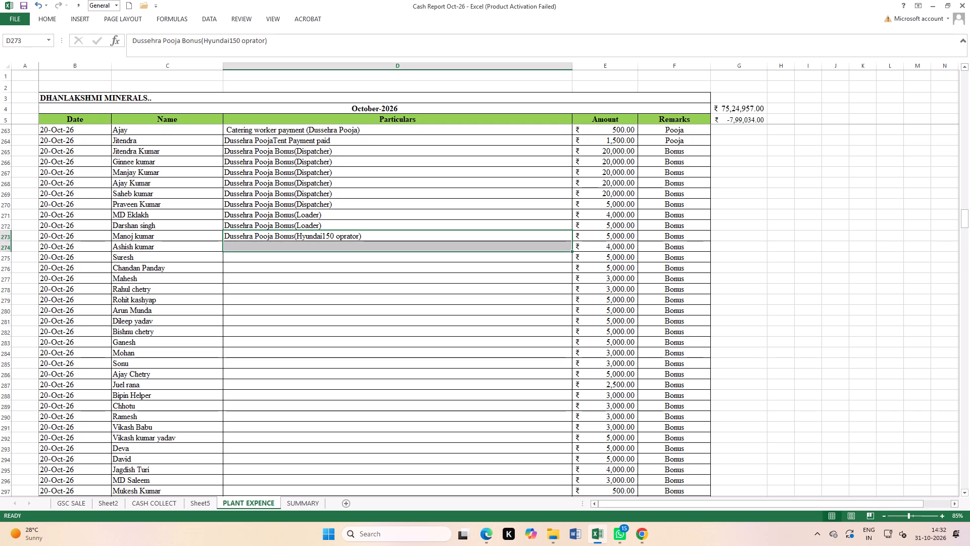
key("ctrl+d")
left_click(265, 271)
Copy the particulars above into D275 and change the role so it reads "Dussehra Pooja Bonus(Quarry Driver)".
left_click(252, 254)
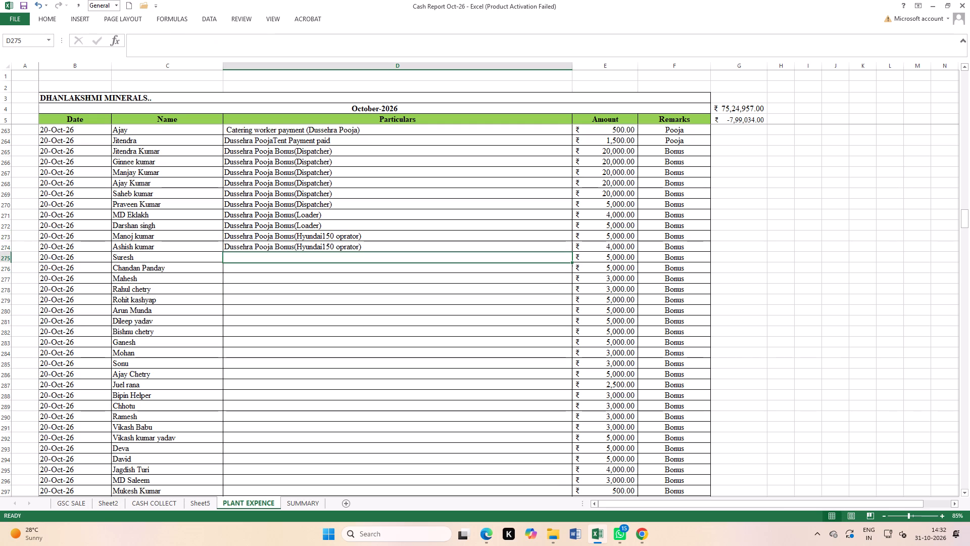
key("ctrl+d")
left_click(279, 294)
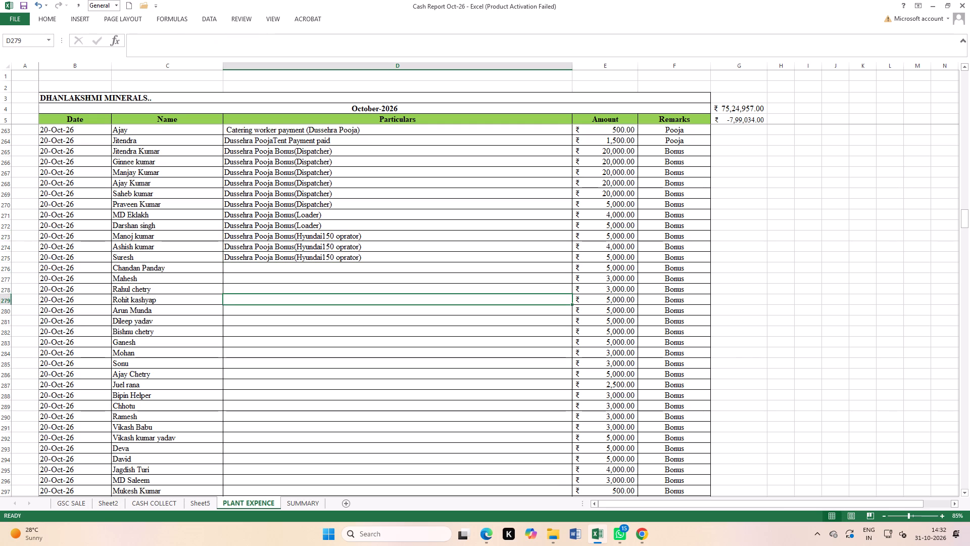
double_click(358, 255)
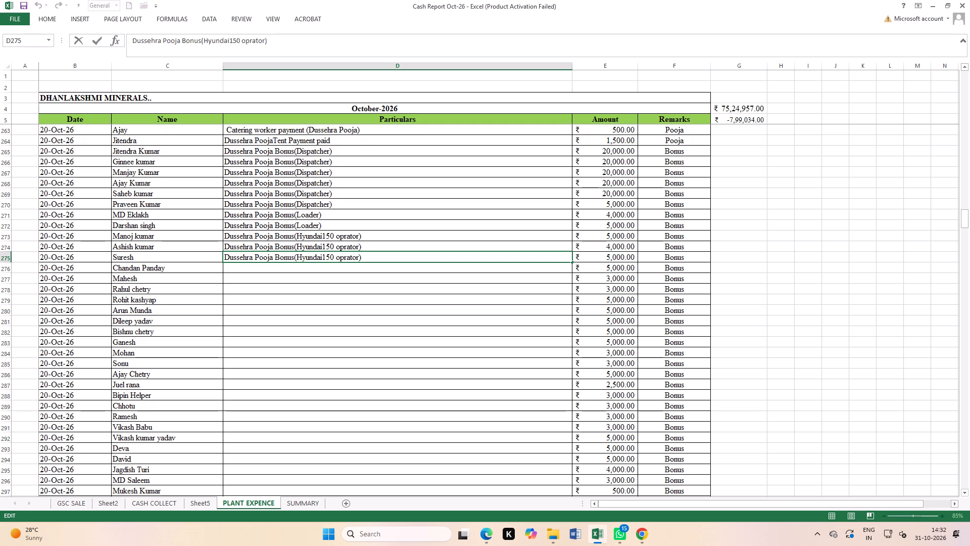
key("BackSpace")
key("BackSpace")
key("BackSpace")
key("BackSpace")
key("BackSpace")
key("BackSpace")
key("BackSpace")
key("BackSpace")
key("BackSpace")
key("BackSpace")
key("BackSpace")
key("BackSpace")
key("BackSpace")
key("BackSpace")
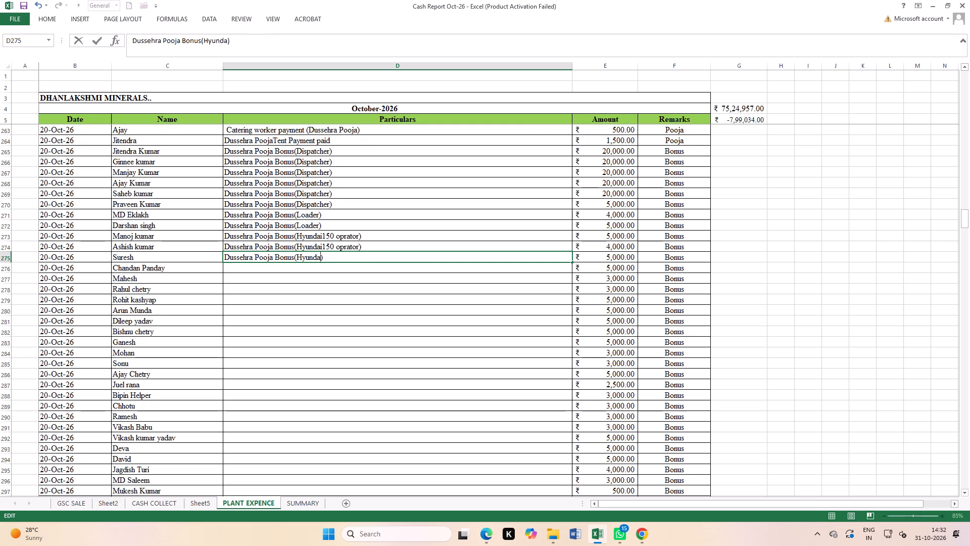
key("BackSpace")
key("BackSpace")
key("BackSpace")
key("BackSpace")
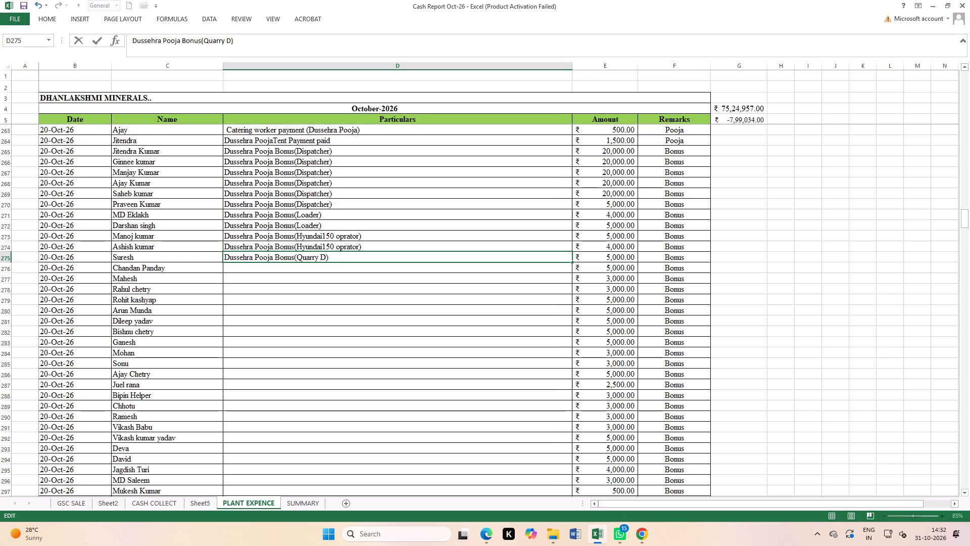
type("river")
left_click(328, 399)
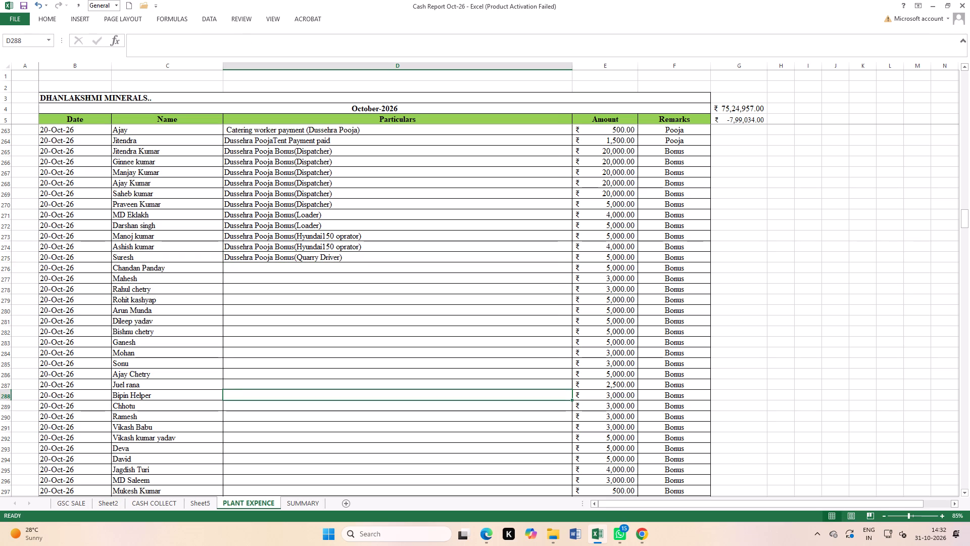
Fill the Quarry Driver bonus particulars from D275 down through D285.
left_click_drag(263, 256, 265, 390)
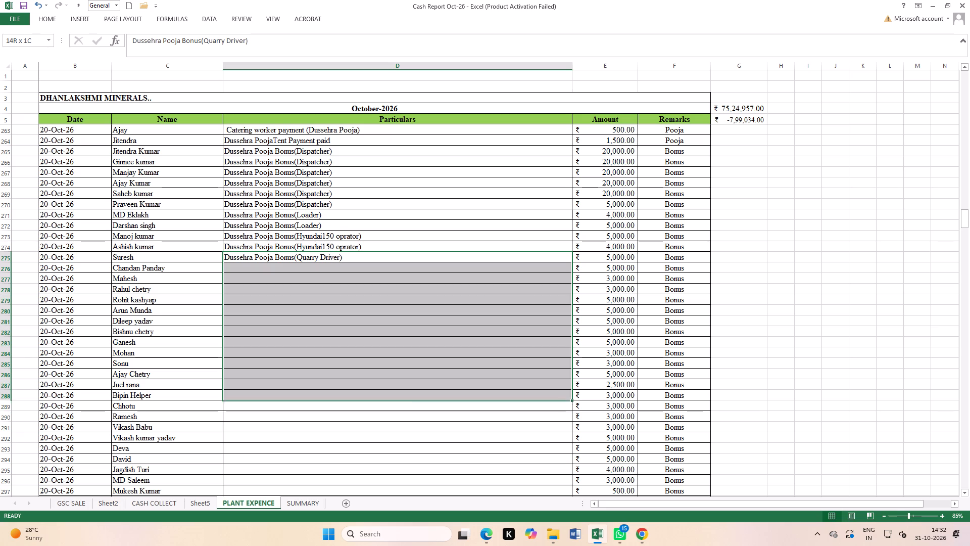
left_click_drag(265, 390, 266, 364)
key("ctrl+d")
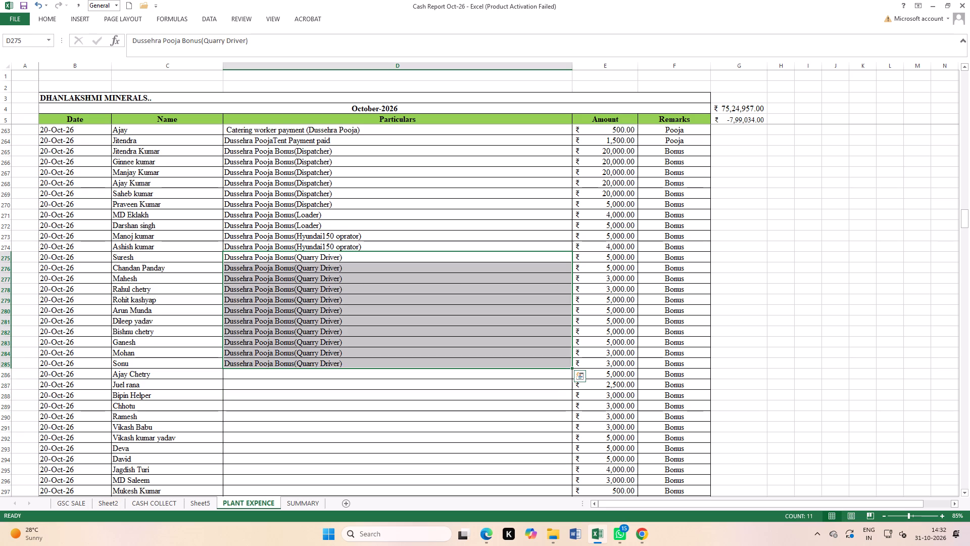
Copy the particulars above into D286 and change the role so it reads "Dussehra Pooja Bonus(Lane Driver)".
left_click(253, 376)
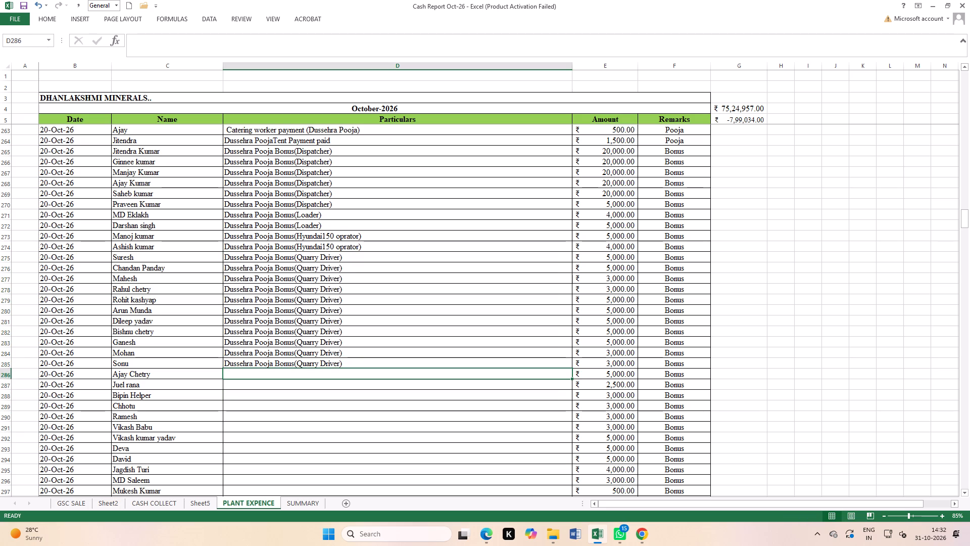
key("ctrl+d")
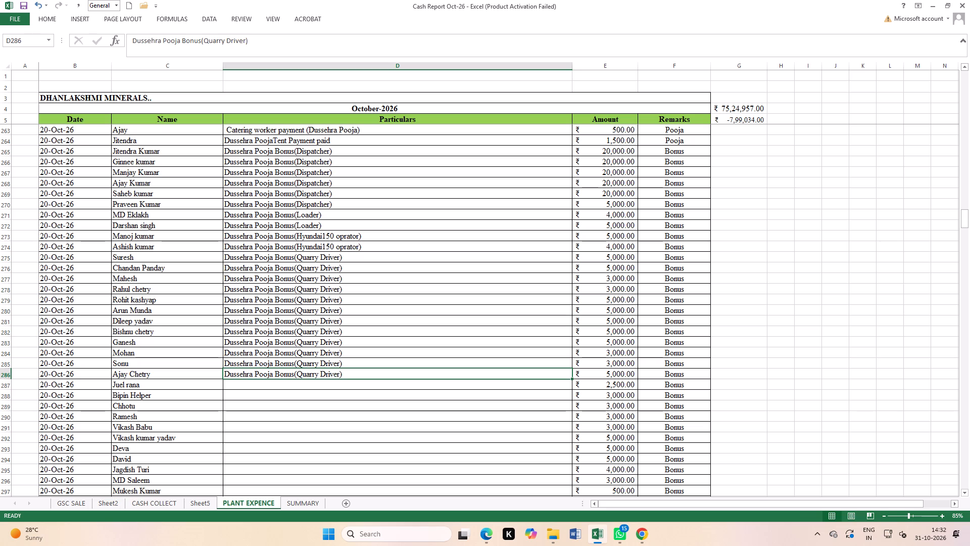
double_click(319, 374)
key("BackSpace")
key("BackSpace")
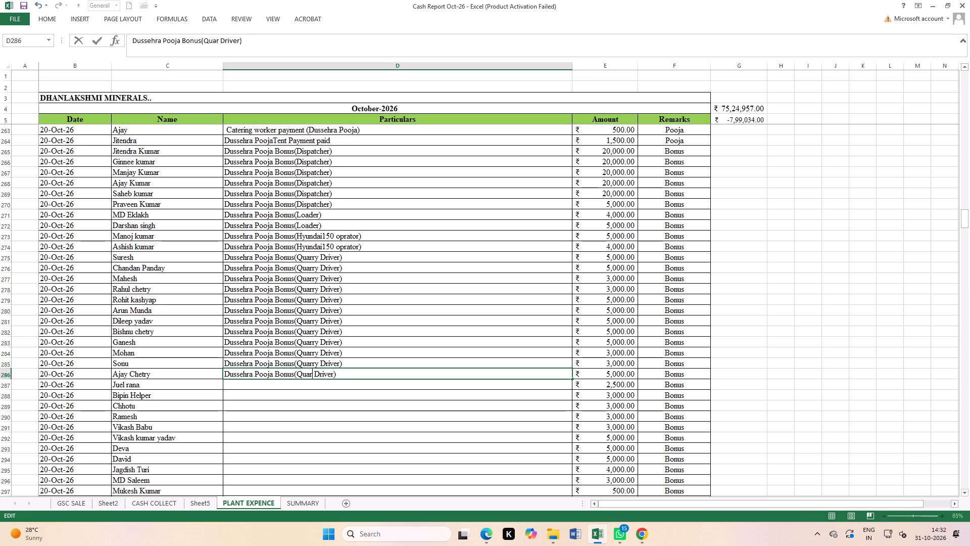
key("BackSpace")
key("BackSpace")
key("BackSpace")
key("BackSpace")
type("anr")
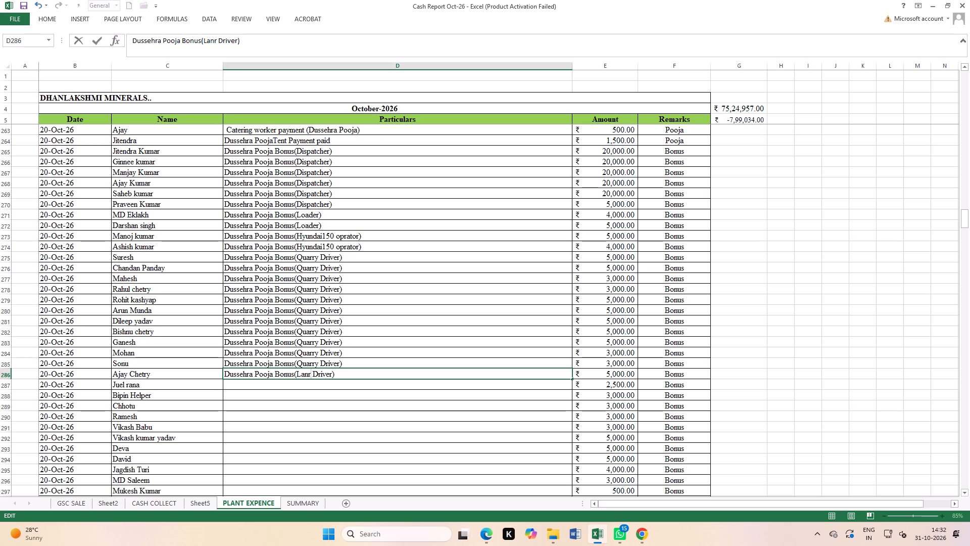
key("BackSpace")
key("e")
left_click(316, 415)
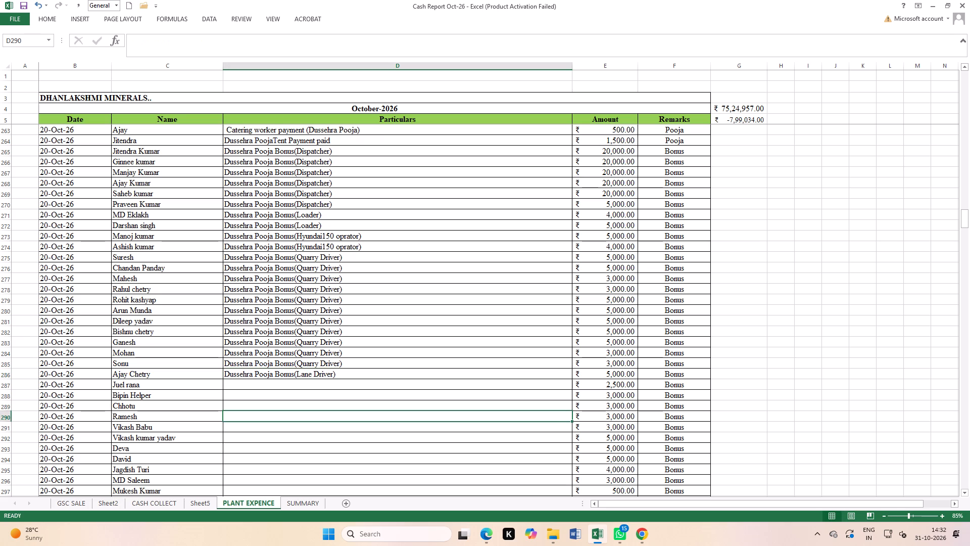
Fill the Lane Driver bonus particulars from D286 down to D287.
left_click(269, 378)
key("ctrl+d")
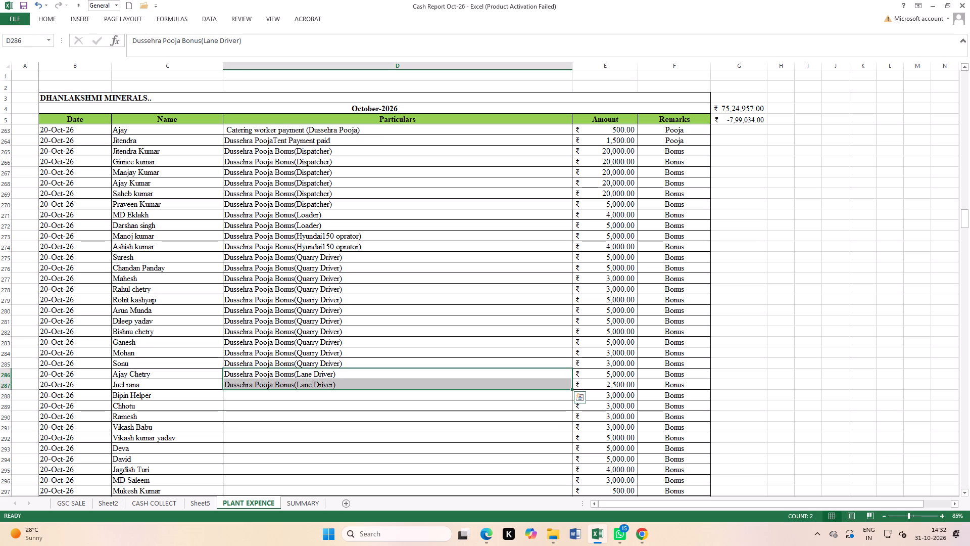
Copy the particulars above into D288 and change the role so it reads "Dussehra Pooja Bonus(Helper)".
left_click(264, 398)
key("ctrl+d")
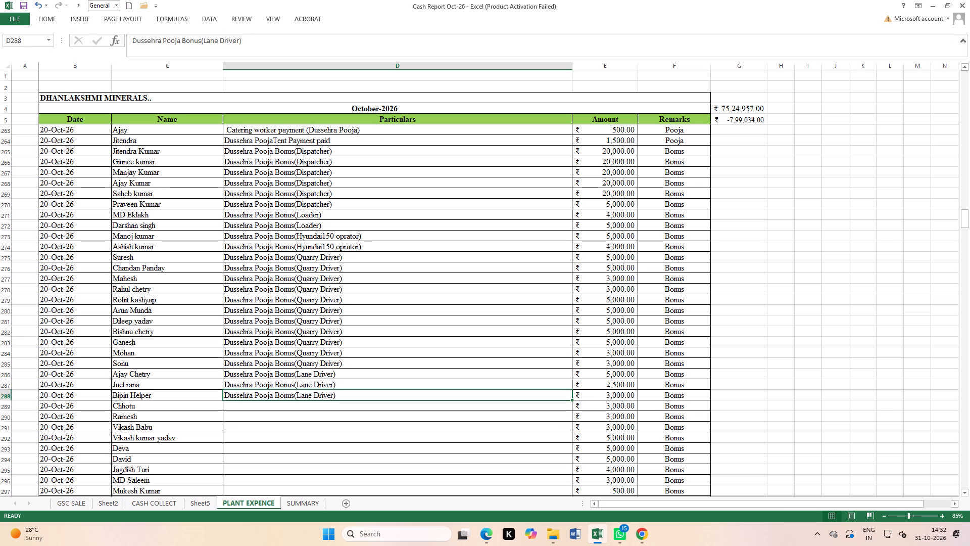
double_click(332, 394)
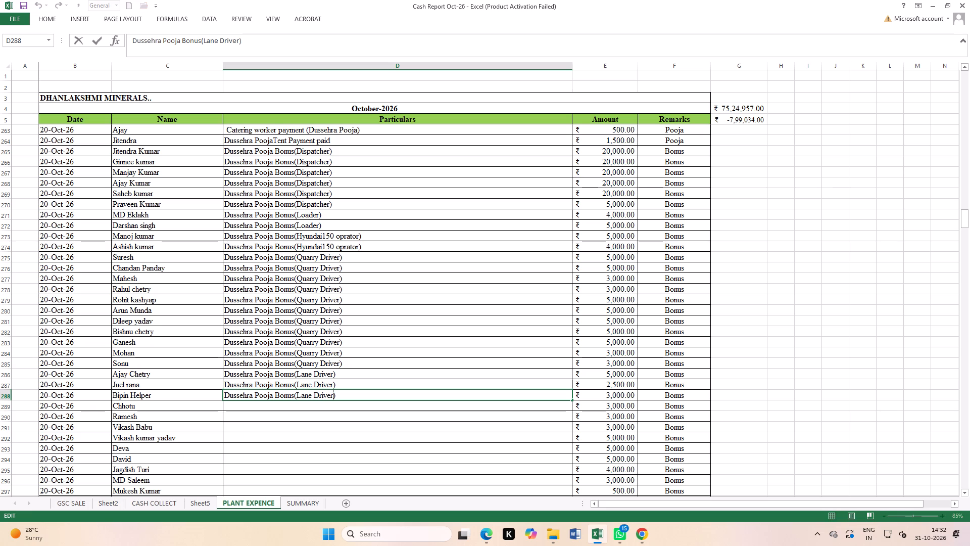
key("BackSpace")
key("BackSpace")
key("BackSpace")
key("BackSpace")
key("BackSpace")
key("BackSpace")
key("BackSpace")
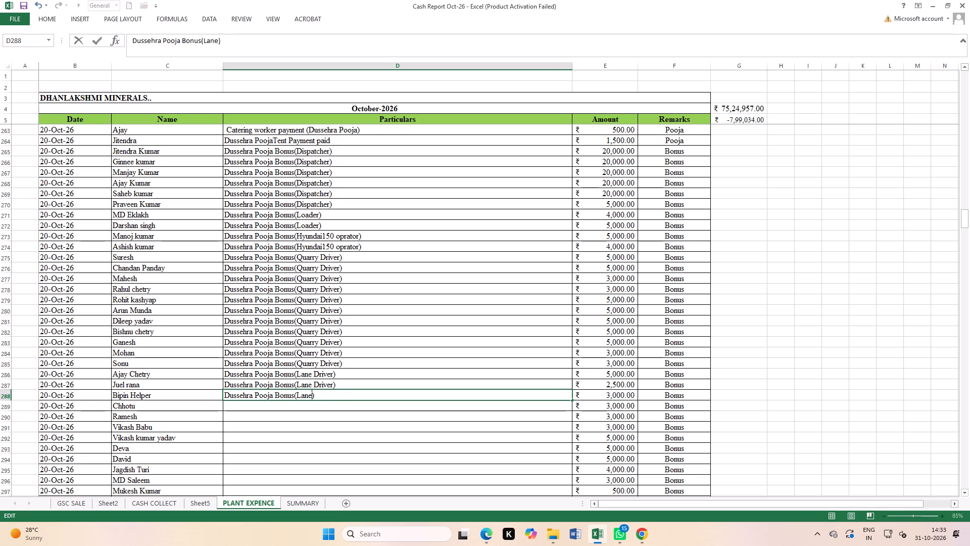
key("BackSpace")
key("BackSpace")
key("BackSpace")
key("BackSpace")
type("elper")
left_click(327, 427)
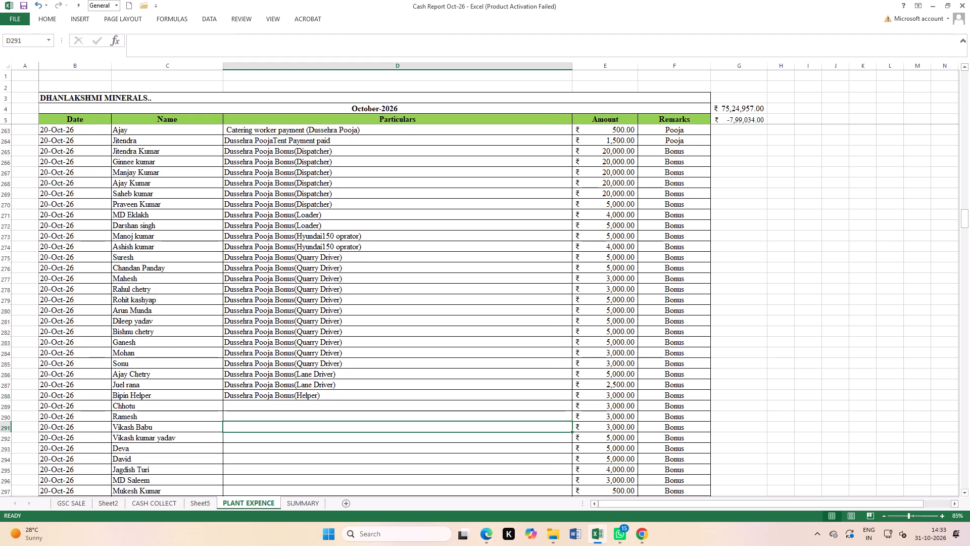
Fill the Helper bonus particulars from D288 down to D289.
left_click_drag(311, 396, 311, 400)
key("ctrl+d")
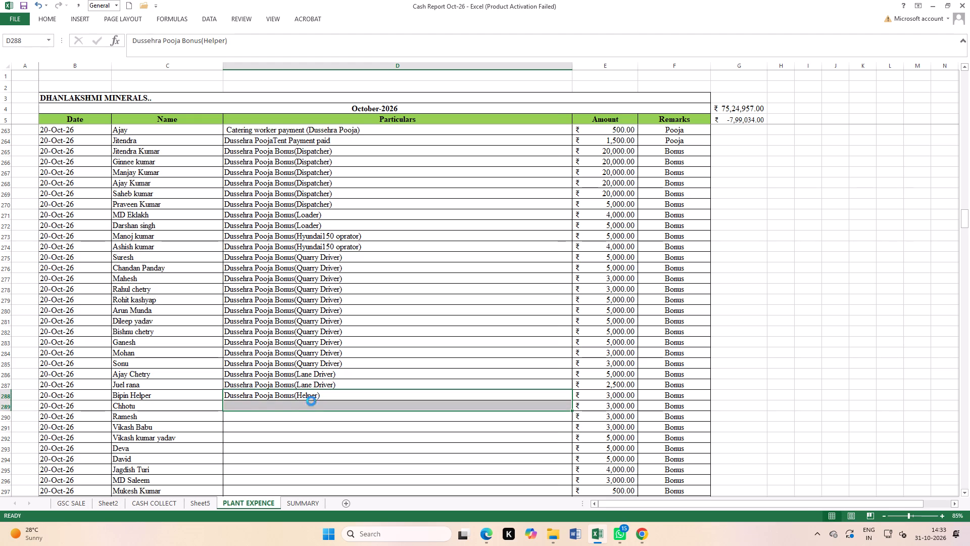
Copy the particulars above into D290 and change the role so it reads "Dussehra Pooja Bonus(Cook)".
left_click(263, 416)
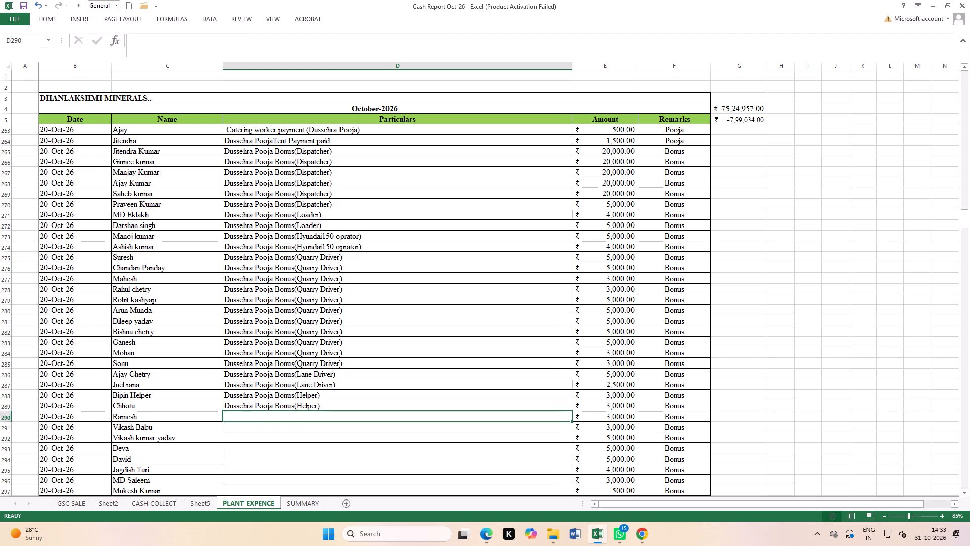
key("ctrl+d")
double_click(316, 417)
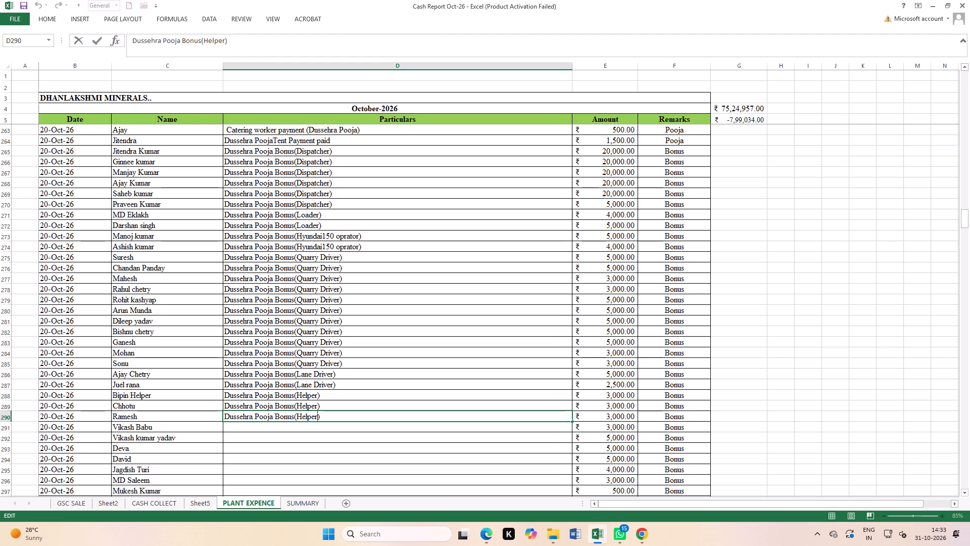
key("BackSpace")
key("BackSpace")
key("BackSpace")
key("BackSpace")
key("BackSpace")
key("BackSpace")
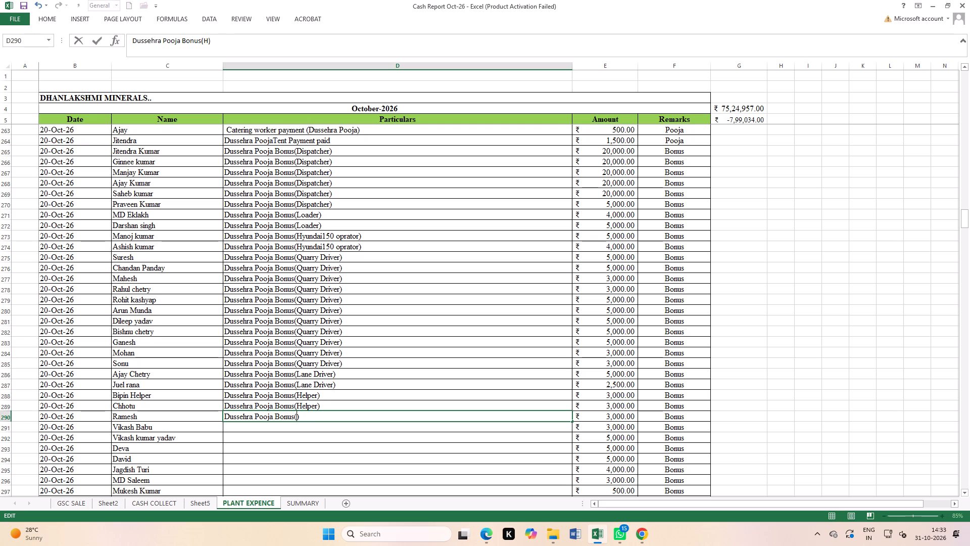
key("c")
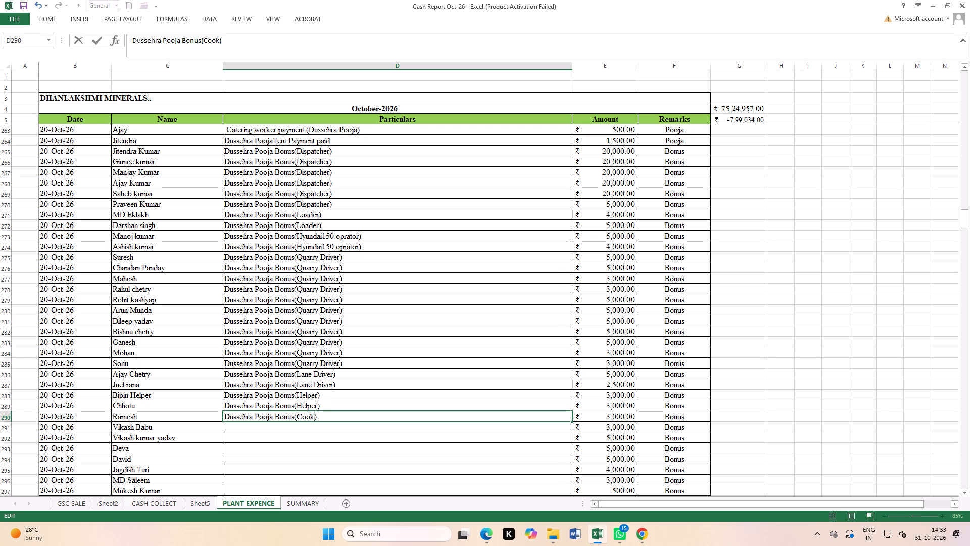
left_click(304, 453)
Copy the particulars above into D291 and change the role so it reads "Dussehra Pooja Bonus(Bucket oprator)".
left_click(268, 426)
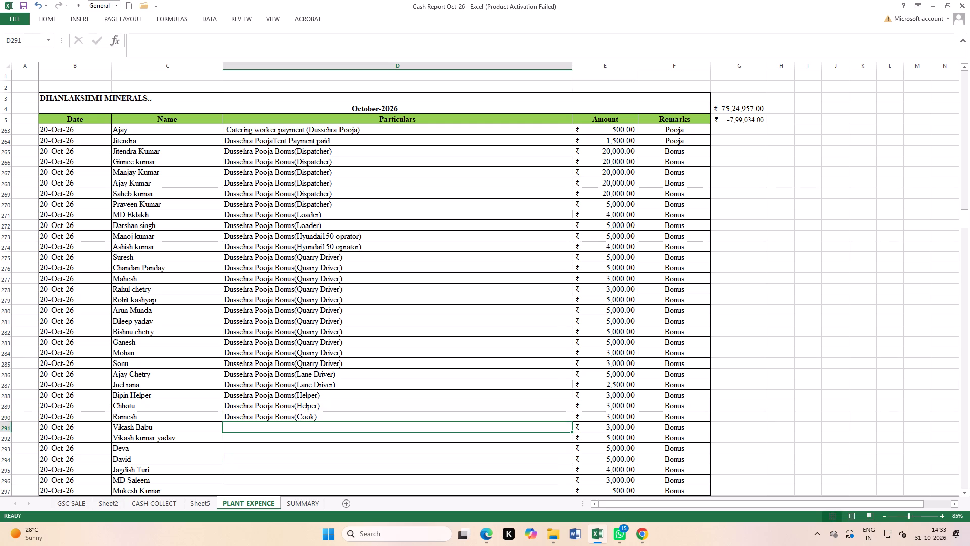
key("ctrl+d")
double_click(313, 427)
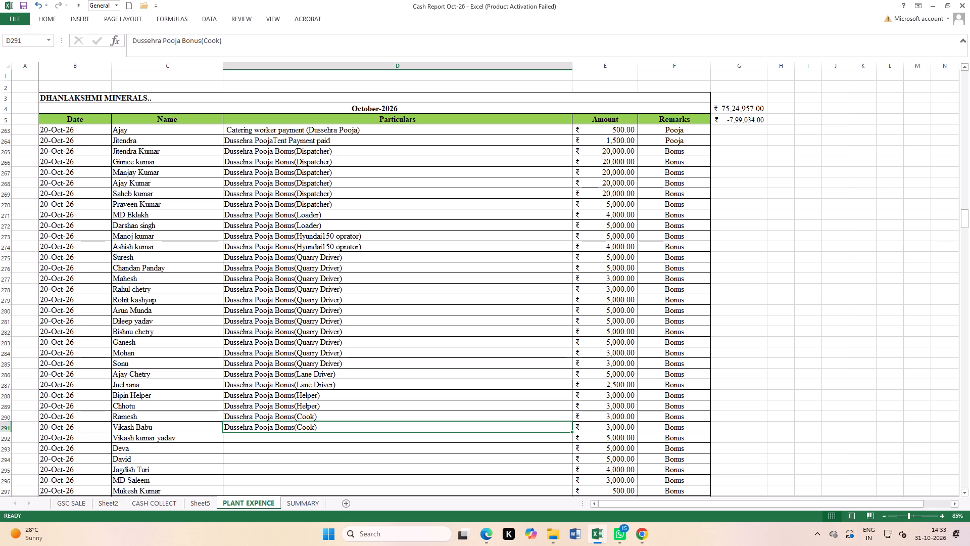
key("BackSpace")
key("BackSpace")
key("BackSpace")
key("BackSpace")
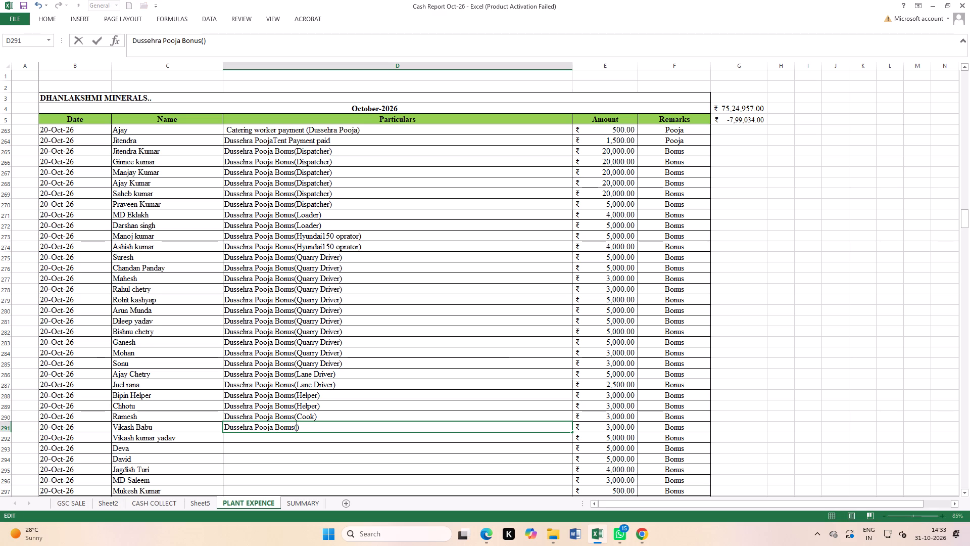
type("ucket")
key("space")
type("oprator")
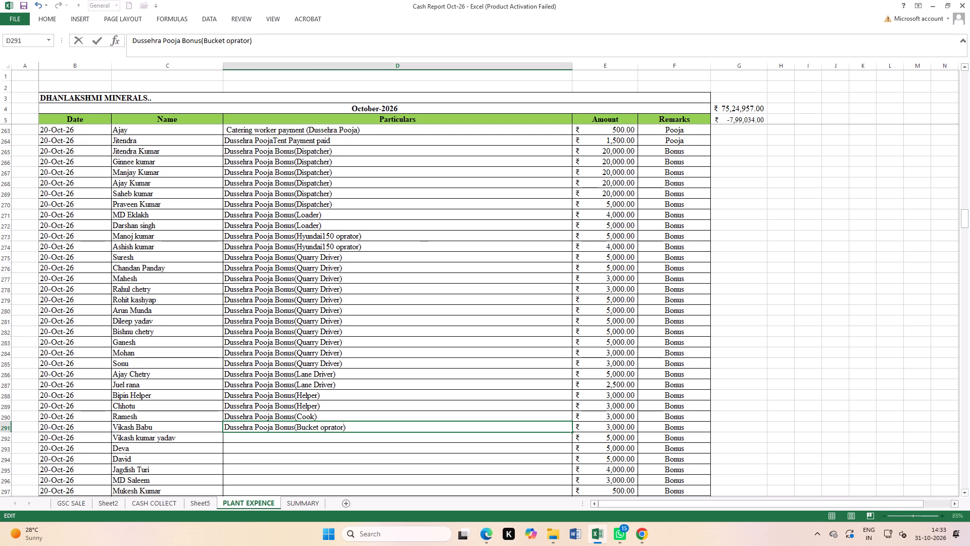
left_click(304, 466)
Fill the Bucket oprator bonus particulars from D291 down to D293.
left_click_drag(274, 429, 272, 440)
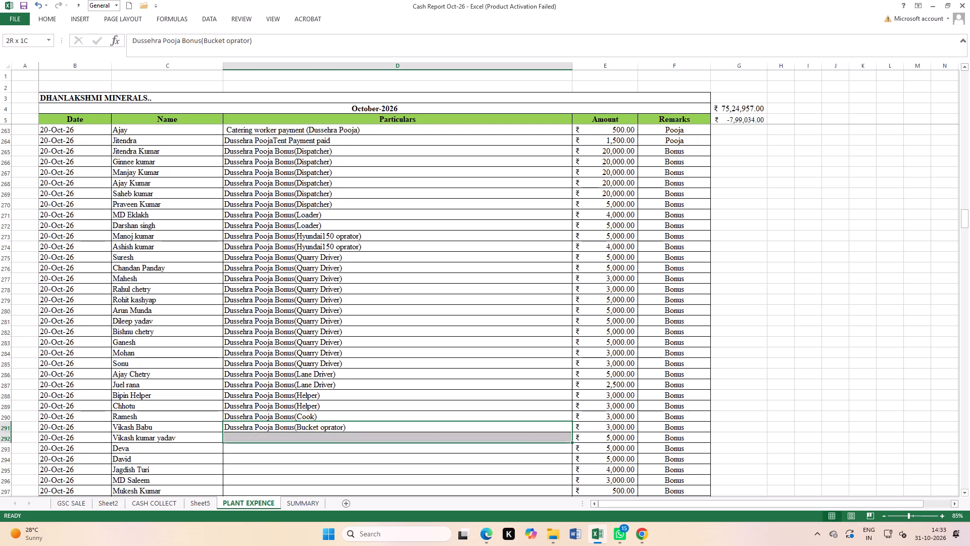
left_click_drag(272, 440, 272, 446)
key("ctrl+d")
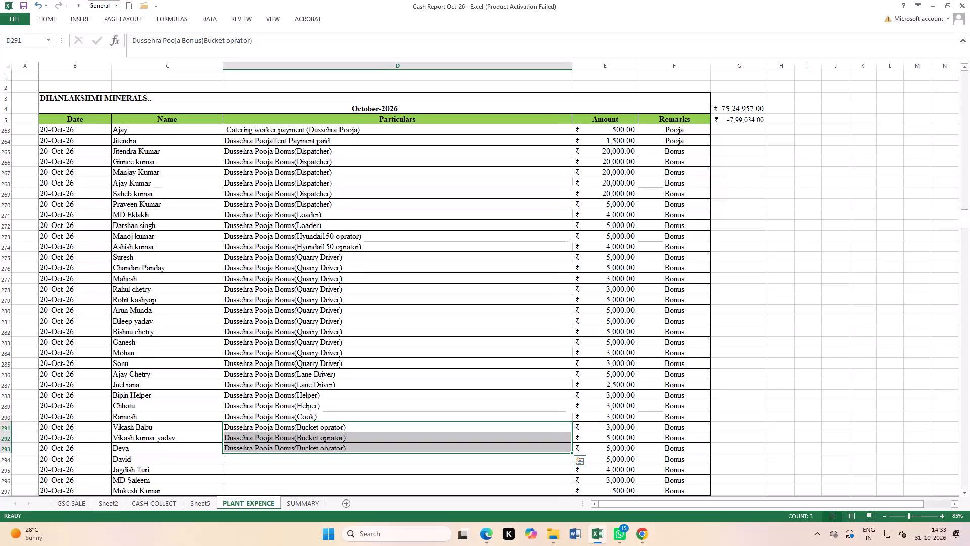
Copy the particulars above into D294 and change the role so it reads "Dussehra Pooja Bonus(Breaker oprator)".
left_click(268, 461)
key("ctrl+d")
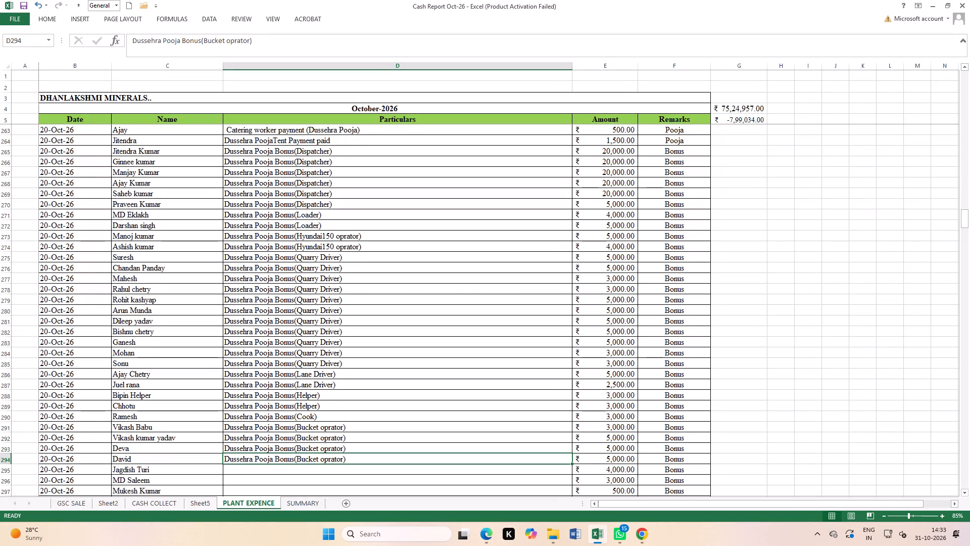
double_click(320, 459)
key("BackSpace")
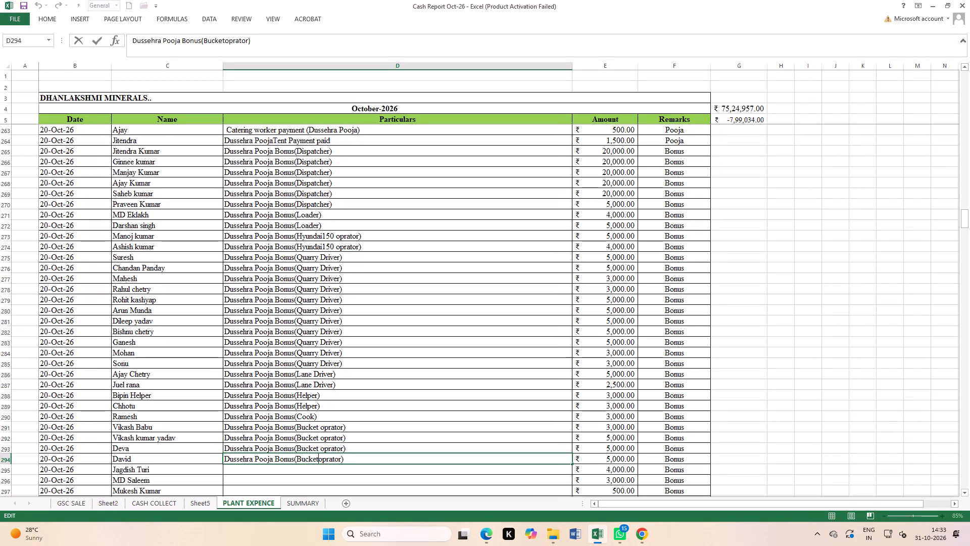
key("BackSpace")
key("BackSpace")
key("BackSpace")
key("BackSpace")
key("BackSpace")
type("reaker")
key("space")
left_click(478, 437)
Fill the Breaker oprator bonus particulars from D294 down to D295.
scroll(440, 415, "down", 1)
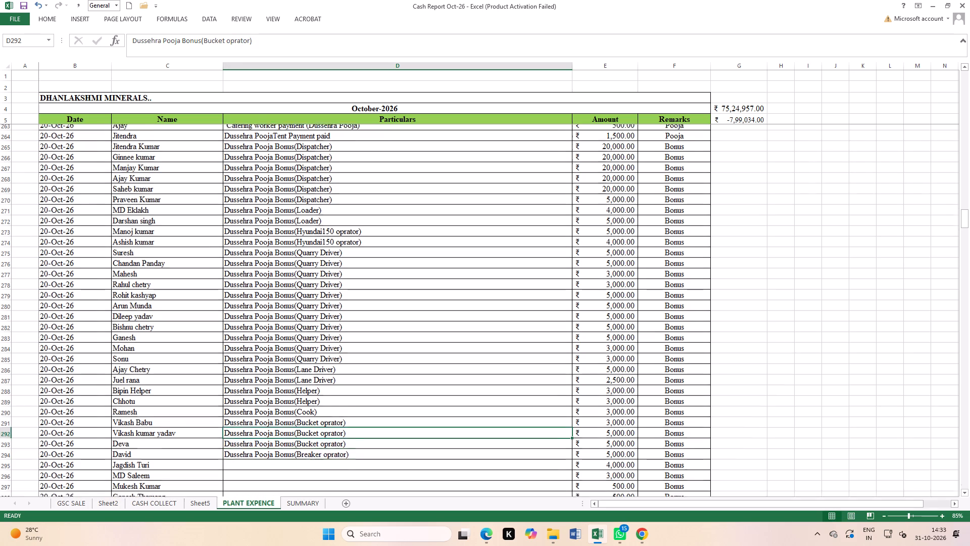
scroll(437, 416, "down", 2)
left_click_drag(316, 365, 315, 372)
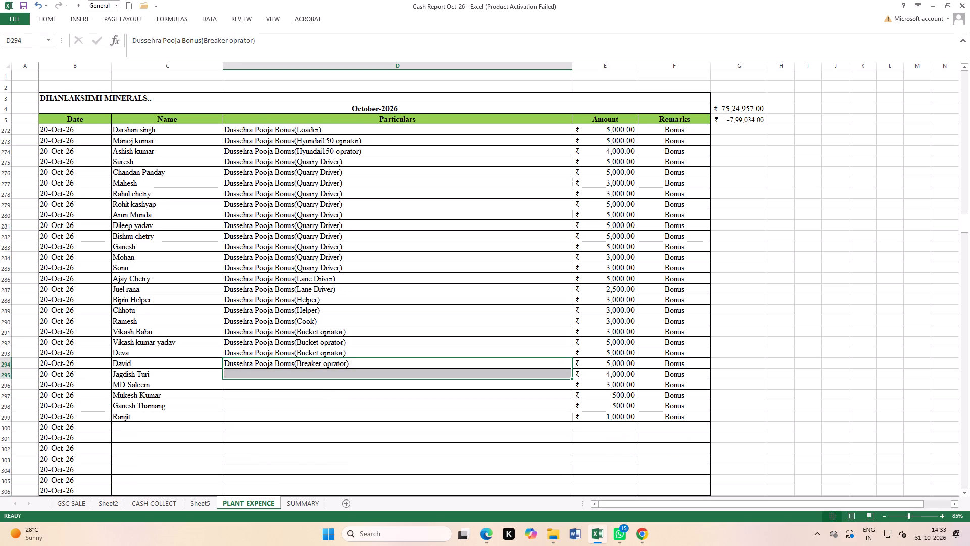
key("ctrl+d")
Copy the Helper bonus particulars from D289 into D296 and change the text to "Dussehra Pooja Bonus(Quarry Helper)".
left_click(311, 381)
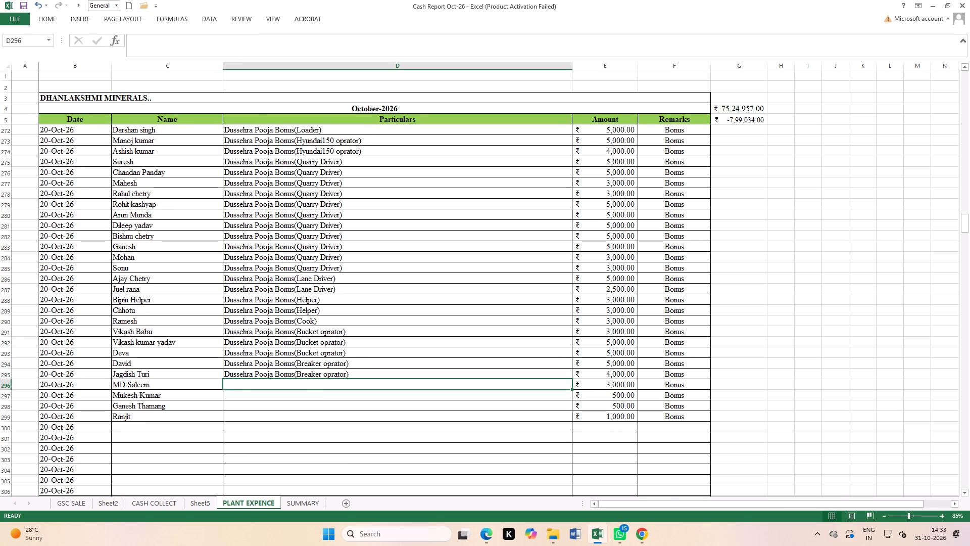
left_click(317, 310)
key("ctrl+c")
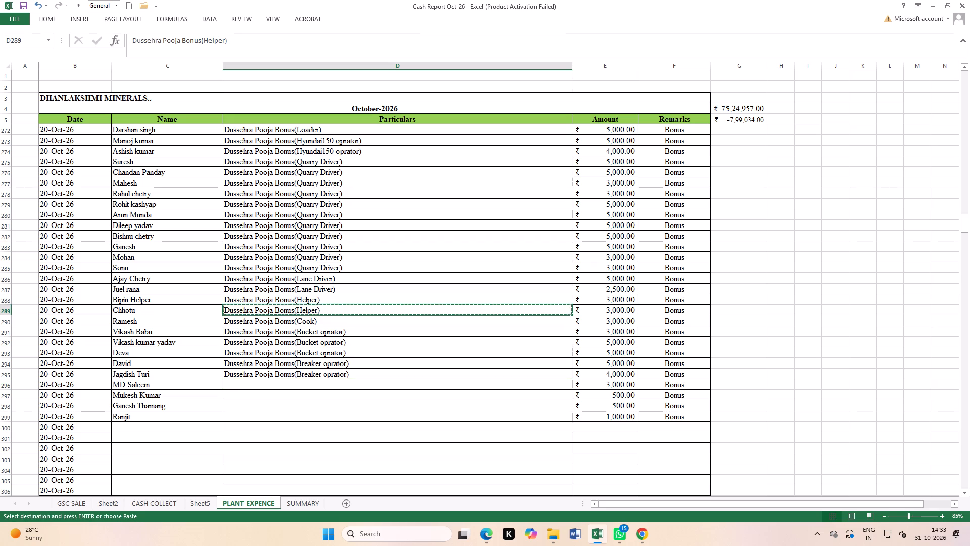
left_click(301, 382)
key("ctrl+v")
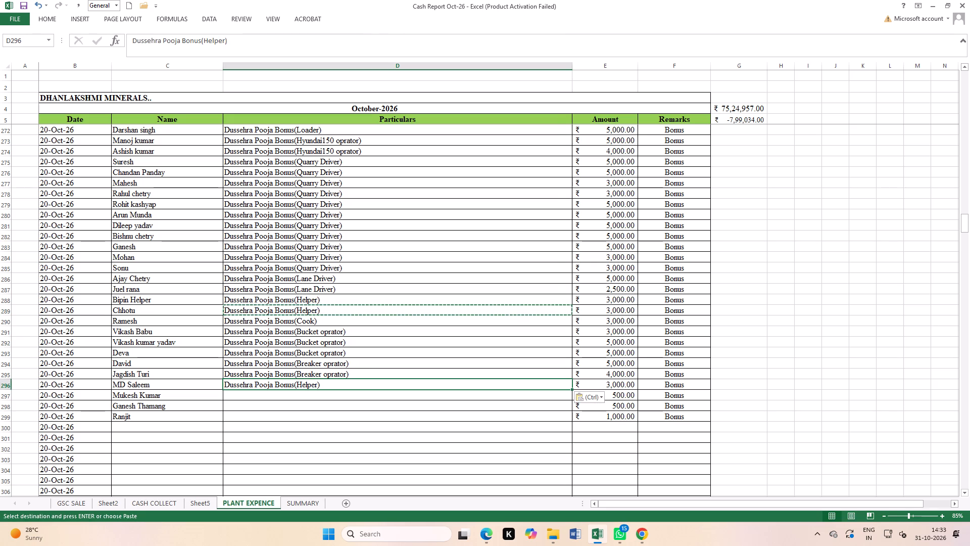
double_click(318, 384)
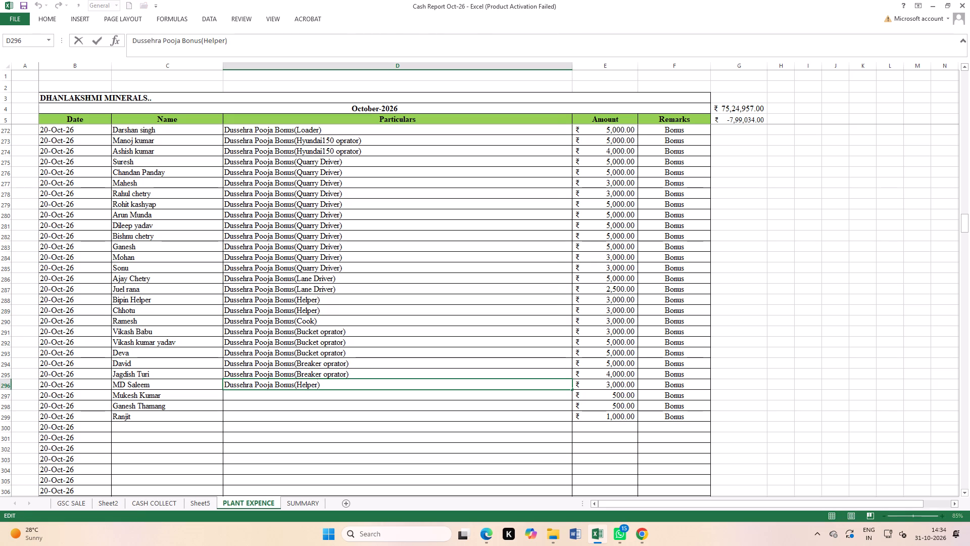
left_click(299, 385)
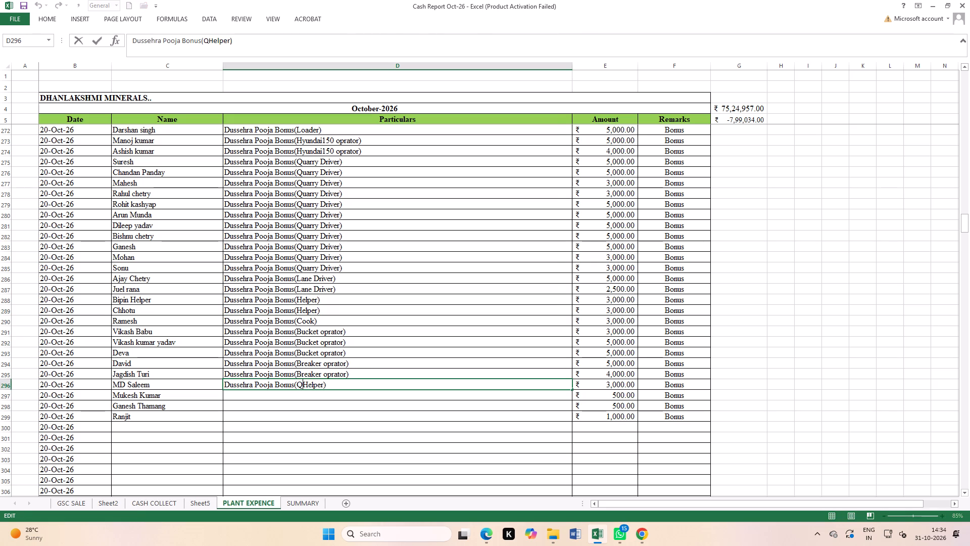
type("ua")
type("rr")
type("y")
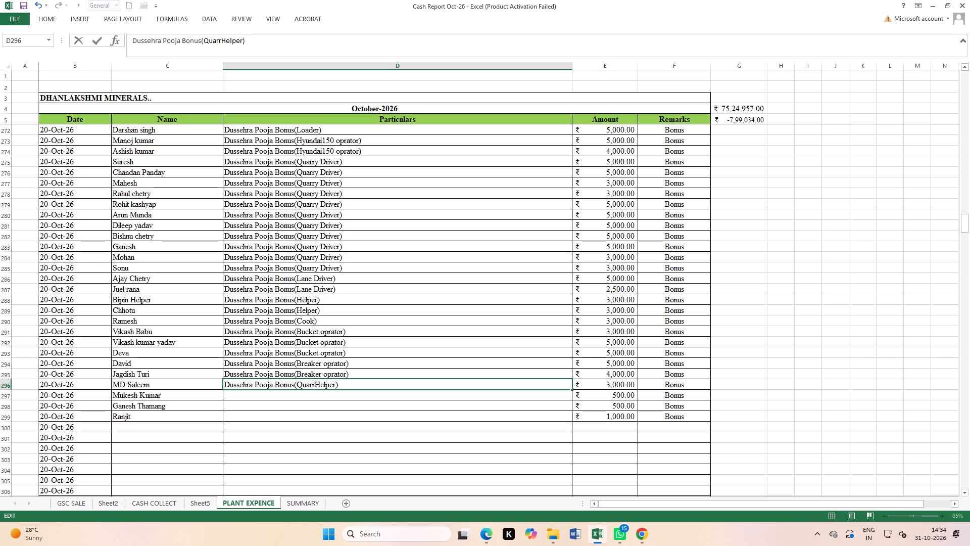
key("space")
left_click(272, 444)
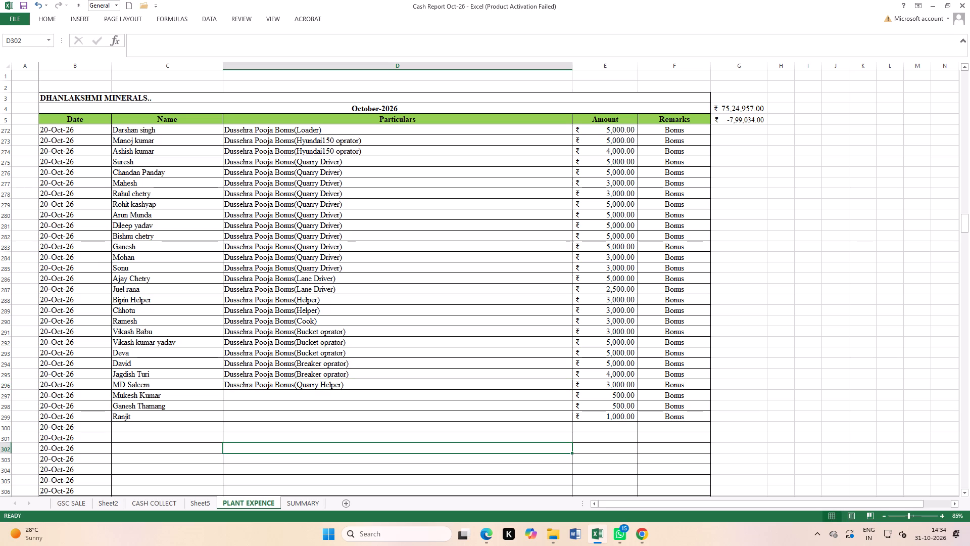
Copy the Quarry Driver bonus particulars from D284 into D297 and D298.
left_click(318, 252)
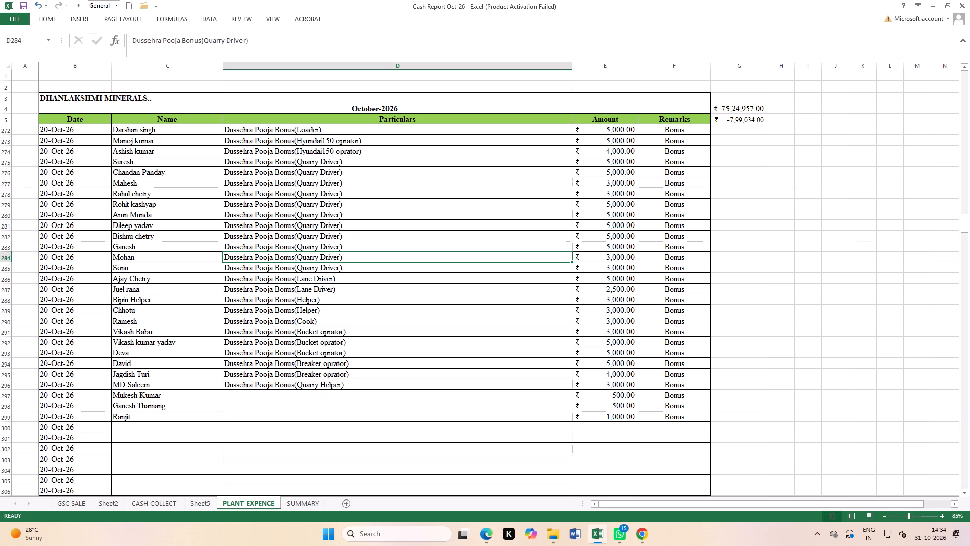
key("ctrl+c")
left_click_drag(269, 394, 270, 406)
key("ctrl+v")
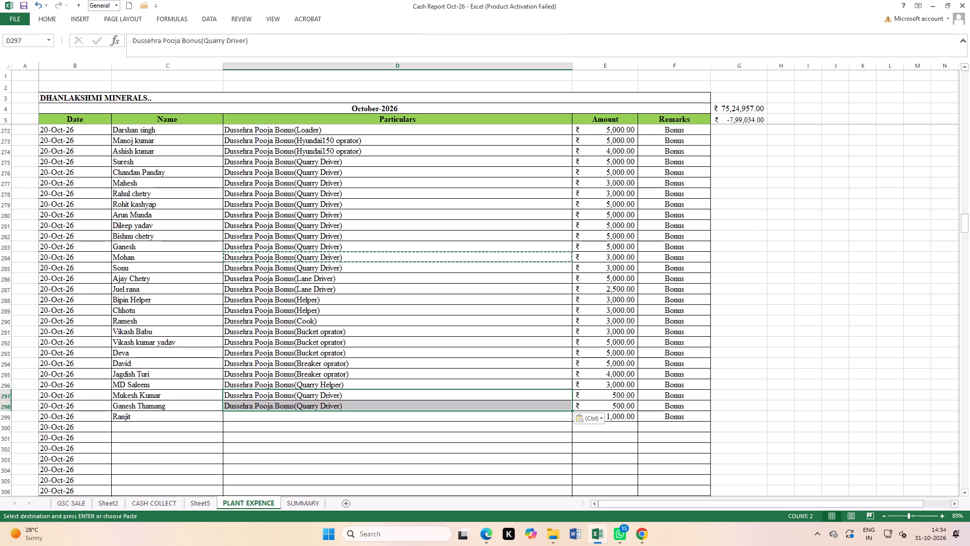
Append the number 8872 to the Quarry Driver bonus particulars in D297.
left_click(365, 397)
double_click(366, 396)
key("space")
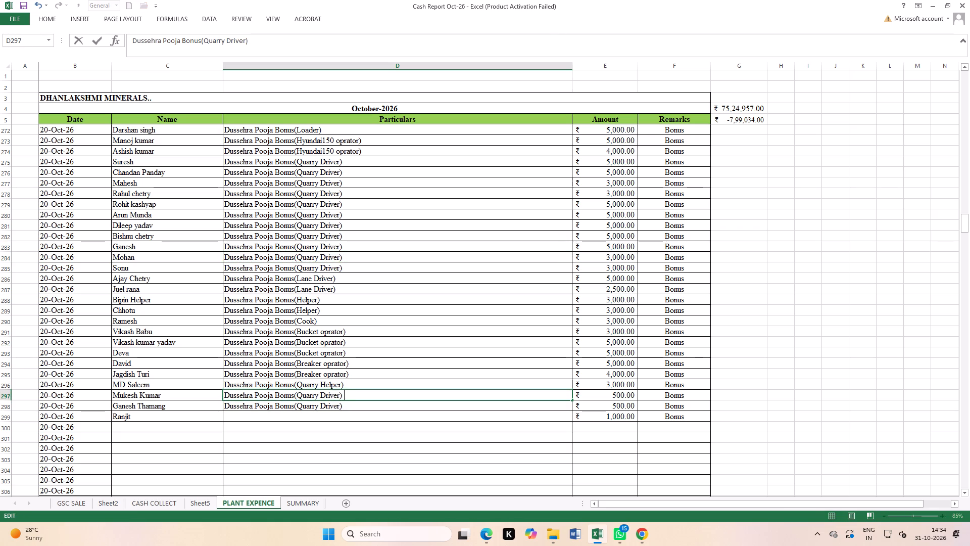
type("8872")
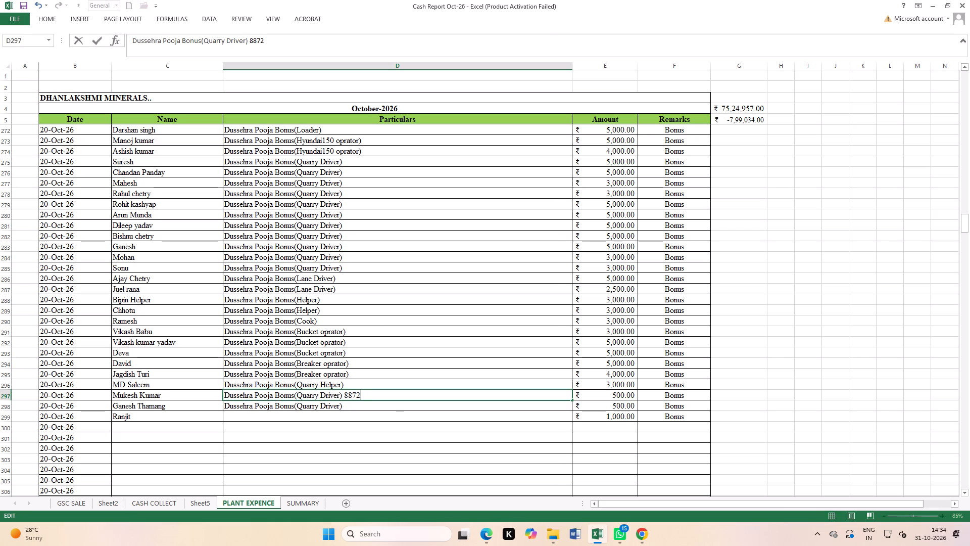
left_click(364, 408)
Append the number 5153 to the Quarry Driver bonus particulars in D298.
left_click(368, 400)
double_click(367, 405)
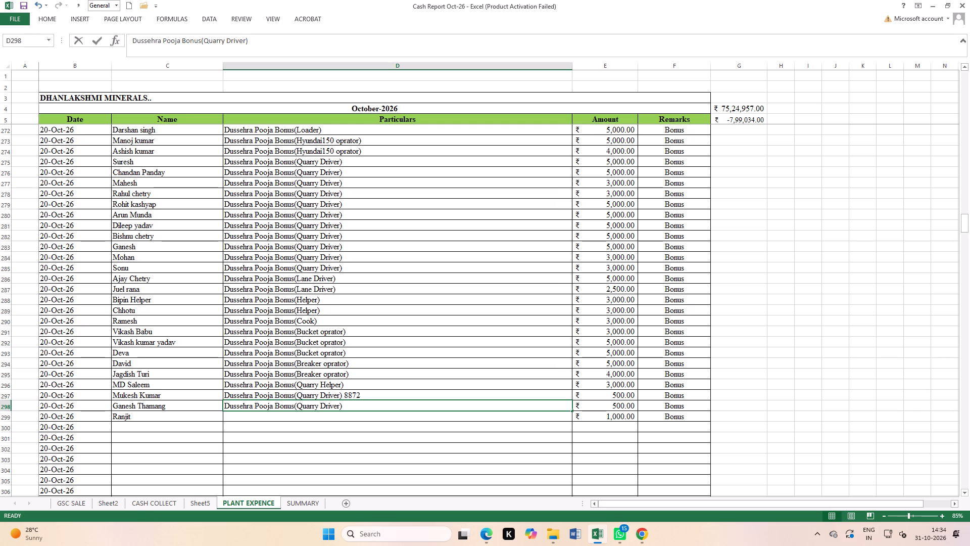
key("space")
key("BackSpace")
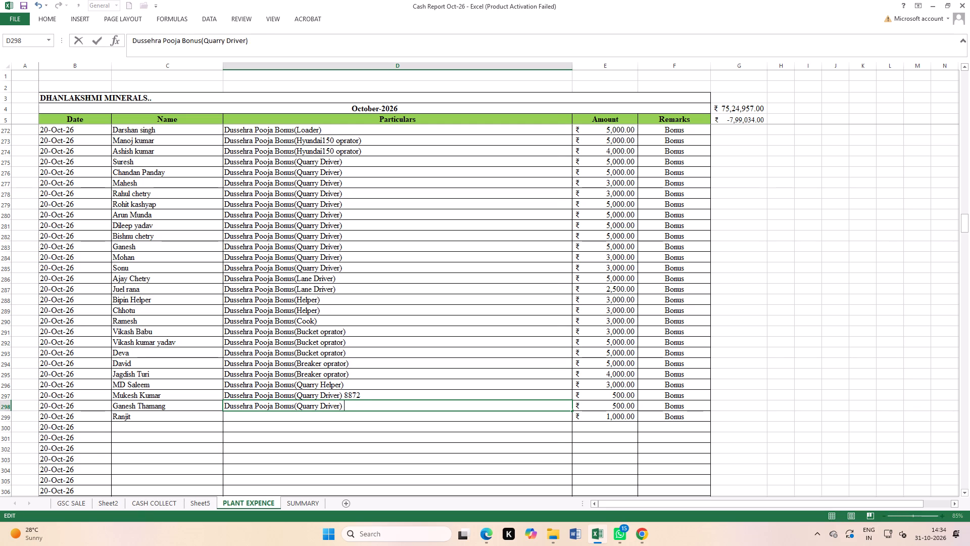
type("5153")
left_click(472, 475)
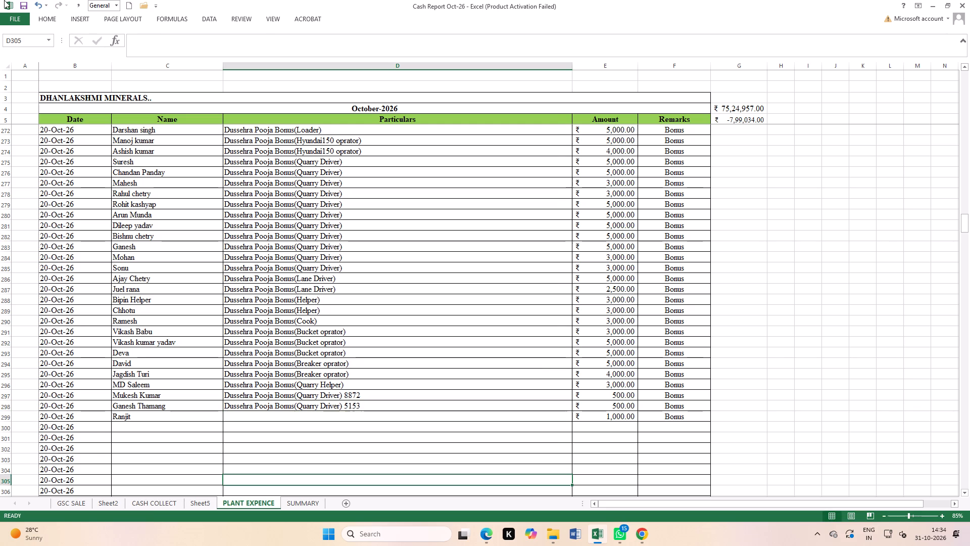
Save the workbook.
double_click(21, 1)
Delete the unused rows 300 to 308 between the 20-Oct-26 bonus entries and the 21-Oct-26 entries.
scroll(235, 255, "down", 4)
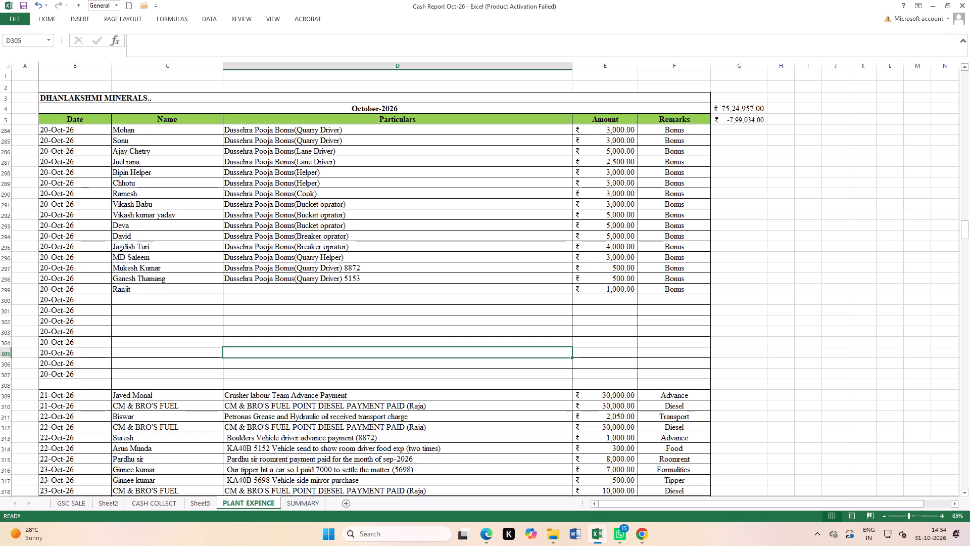
left_click_drag(5, 301, 14, 371)
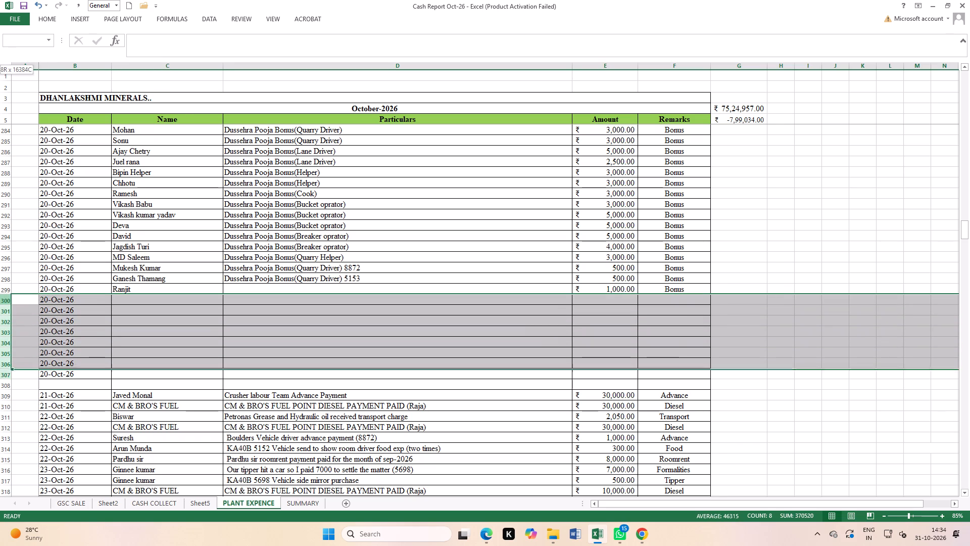
left_click_drag(14, 371, 16, 379)
right_click(123, 350)
left_click(160, 432)
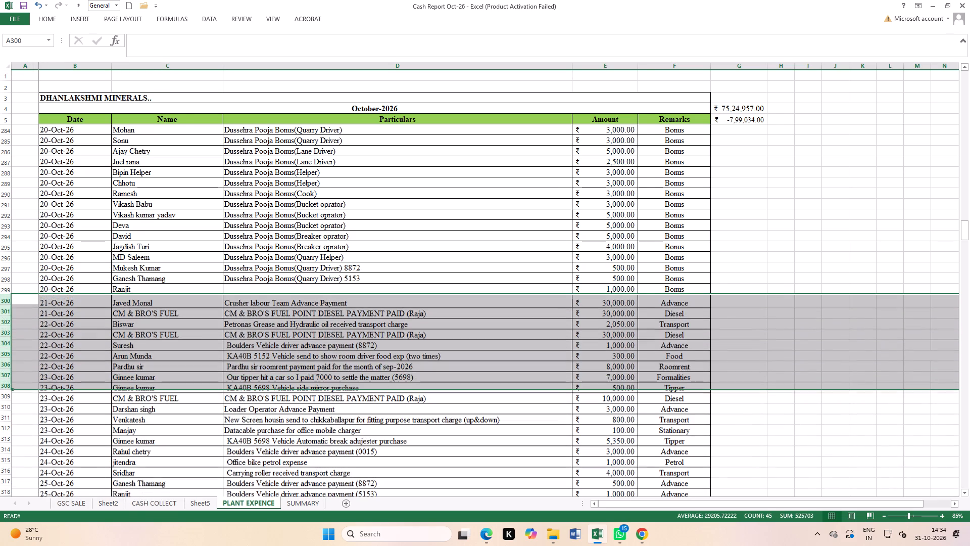
left_click(379, 330)
Save the workbook after the row deletion.
double_click(21, 6)
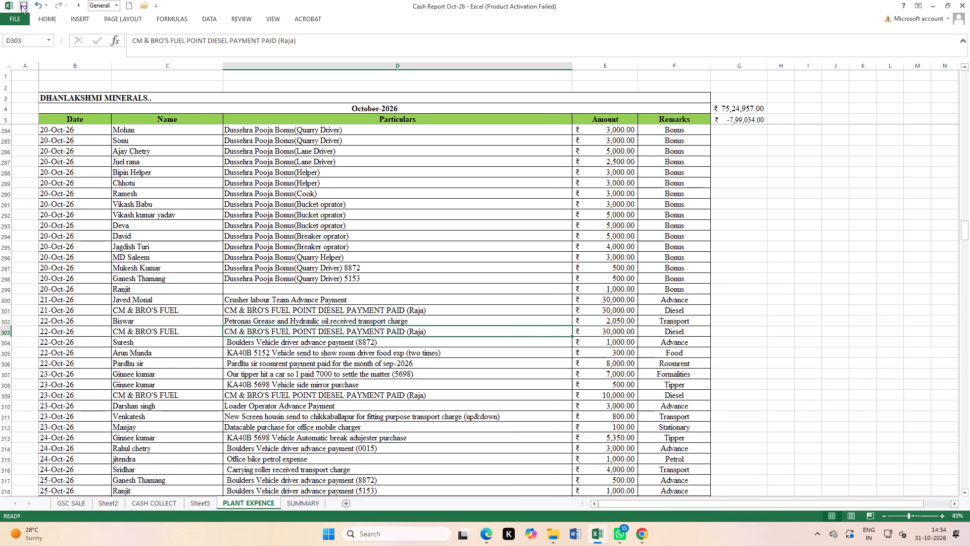
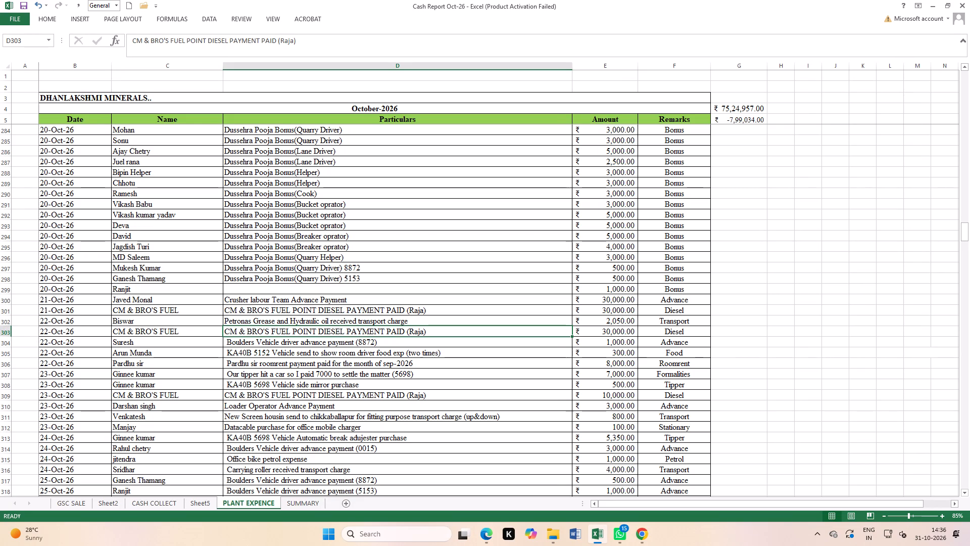
Fill the particulars "Dussehra Pooja Bonus(Quarry Helper)" from D296 down into D297.
left_click(760, 344)
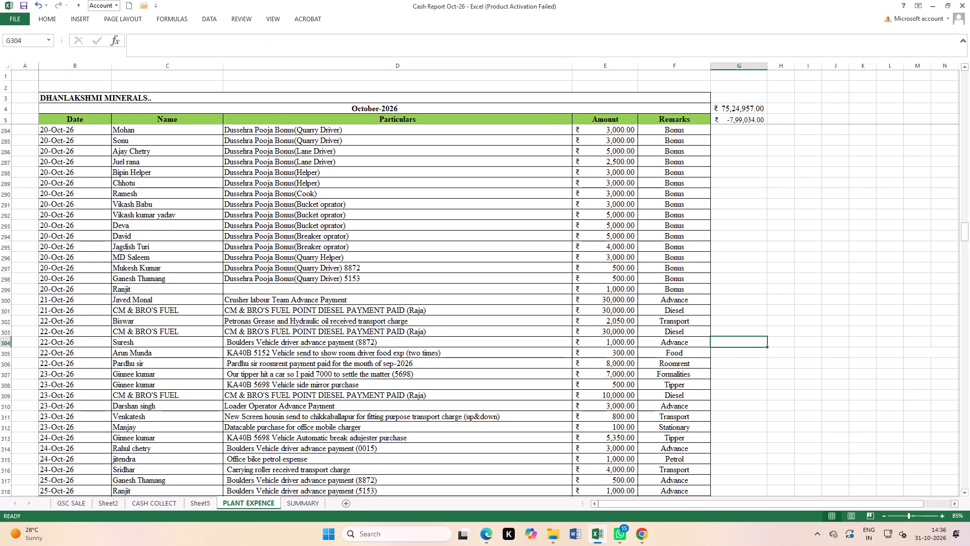
scroll(600, 312, "up", 3)
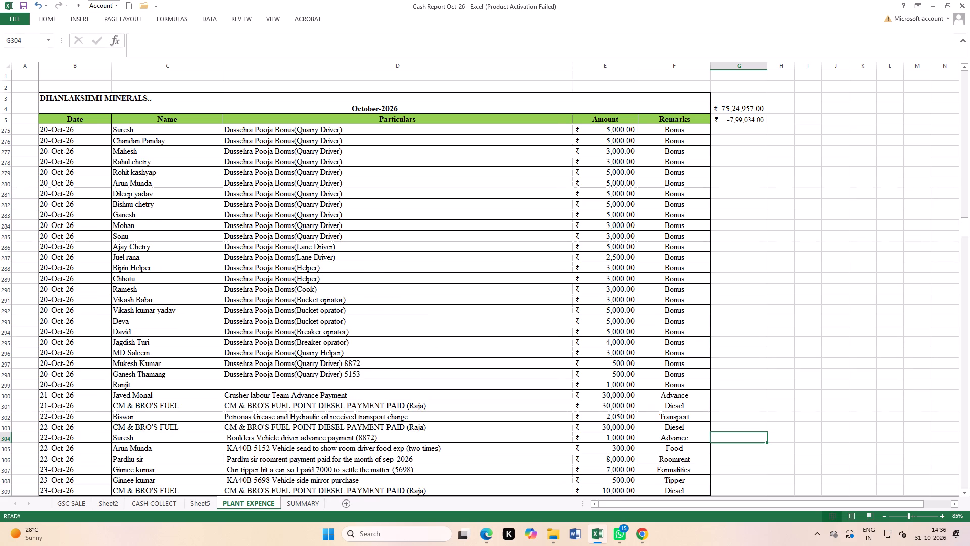
left_click_drag(321, 353, 321, 359)
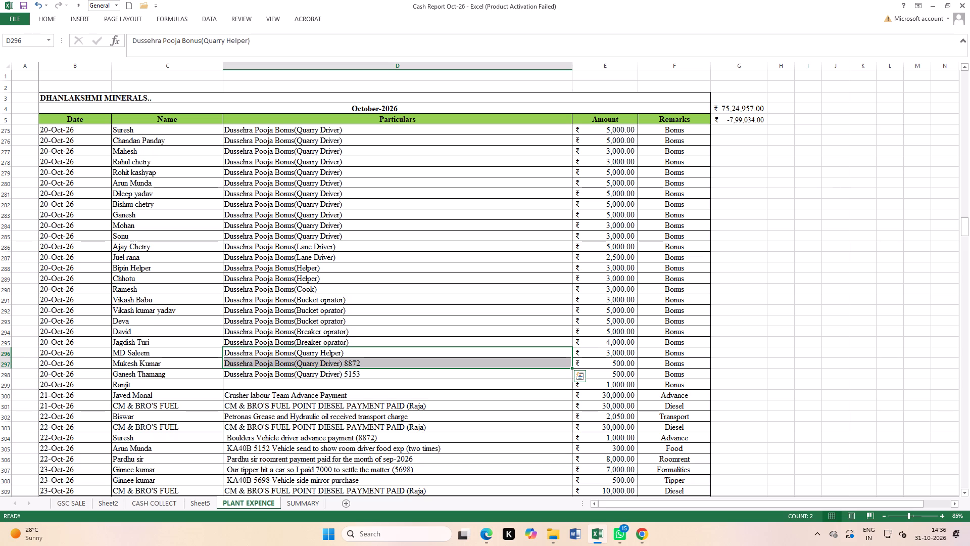
key("ctrl+d")
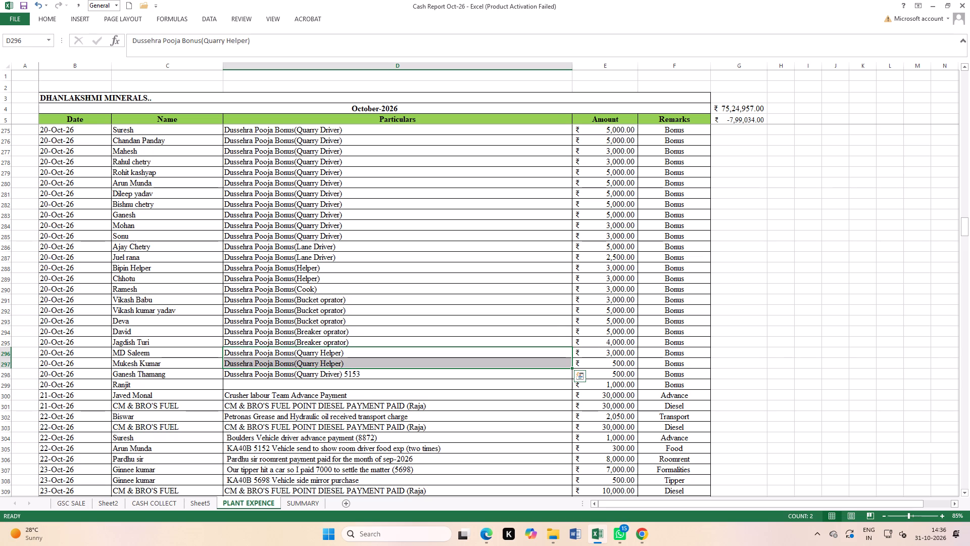
Set the blank particulars in D299 to "Dussehra Pooja Bonus(Quarry Driver) 8872", based on the entry above, and save the workbook.
left_click(349, 386)
key("ctrl+d")
double_click(369, 383)
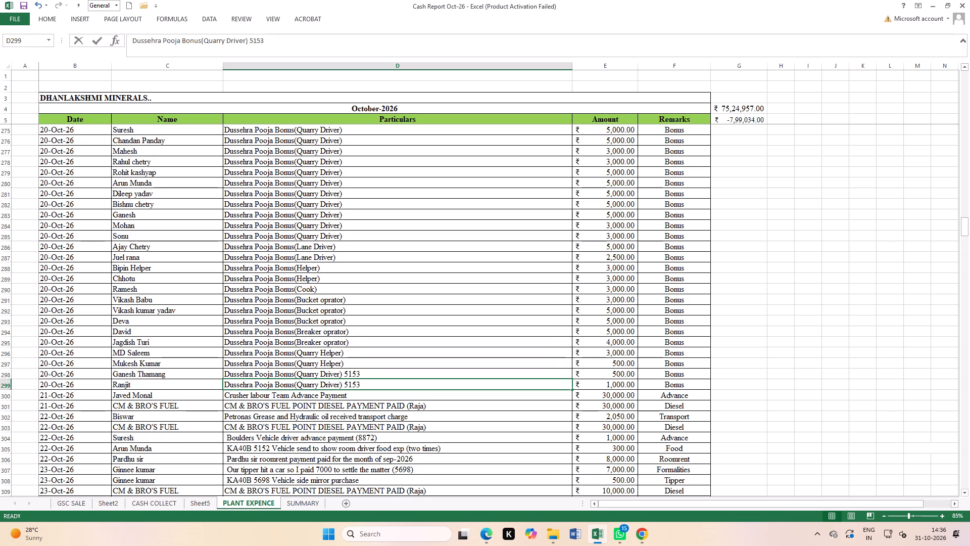
key("BackSpace")
key("BackSpace")
key("BackSpace")
key("BackSpace")
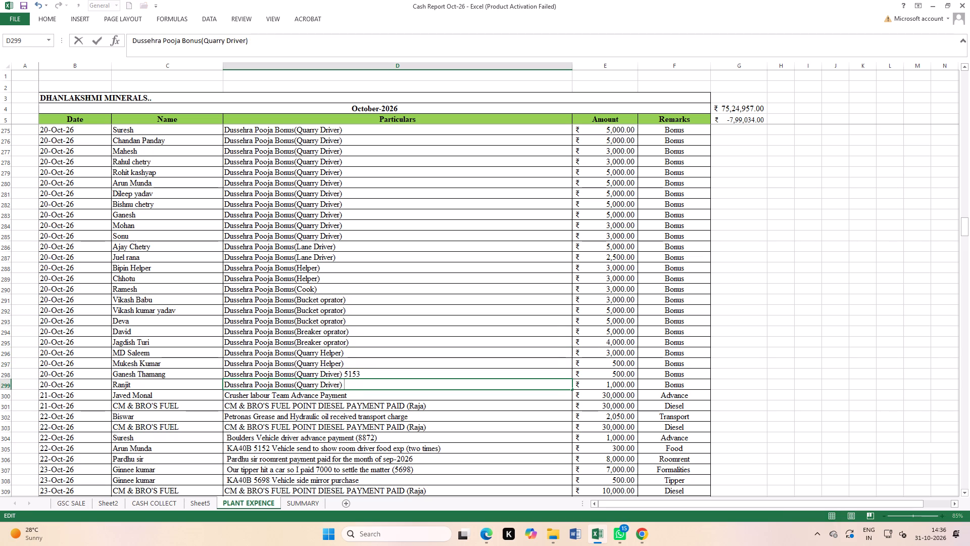
type("8872")
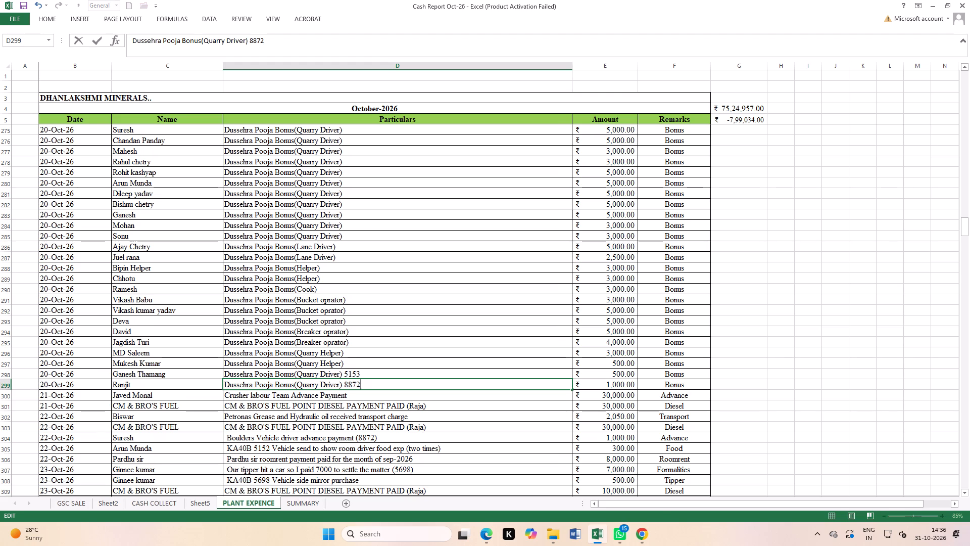
left_click(467, 447)
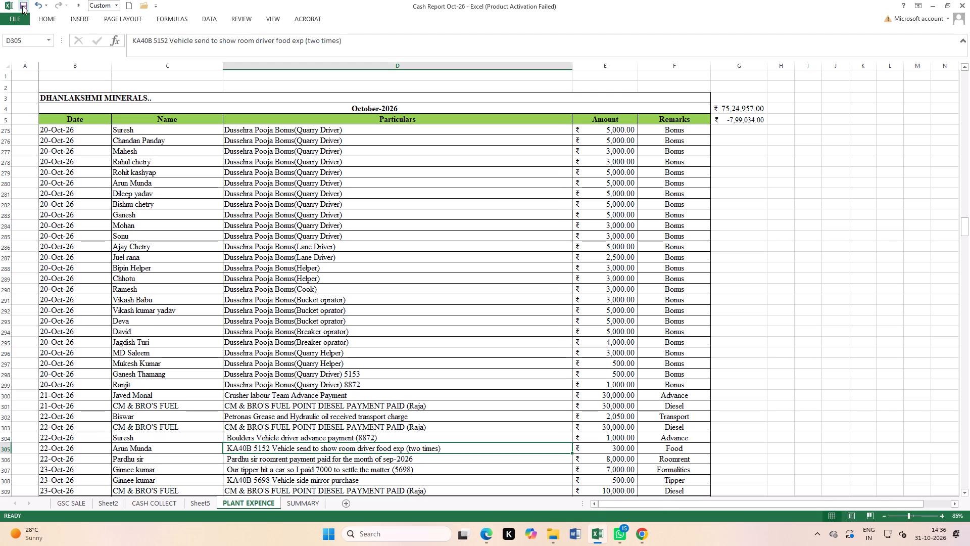
double_click(22, 6)
Check the sum of the September-2026 salary amounts dated 16-Oct-26, in E199 to E234.
scroll(446, 391, "up", 17)
scroll(460, 392, "down", 2)
scroll(460, 392, "up", 12)
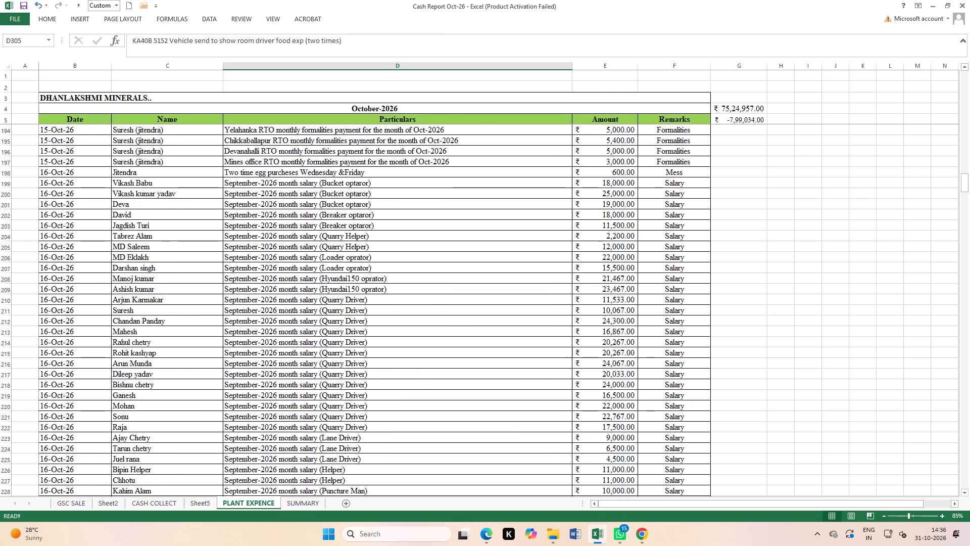
scroll(460, 392, "up", 6)
scroll(509, 390, "down", 5)
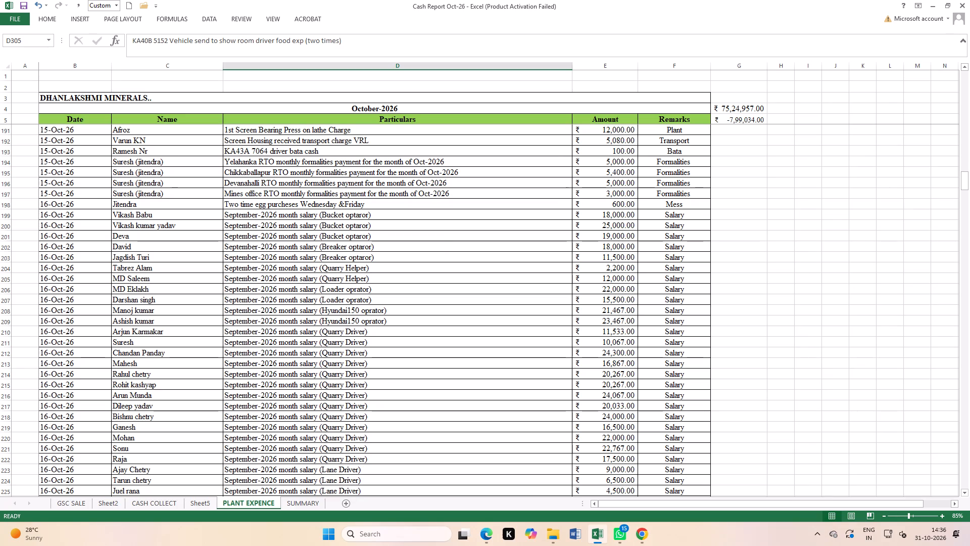
left_click_drag(616, 215, 605, 496)
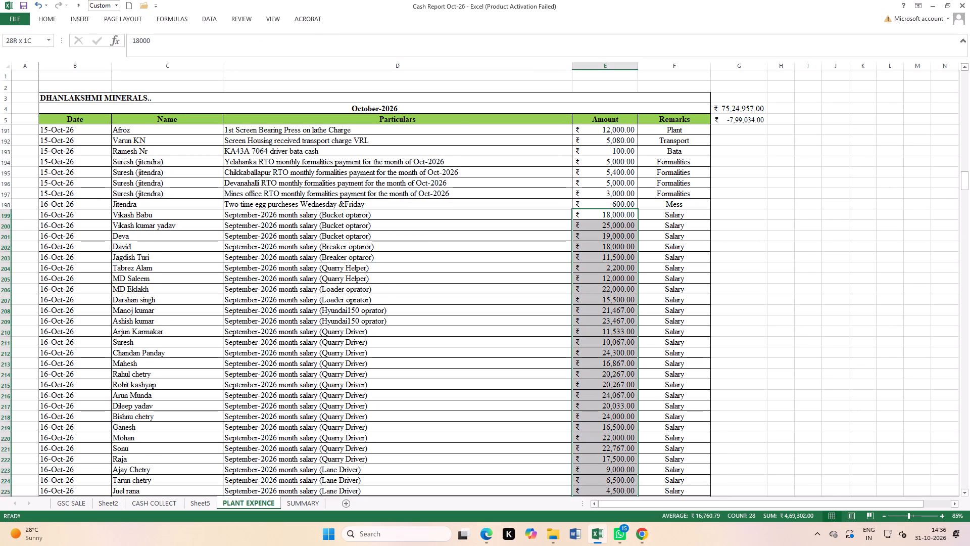
left_click_drag(605, 496, 608, 440)
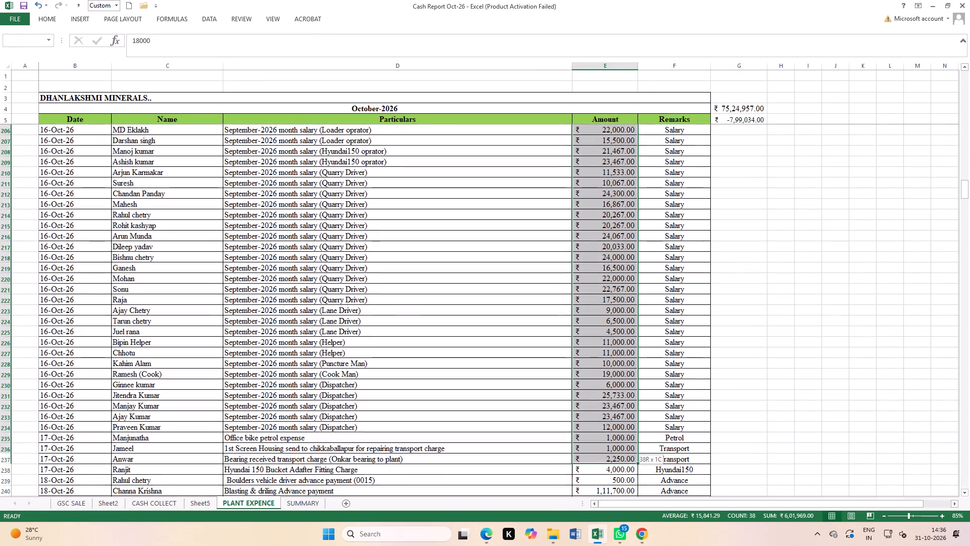
left_click_drag(608, 440, 605, 423)
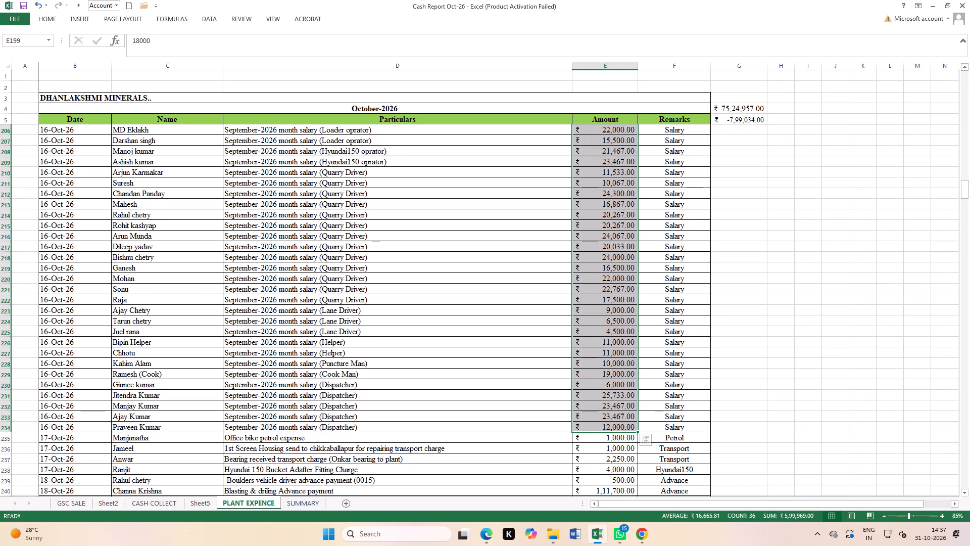
On the SUMMARY sheet, enter 594967 as the credit for the Salary row.
left_click(297, 502)
scroll(258, 317, "up", 2)
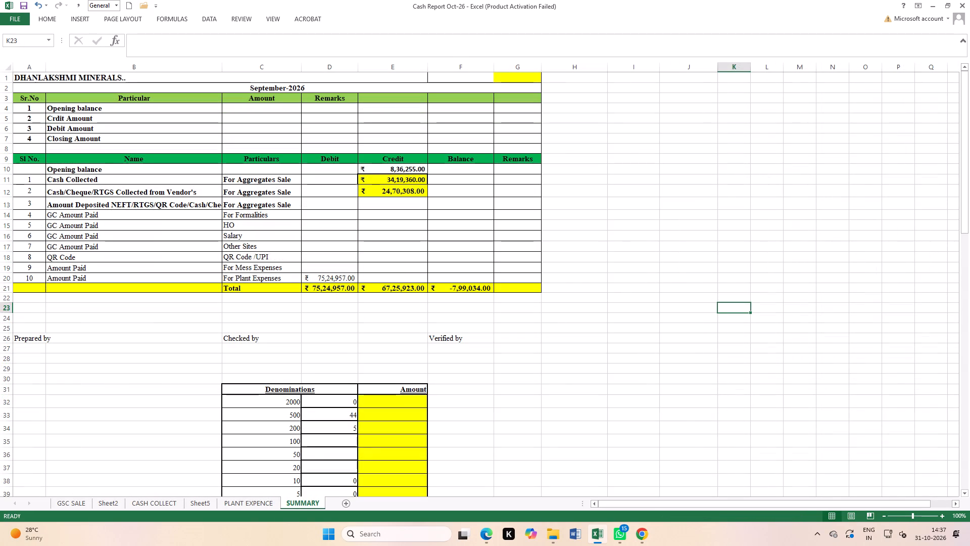
left_click(373, 236)
type("56")
key("BackSpace")
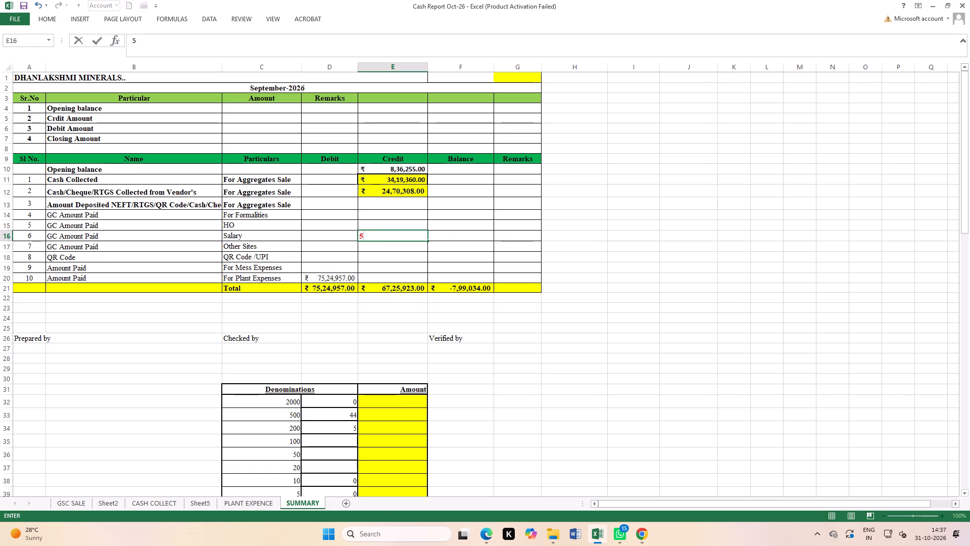
type("94")
type("969")
key("BackSpace")
key("7")
key("Return")
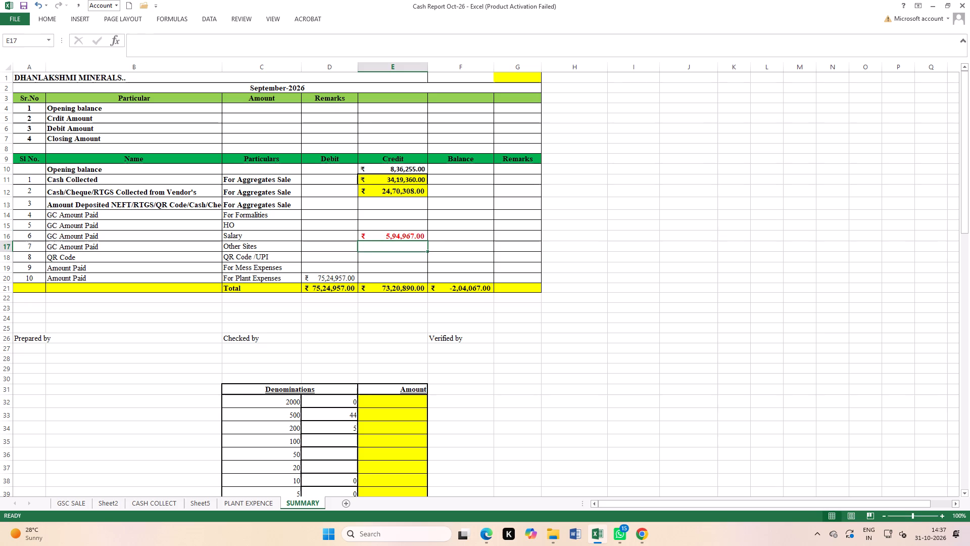
Relabel the Other Sites row as Bonus, enter 208000 as its credit, and save the workbook.
left_click(264, 248)
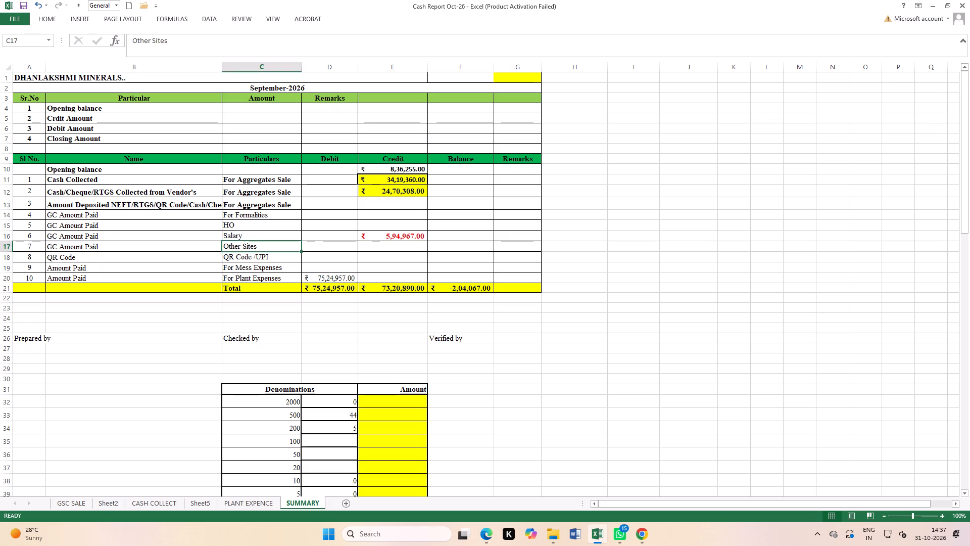
type("onus")
left_click(373, 245)
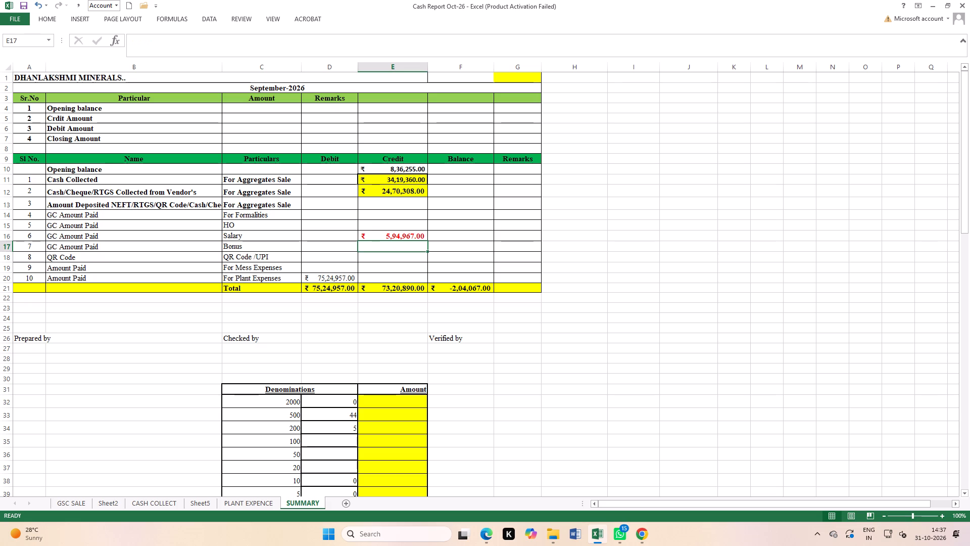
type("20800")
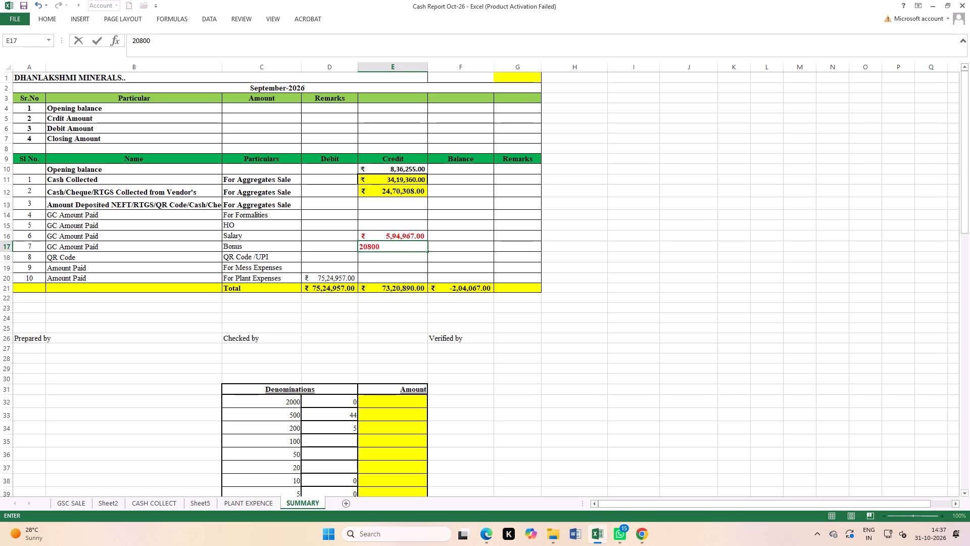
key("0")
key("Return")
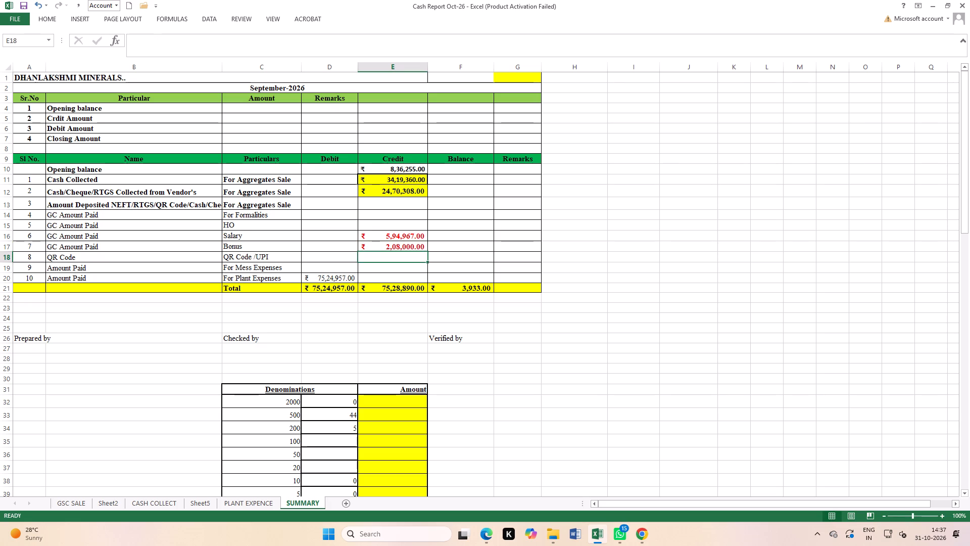
left_click(510, 358)
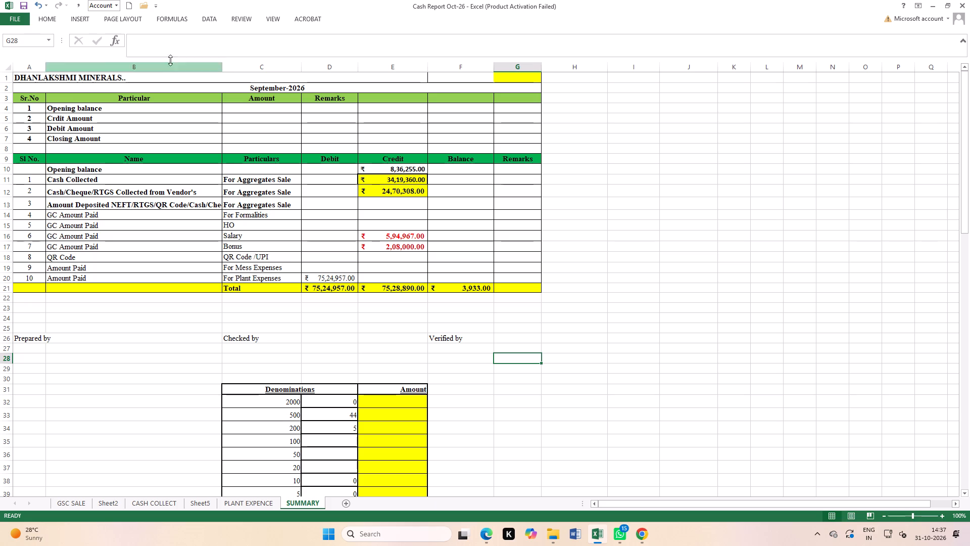
triple_click(23, 5)
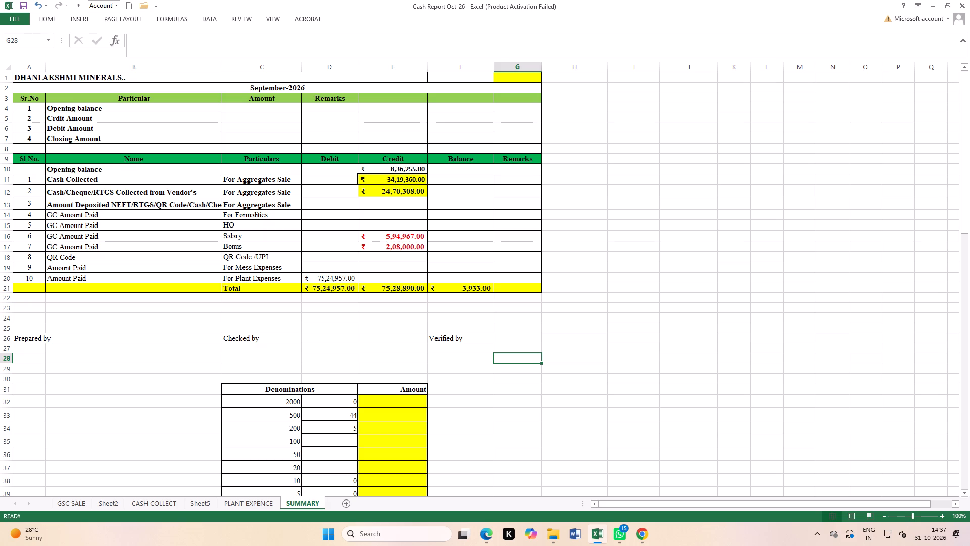
Return to the PLANT EXPENCE sheet and save the workbook.
left_click(255, 500)
left_click(754, 358)
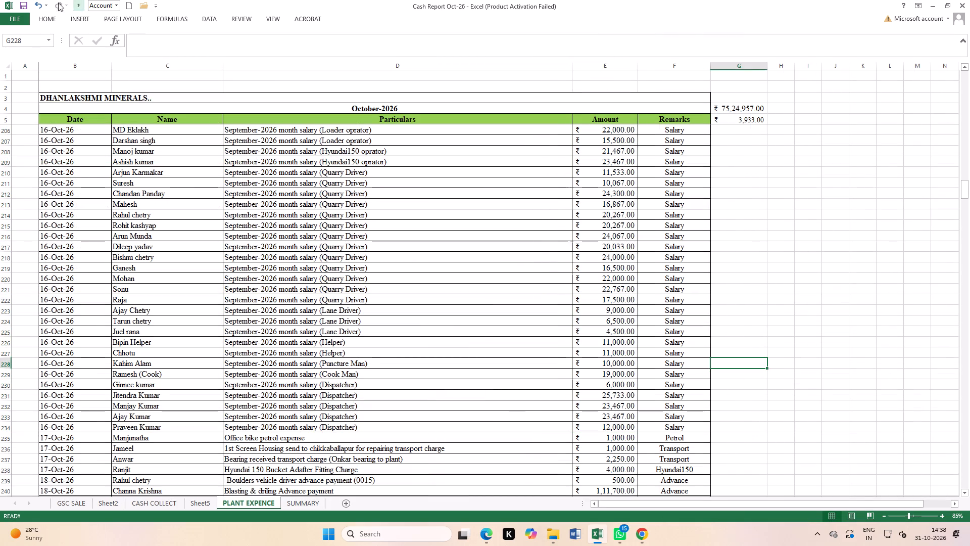
double_click(21, 3)
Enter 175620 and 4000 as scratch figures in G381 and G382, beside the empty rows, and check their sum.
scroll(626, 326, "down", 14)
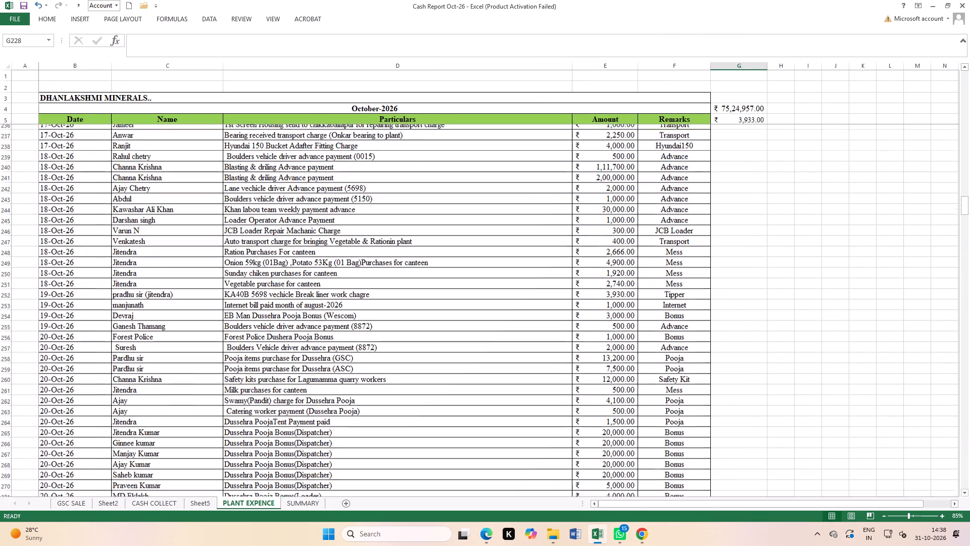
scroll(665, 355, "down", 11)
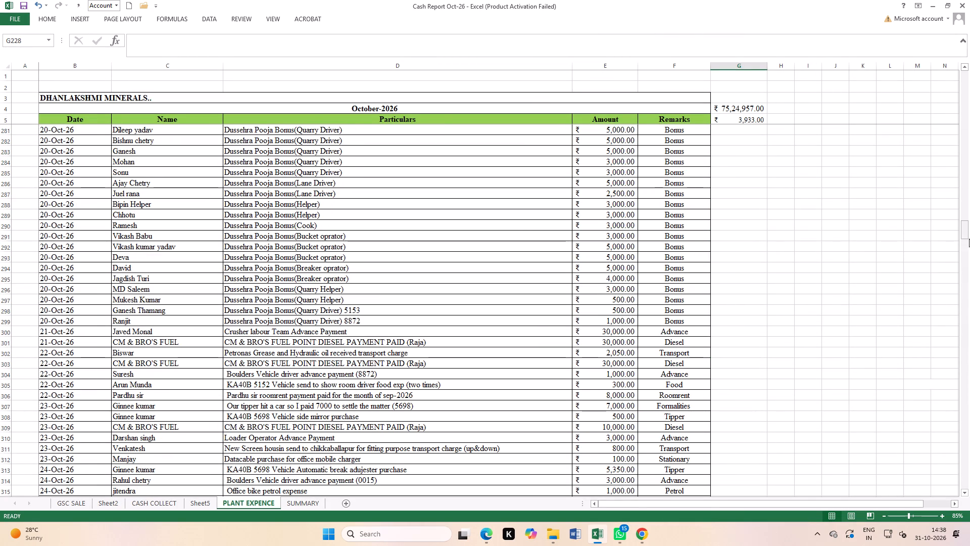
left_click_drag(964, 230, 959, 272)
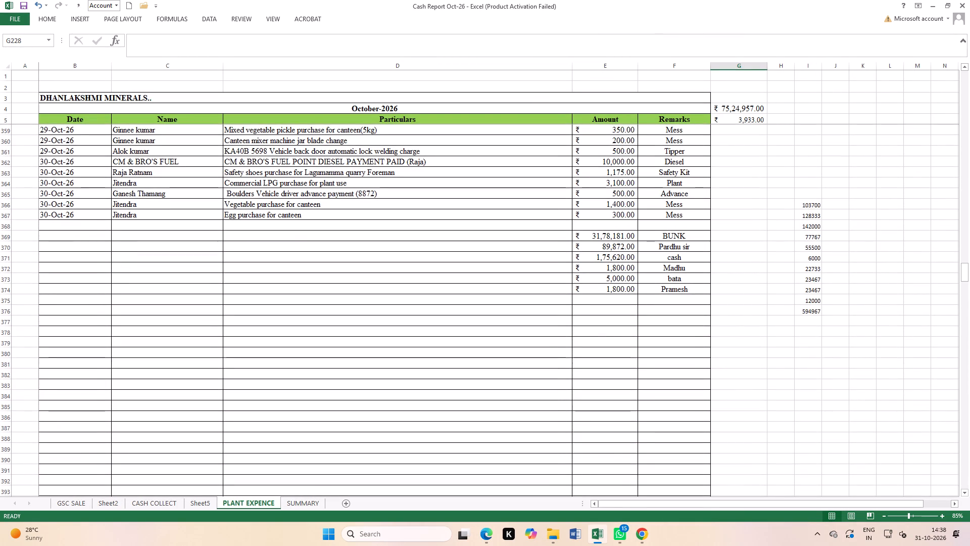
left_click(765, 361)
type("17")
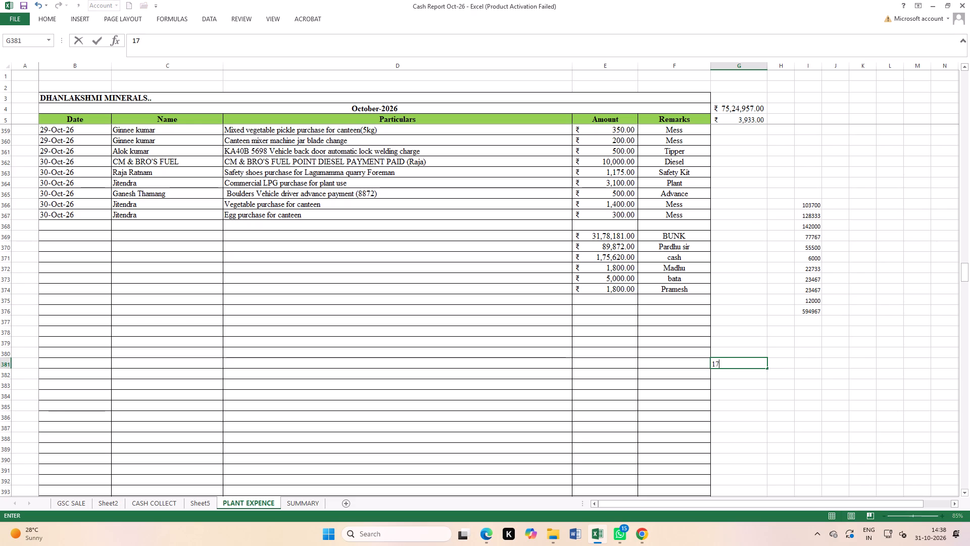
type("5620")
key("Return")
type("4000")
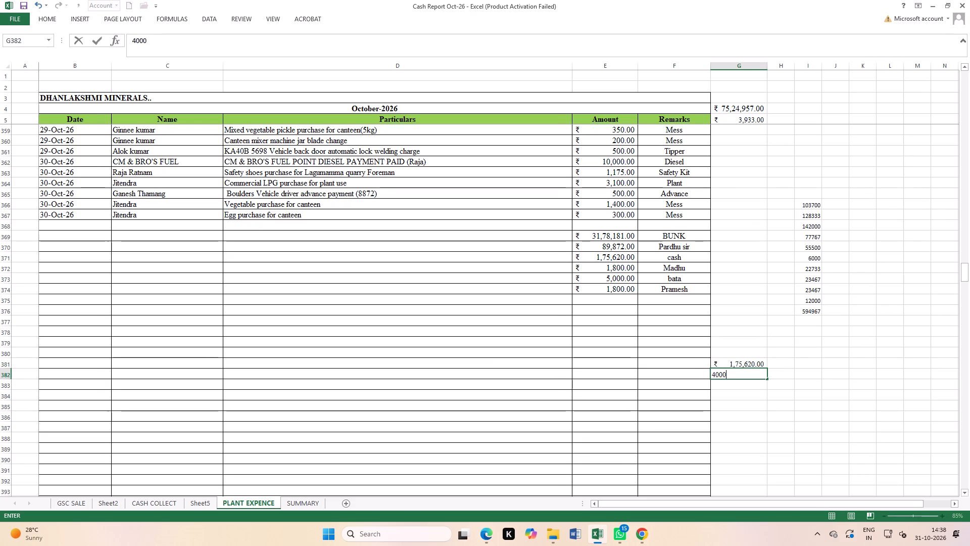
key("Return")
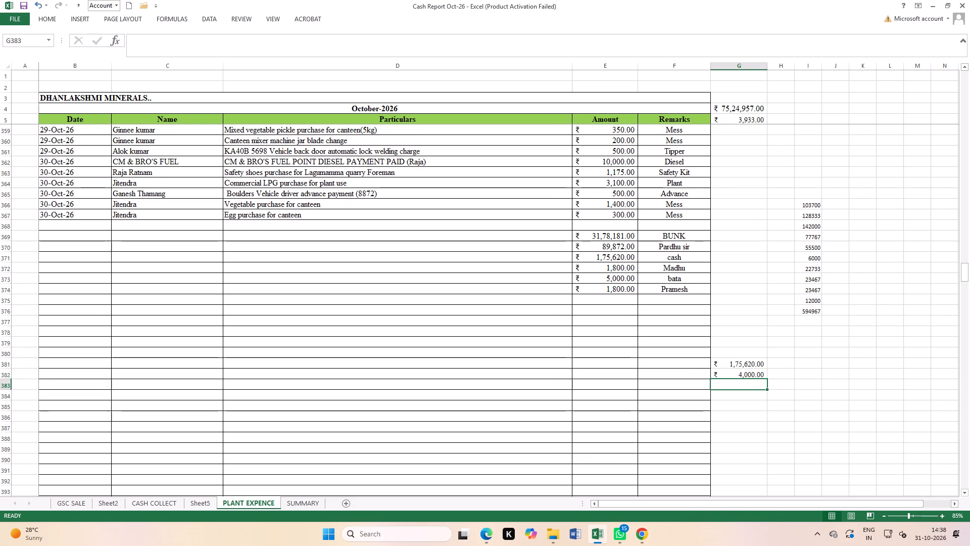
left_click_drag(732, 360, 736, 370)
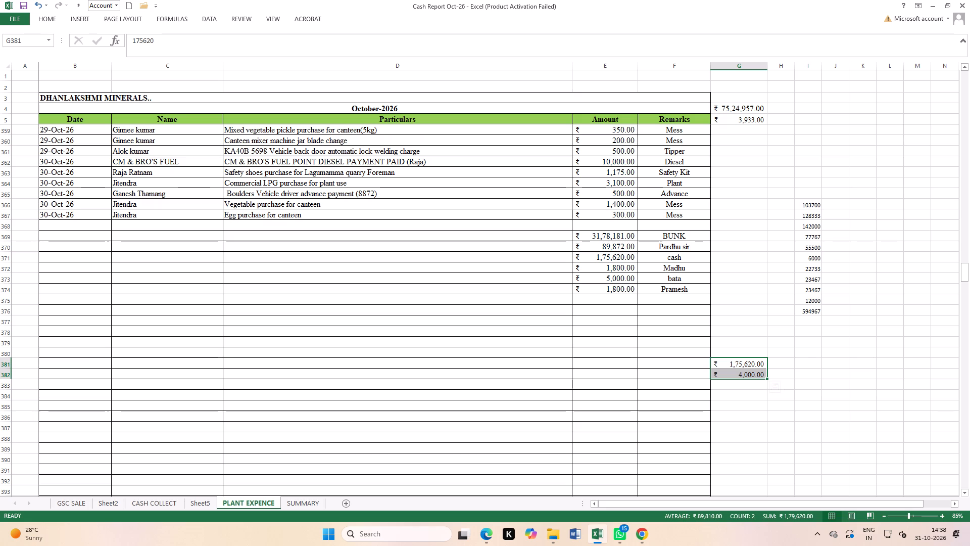
Clear all scratch figures beside the expense table in G365:J383.
left_click_drag(747, 193, 838, 386)
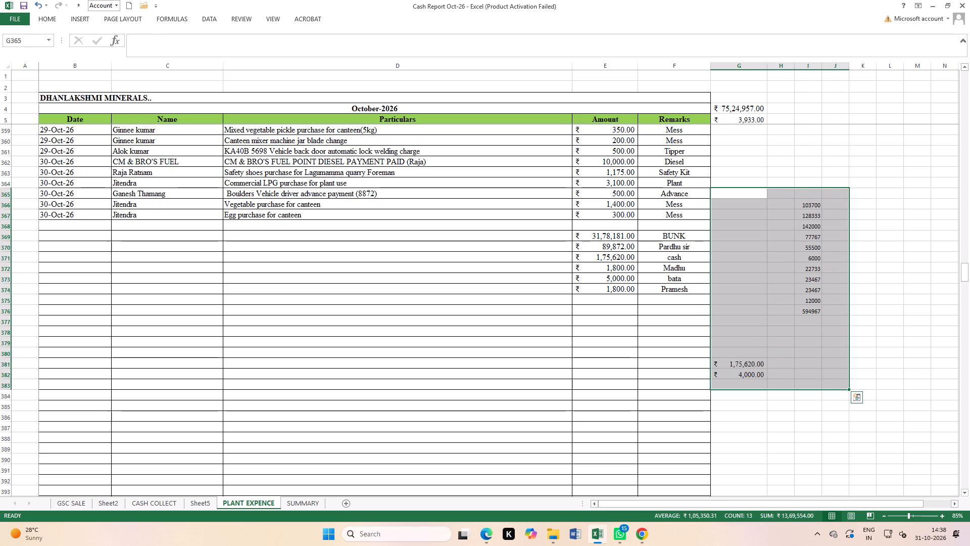
key("Delete")
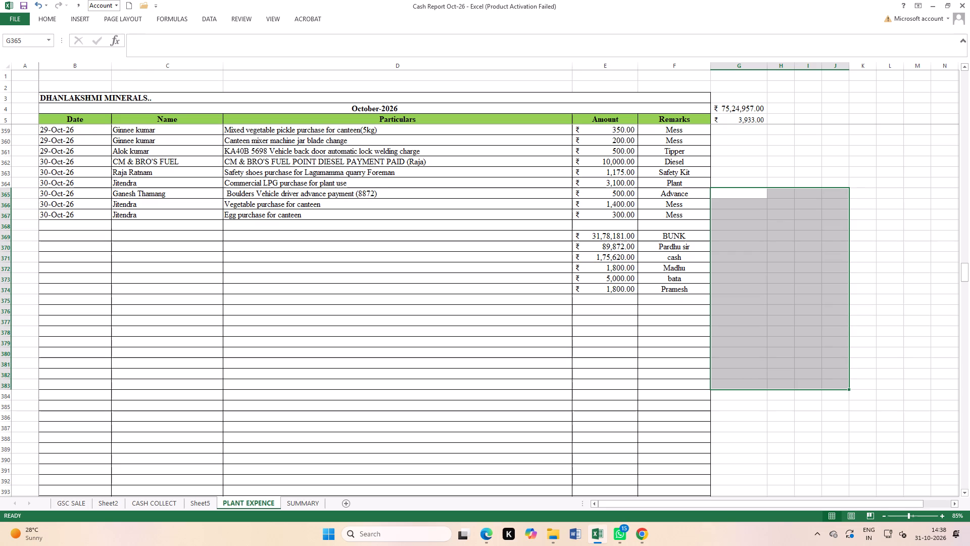
Copy the capitalised name Jitendra from C323 over the lowercase name on the 25-Oct-26 Wheel Powder row, C325.
left_click(672, 345)
scroll(672, 345, "up", 2)
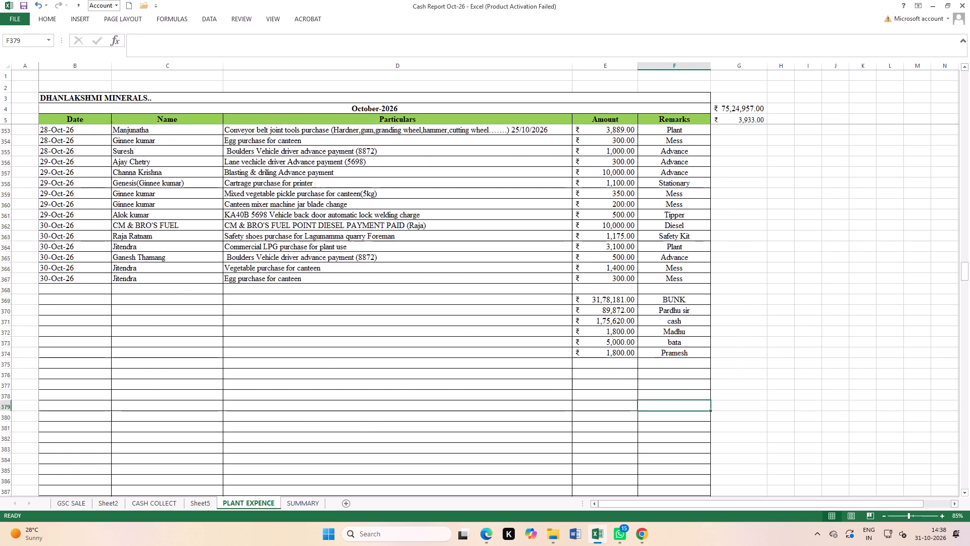
scroll(672, 345, "up", 10)
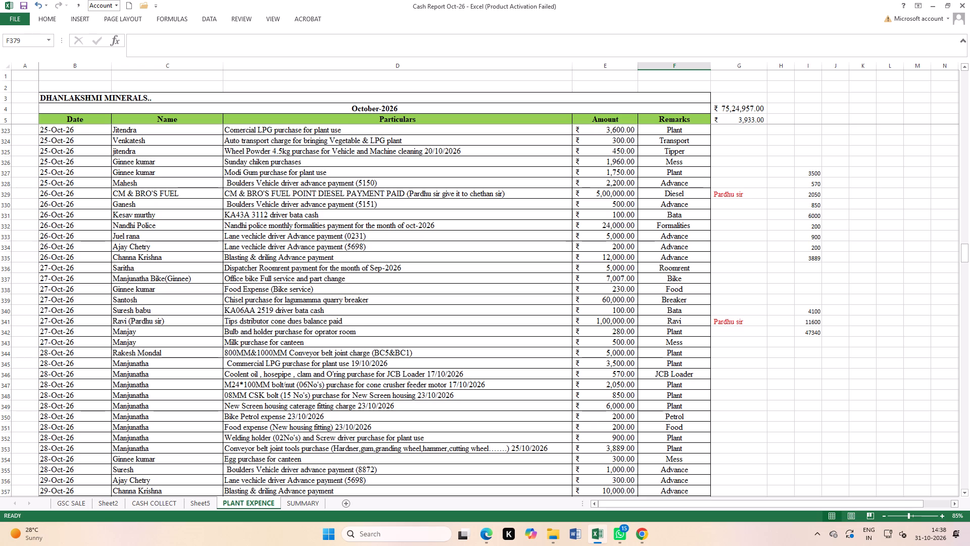
left_click(134, 130)
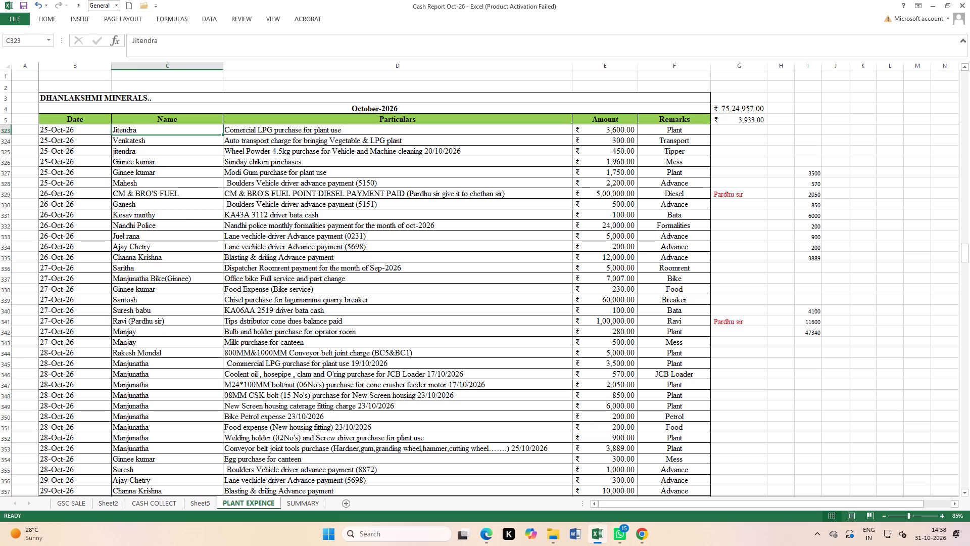
key("ctrl+c")
left_click(143, 153)
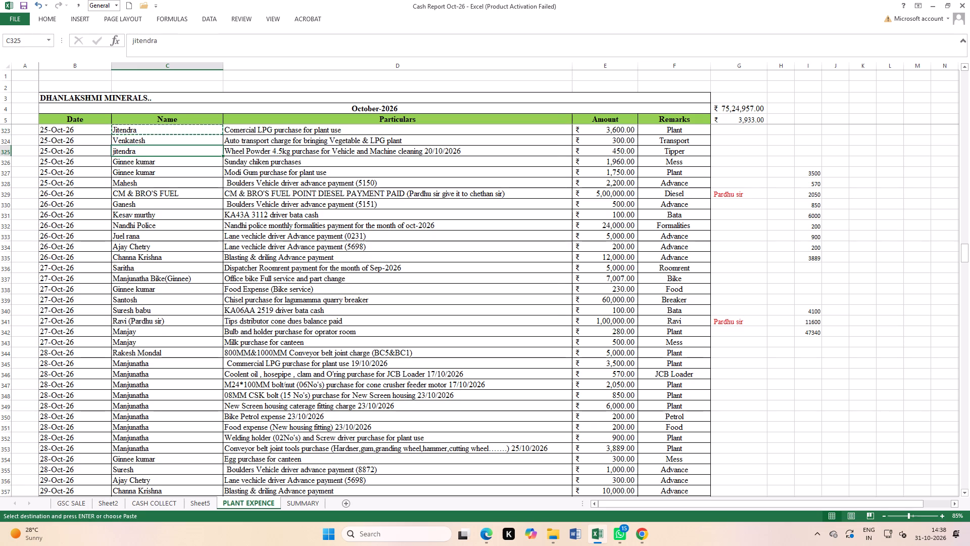
key("ctrl+v")
left_click(157, 191)
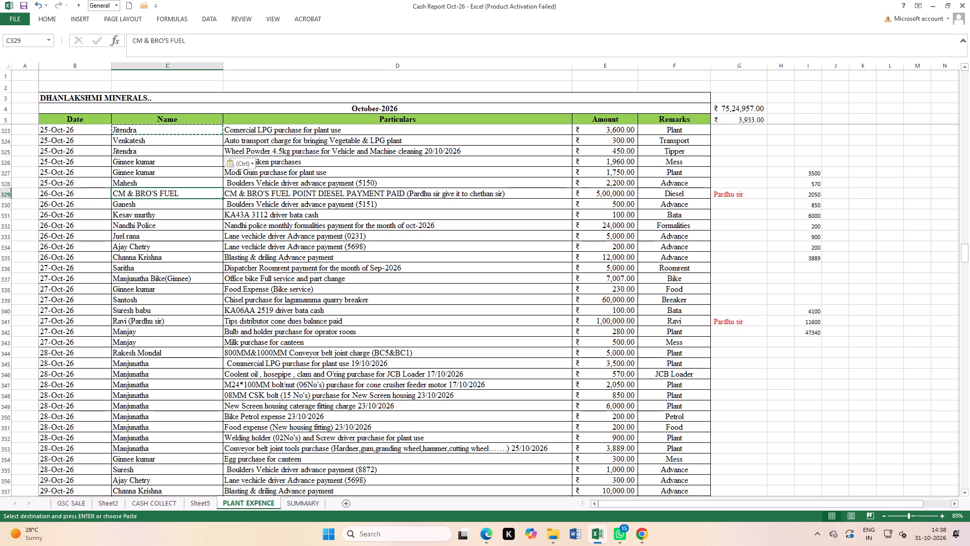
Review the PLANT EXPENCE entries from the end of October back to the first row.
scroll(150, 298, "down", 4)
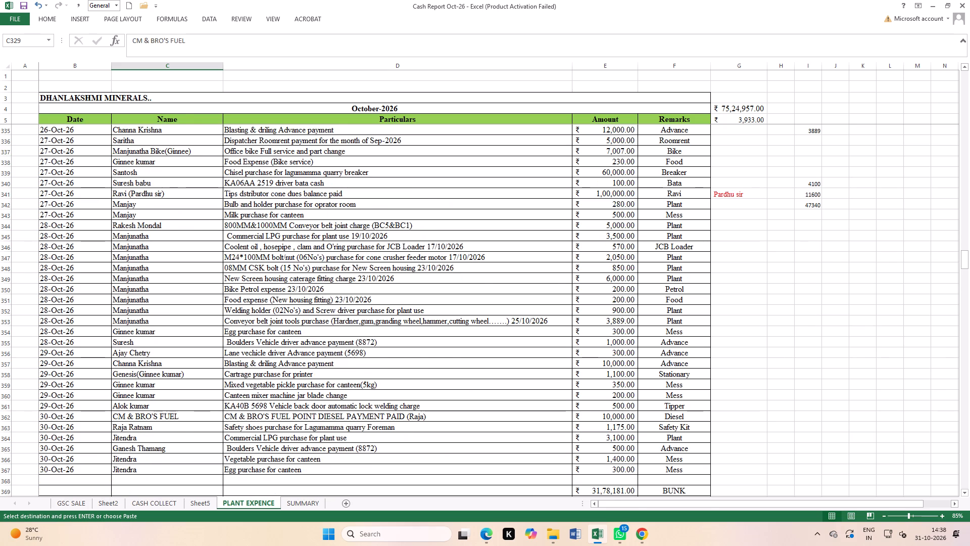
scroll(152, 297, "up", 5)
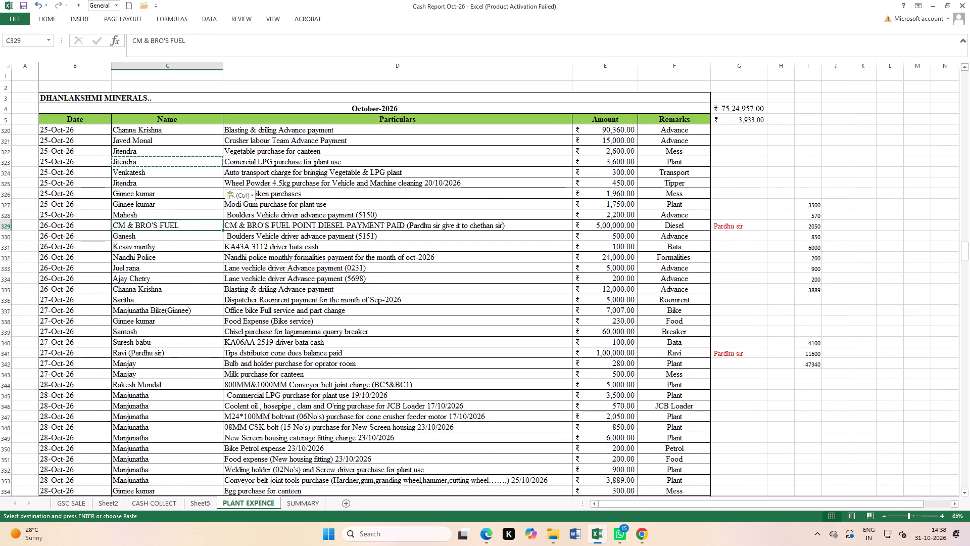
scroll(152, 297, "up", 3)
scroll(153, 297, "up", 18)
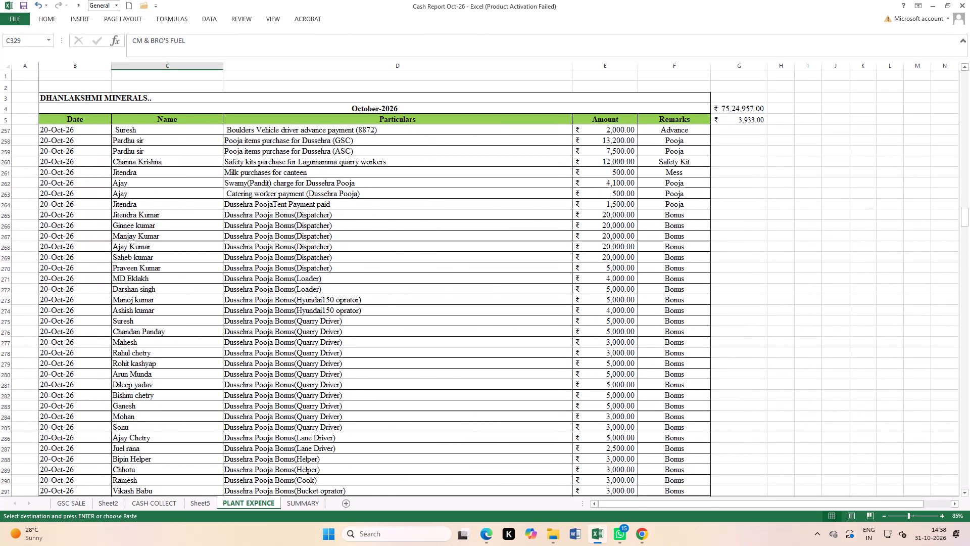
scroll(153, 297, "up", 20)
scroll(153, 297, "up", 8)
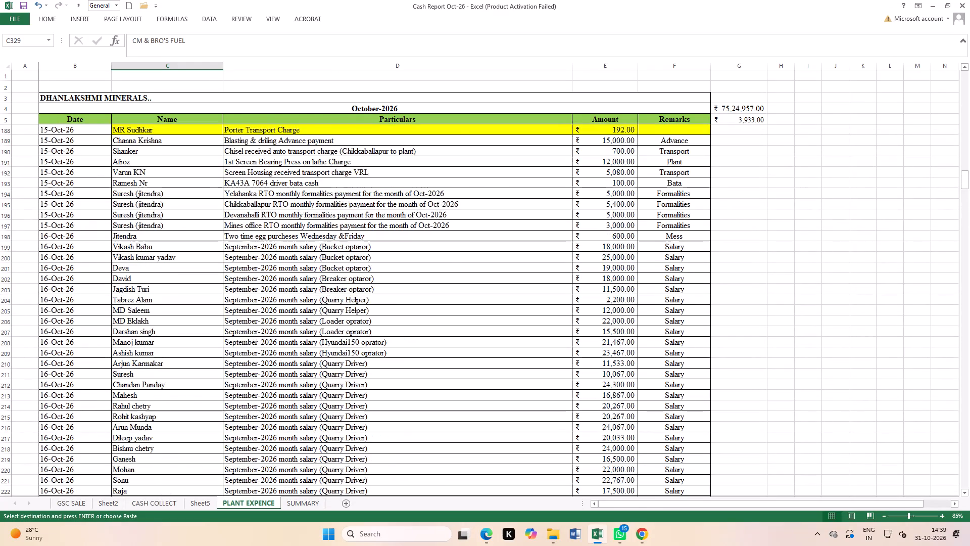
scroll(153, 297, "up", 20)
scroll(153, 297, "up", 17)
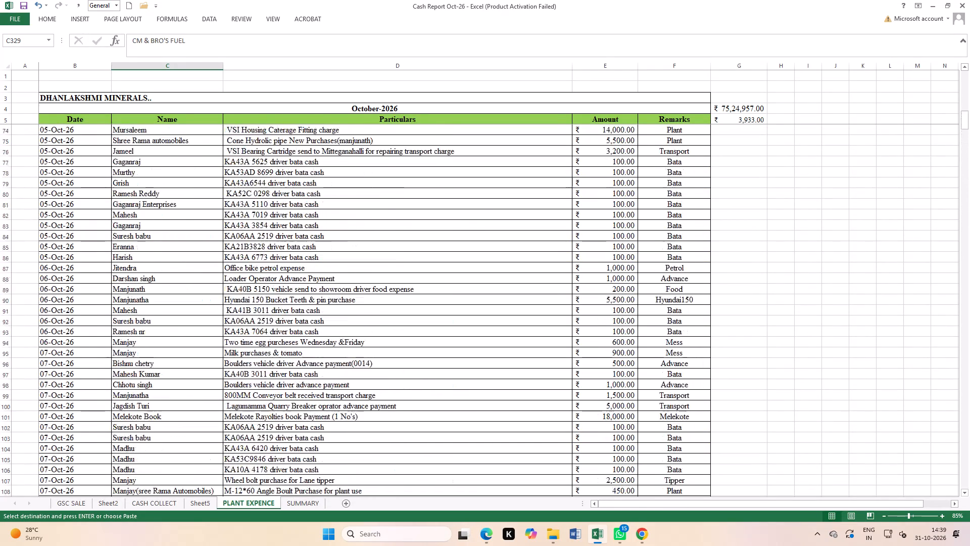
scroll(159, 300, "up", 20)
scroll(159, 300, "up", 12)
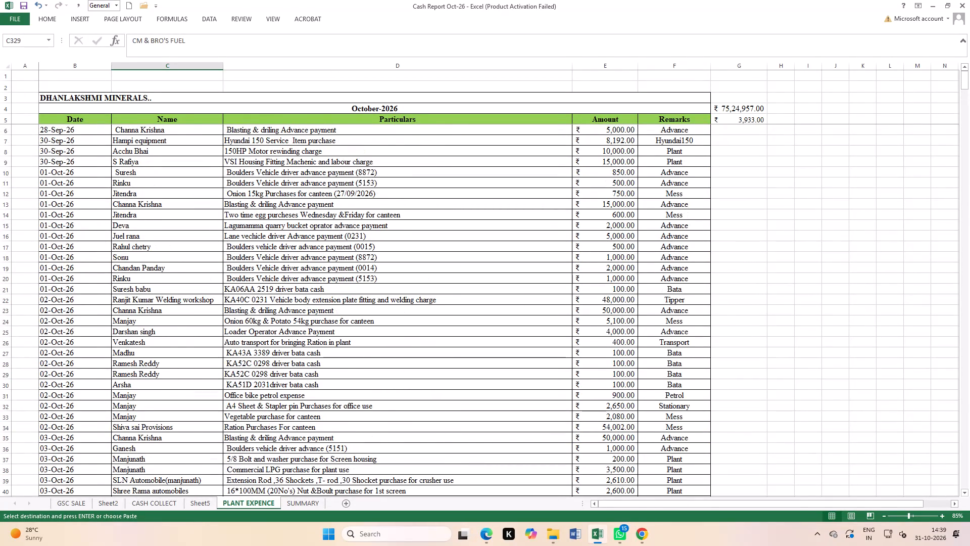
Save the workbook with the corrected plant expense entries.
double_click(211, 182)
left_click(305, 214)
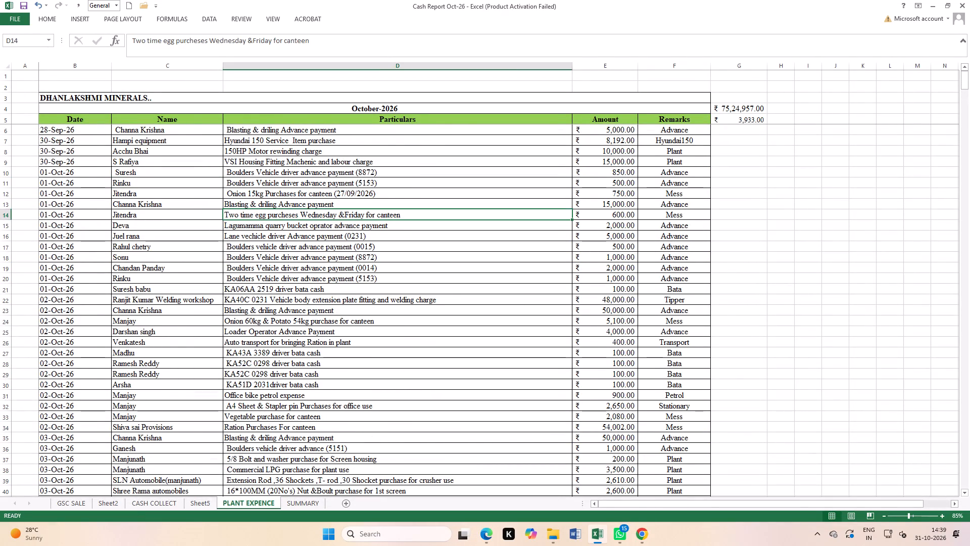
left_click(20, 2)
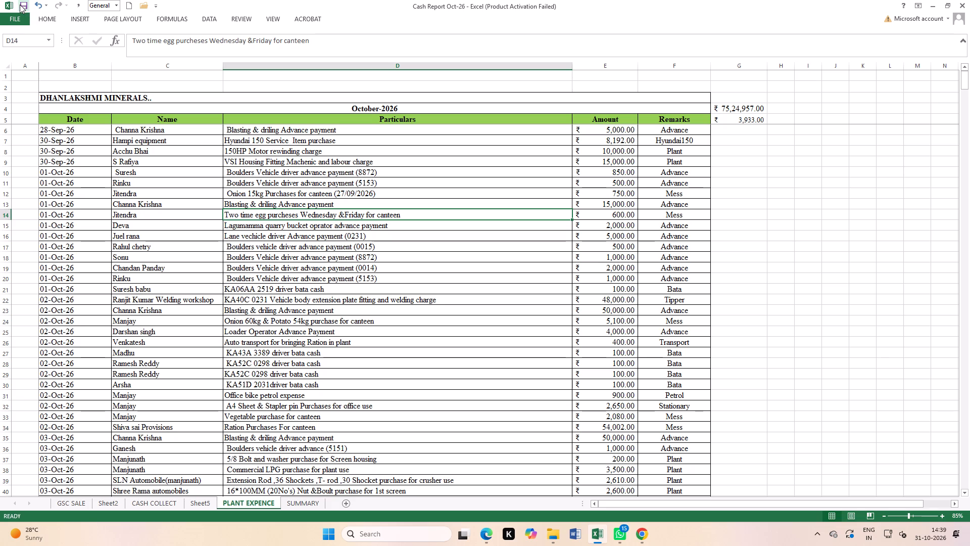
triple_click(22, 4)
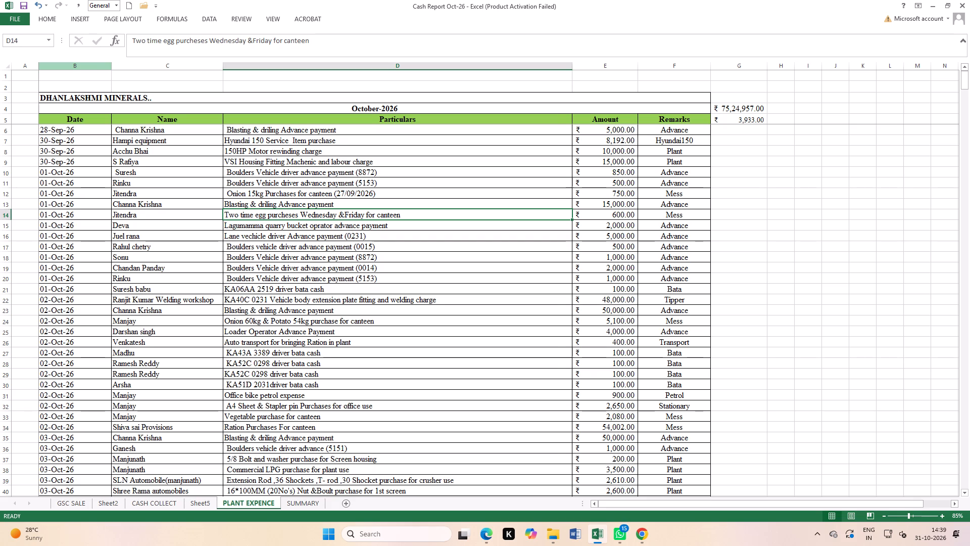
left_click(412, 263)
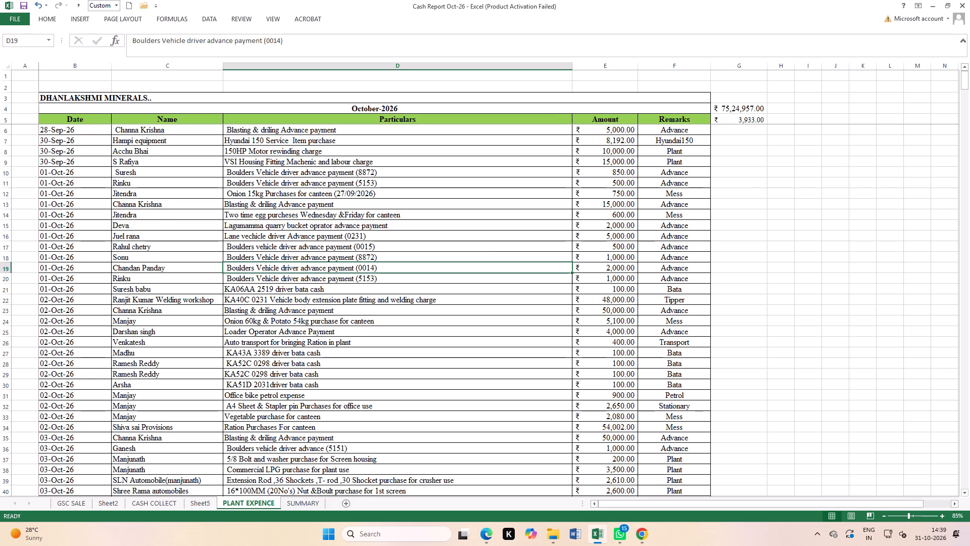
left_click(736, 271)
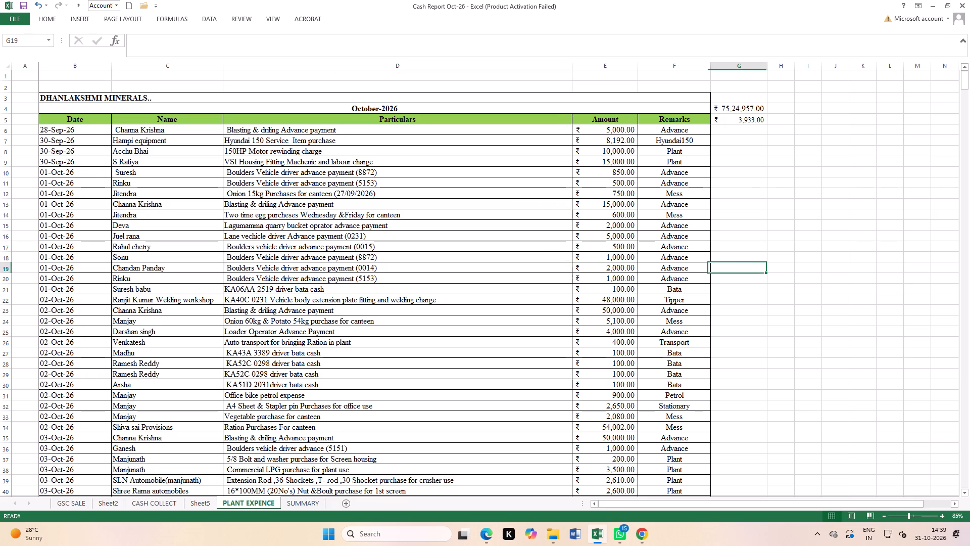
double_click(22, 2)
Add filters to the expense table's header row and filter the Remarks column to show only Transport entries.
scroll(475, 344, "up", 2)
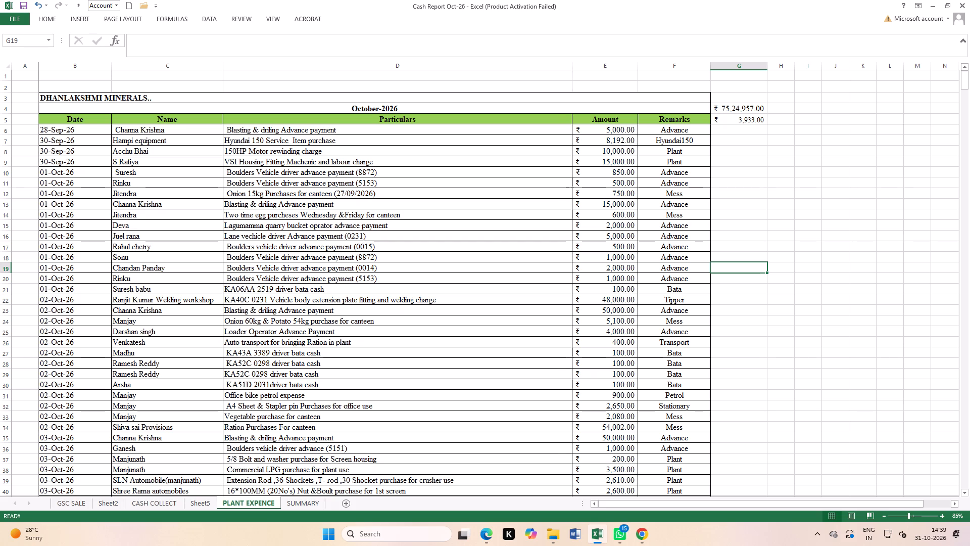
scroll(305, 353, "up", 4)
scroll(338, 357, "down", 20)
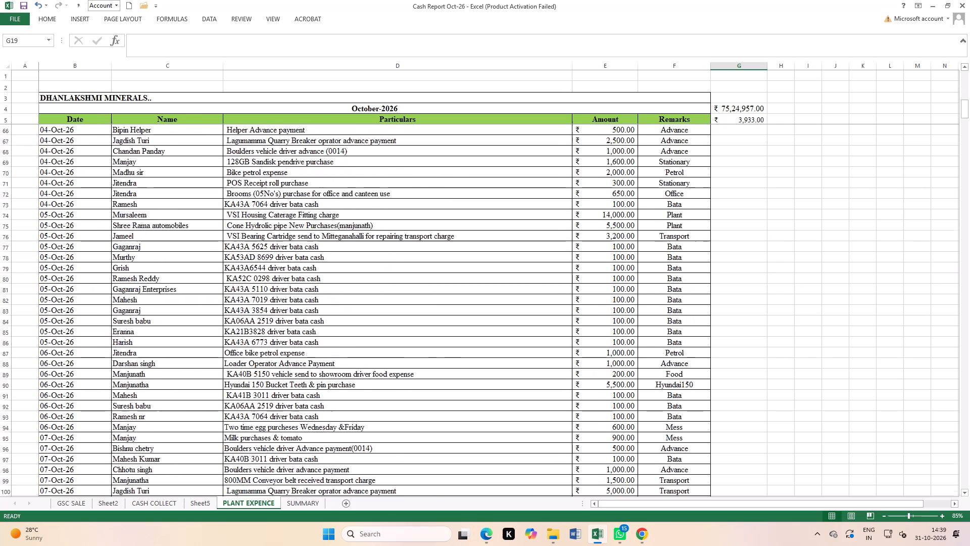
scroll(348, 370, "down", 20)
scroll(348, 370, "down", 17)
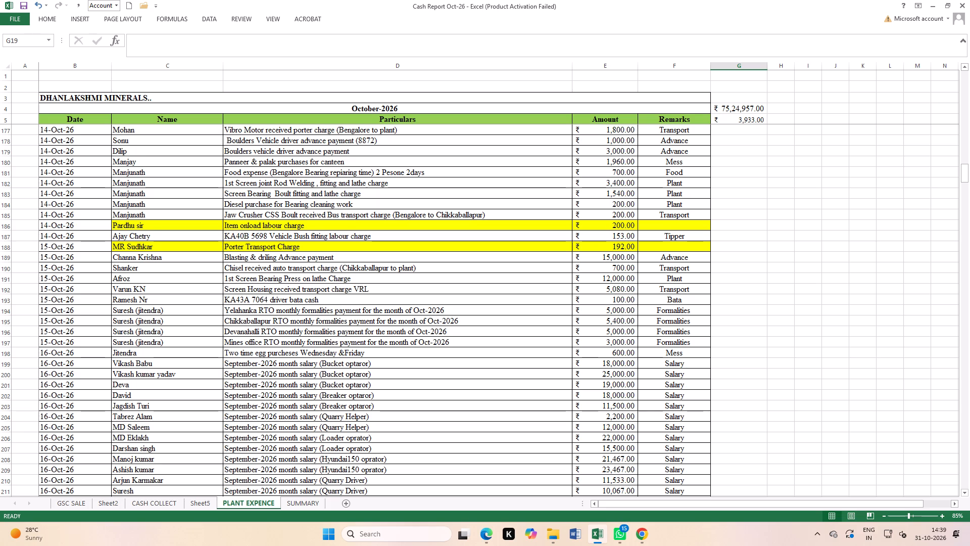
scroll(328, 259, "up", 11)
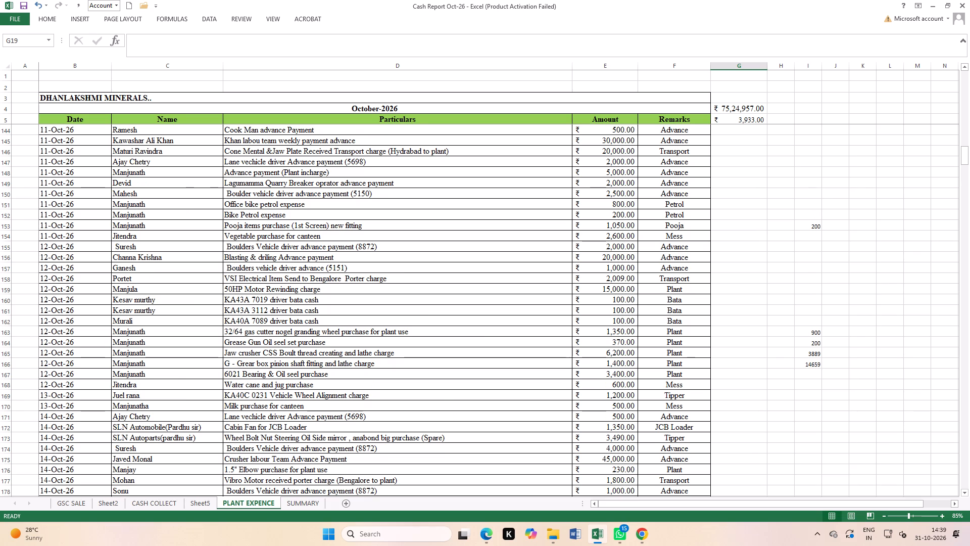
left_click_drag(72, 120, 660, 123)
left_click(211, 15)
left_click(263, 41)
left_click_drag(438, 208, 439, 209)
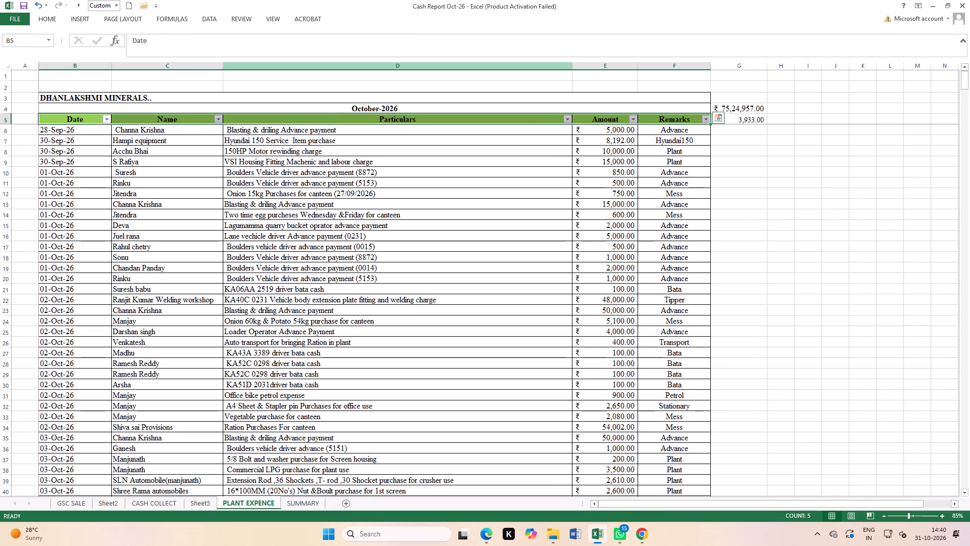
left_click_drag(439, 209, 442, 213)
left_click(708, 120)
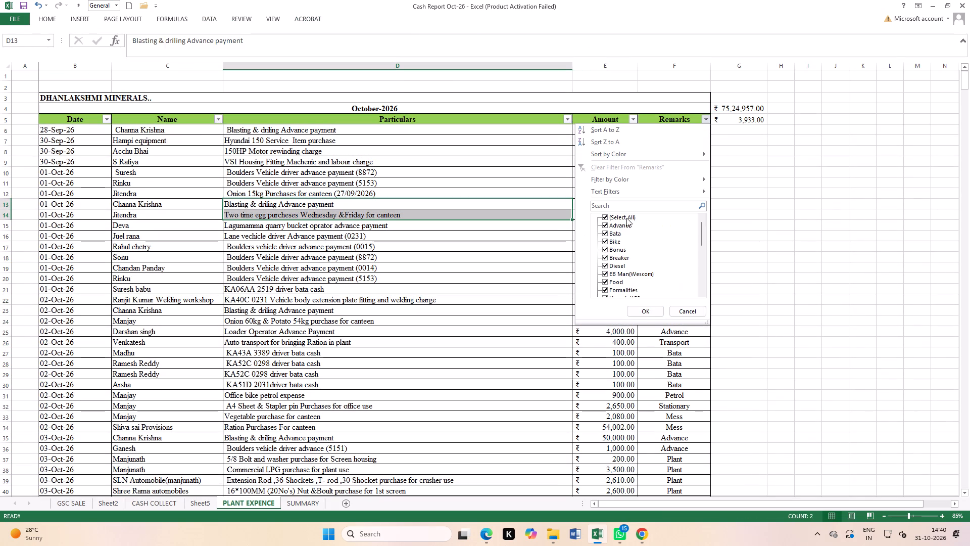
left_click(626, 219)
scroll(621, 299, "down", 20)
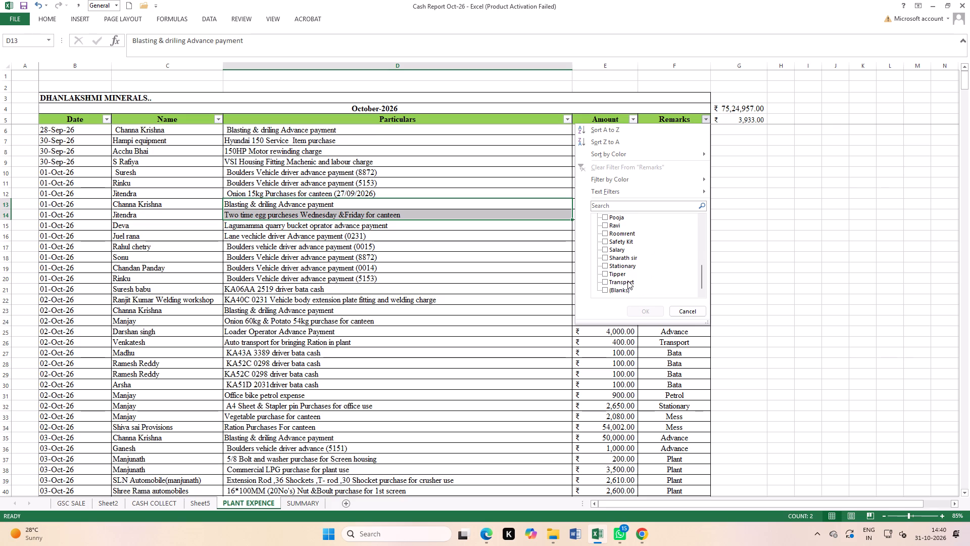
left_click(627, 281)
left_click(637, 304)
left_click(638, 311)
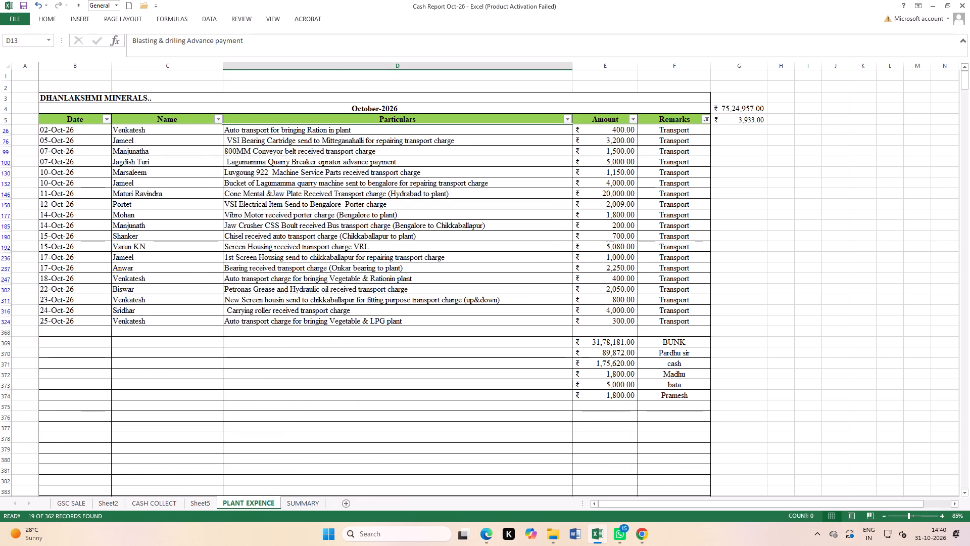
Select row 192, the Screen Housing transport charge VRL entry, and remove the filter from the table.
left_click(0, 248)
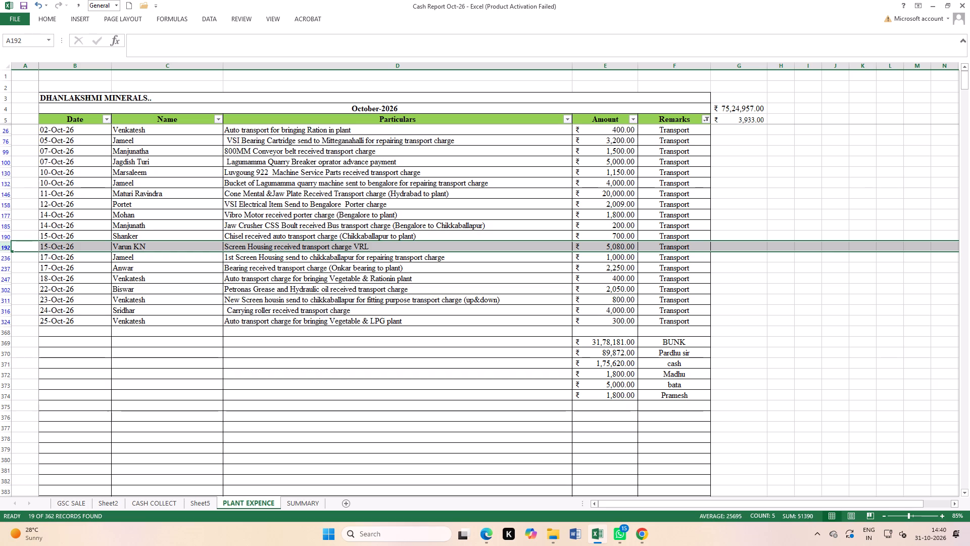
left_click(200, 20)
left_click(262, 51)
Replace the particulars of the highlighted 14-Oct-26 labour charge in D186 with "Screen Housing Unloading labour charge at VRL".
scroll(366, 243, "down", 16)
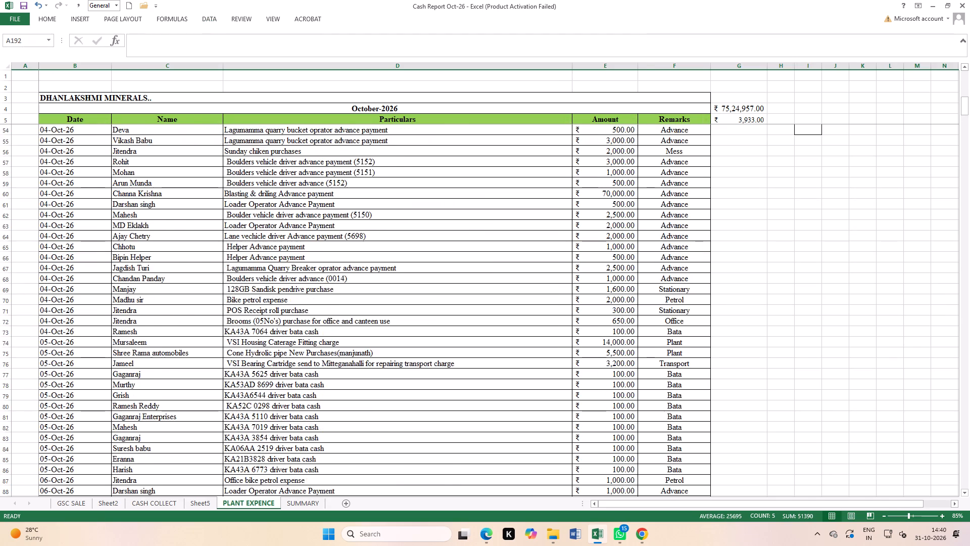
scroll(306, 288, "down", 20)
scroll(306, 288, "down", 17)
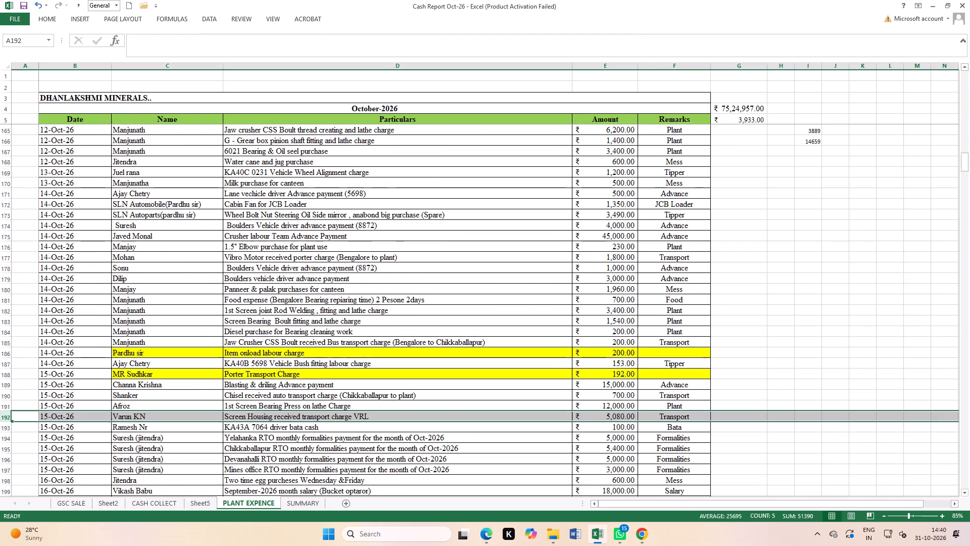
left_click(250, 353)
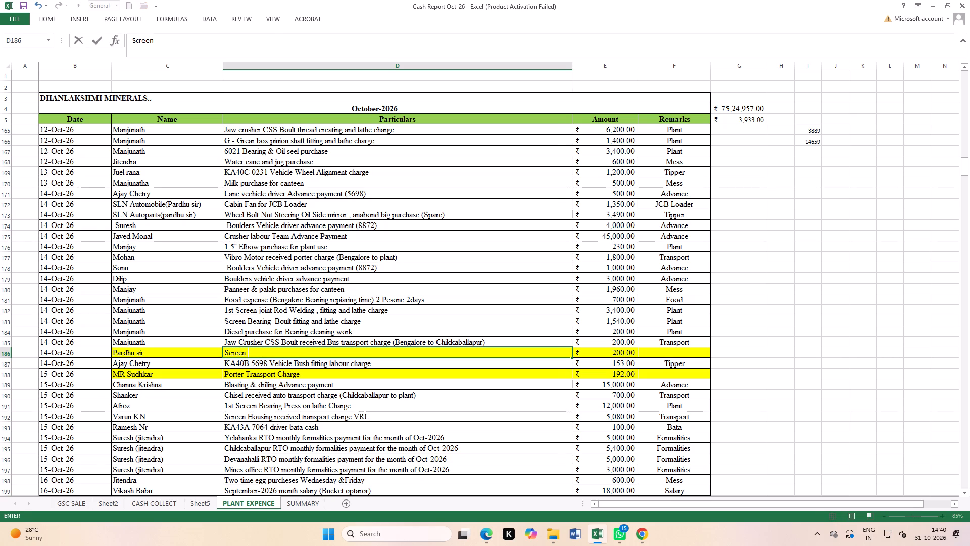
type("ousing")
key("space")
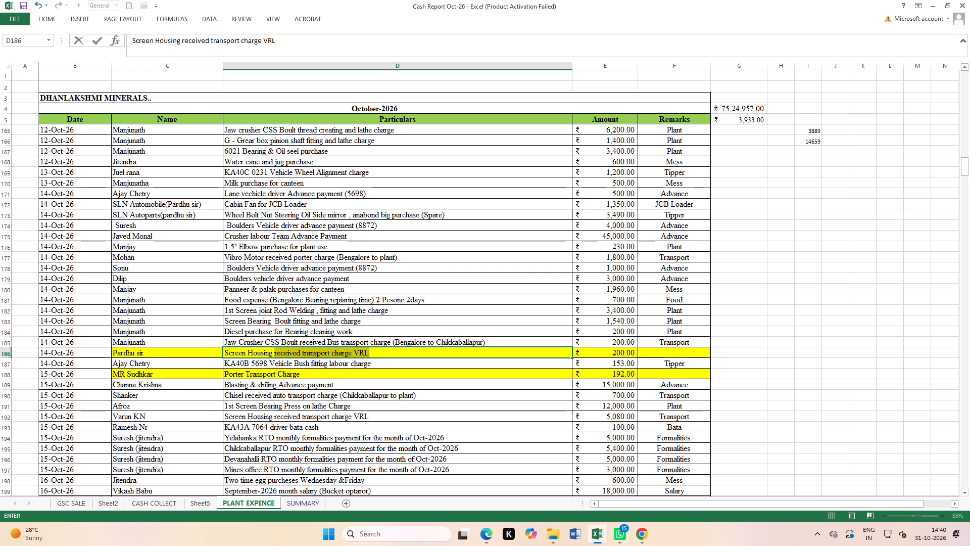
type("nloading la")
type("bout")
key("BackSpace")
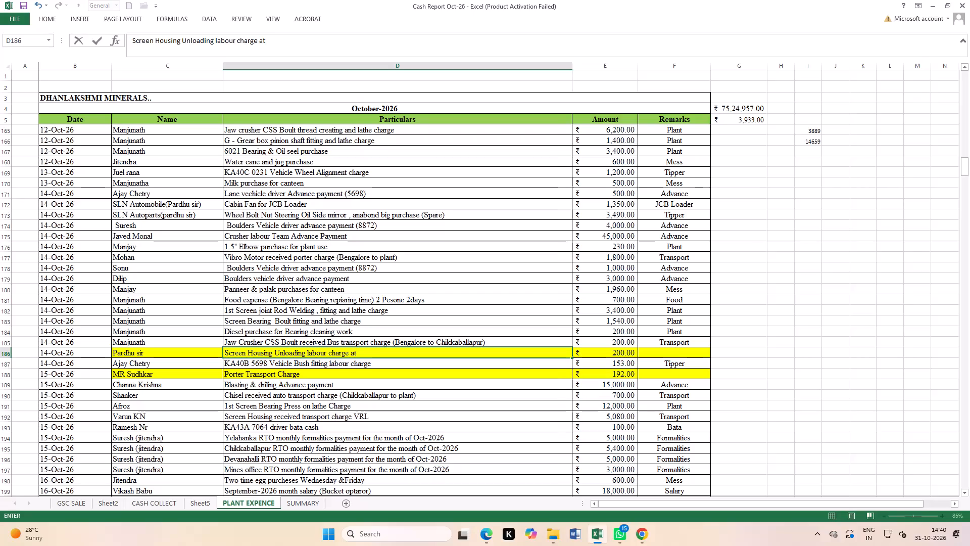
key("v")
type("RL")
scroll(404, 390, "down", 2)
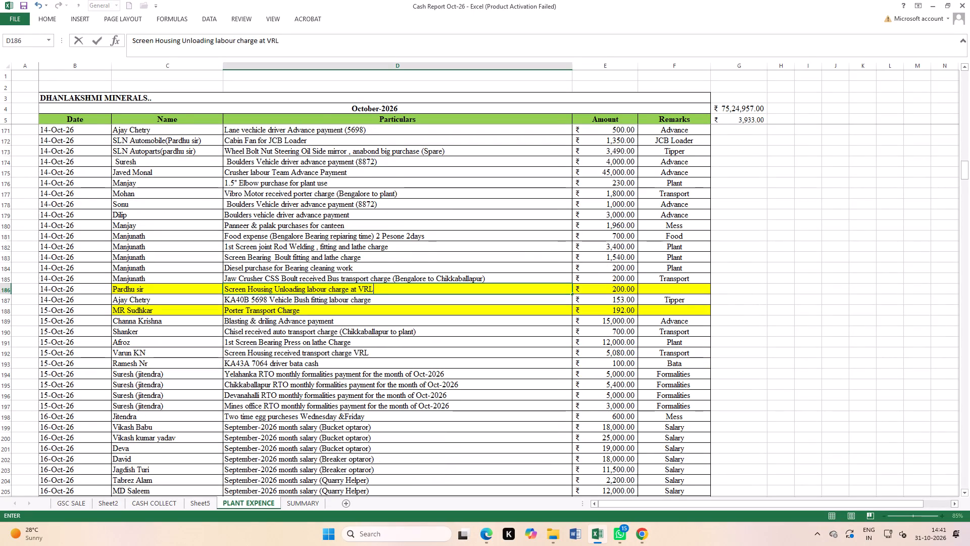
left_click(306, 367)
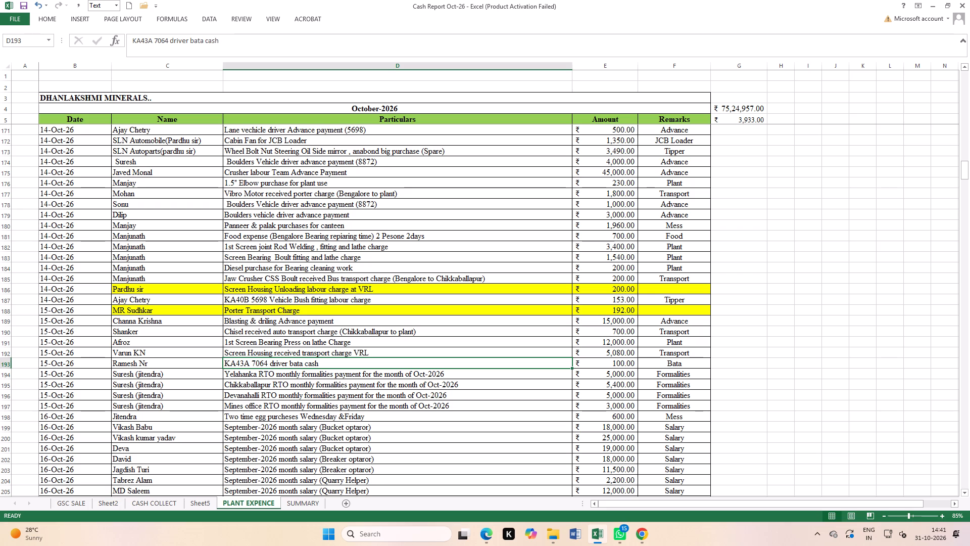
Remove the yellow fill from the name, particulars, amount and remarks cells of the Screen Housing Unloading labour charge in row 186.
left_click(303, 313)
left_click(642, 314)
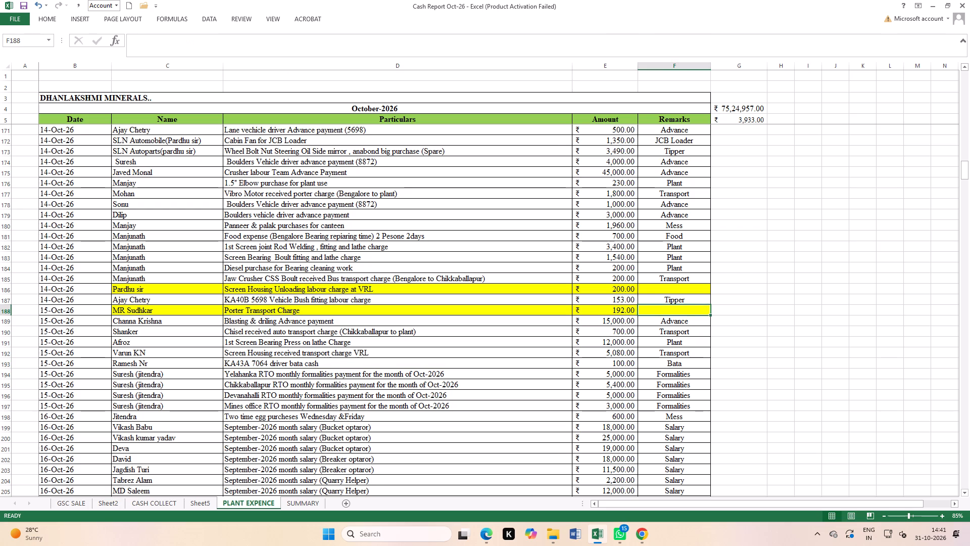
left_click(621, 315)
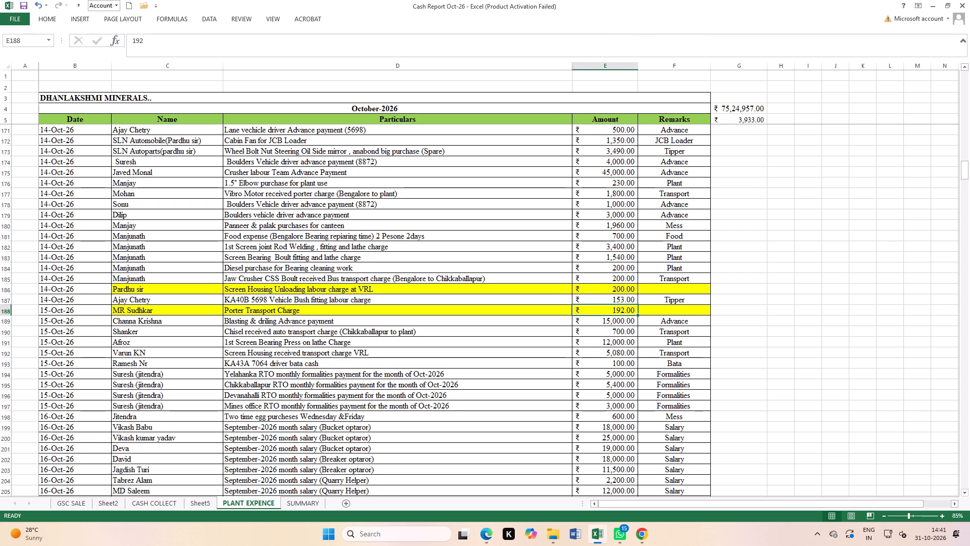
scroll(474, 323, "down", 1)
scroll(410, 310, "down", 2)
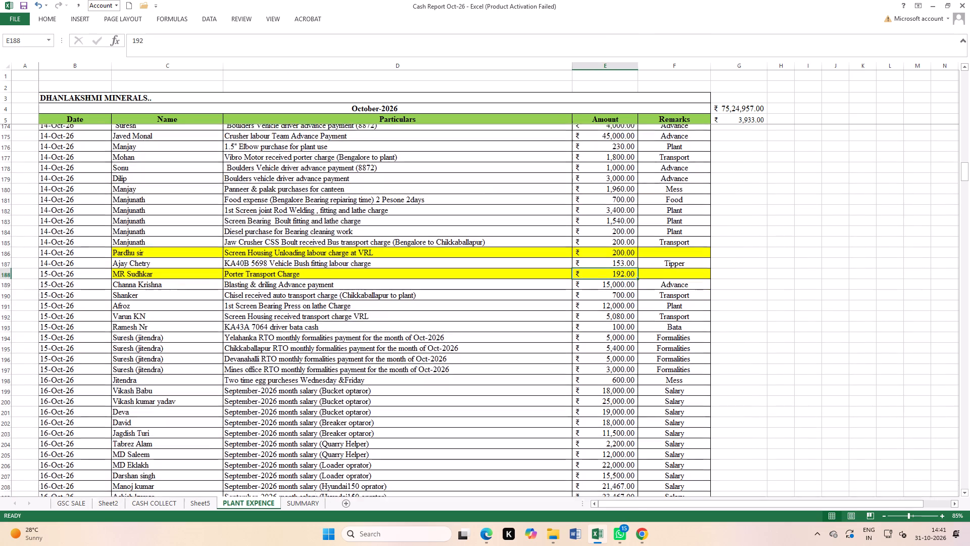
scroll(398, 311, "down", 2)
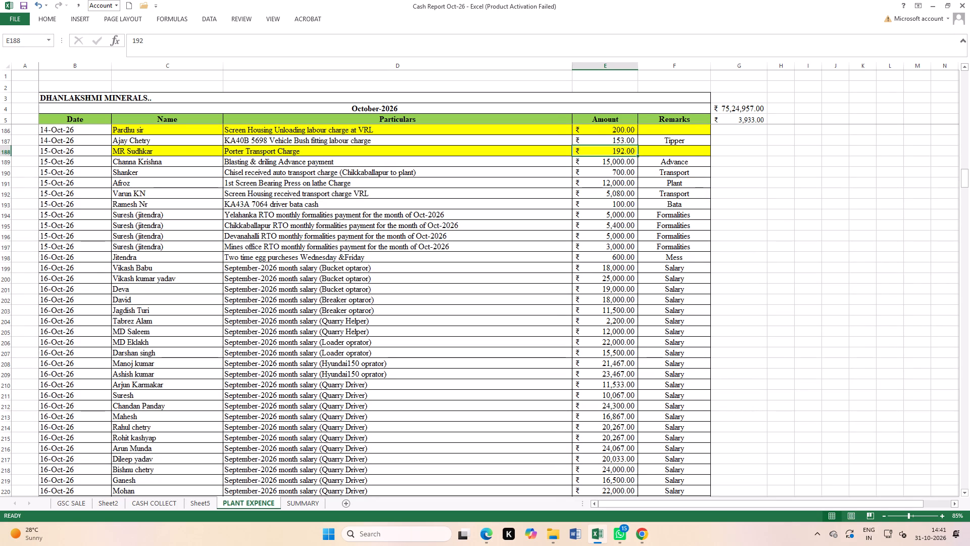
scroll(555, 328, "up", 4)
left_click_drag(149, 257, 327, 267)
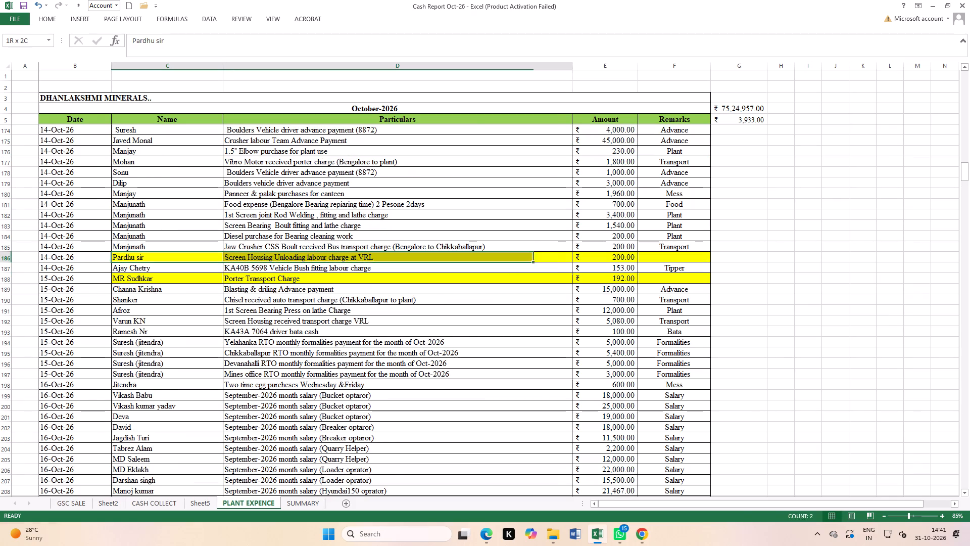
left_click_drag(327, 267, 674, 254)
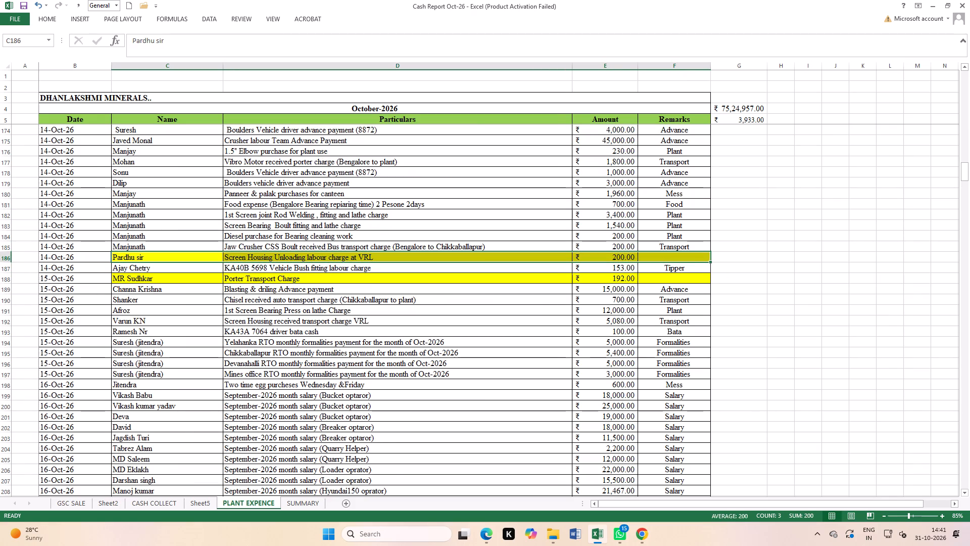
left_click(47, 14)
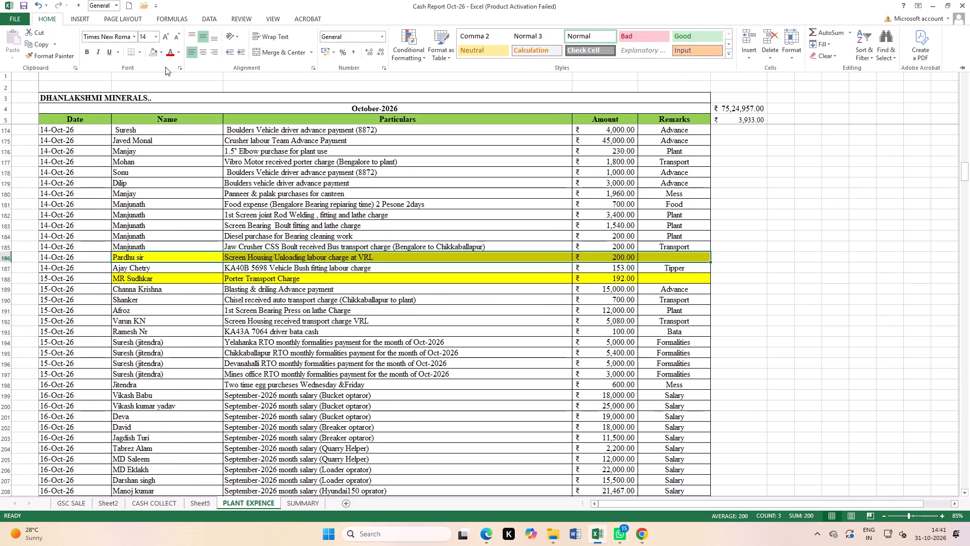
left_click(152, 55)
Enter Transport as the remark in F186 for the Screen Housing Unloading labour charge and save the workbook.
left_click(623, 350)
left_click(684, 280)
left_click(672, 253)
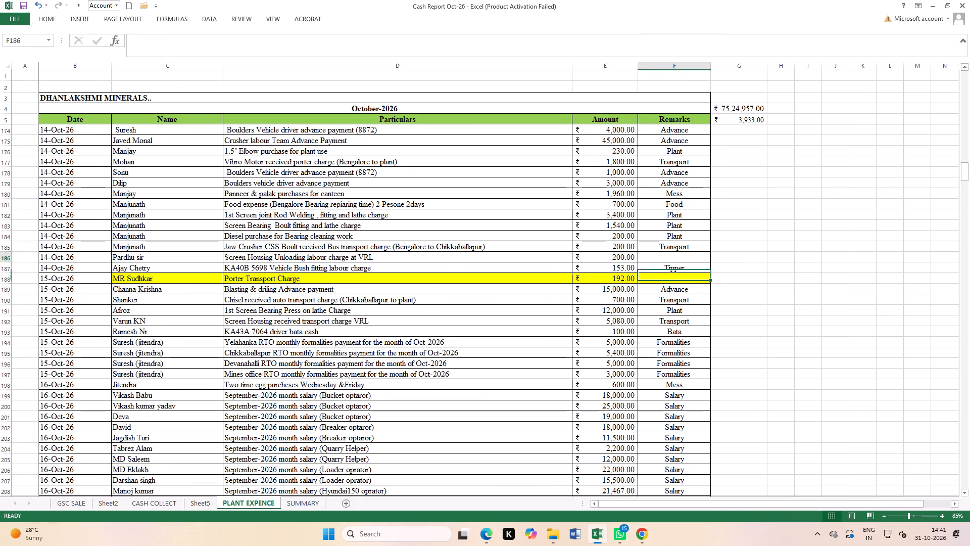
type("TR")
left_click(670, 311)
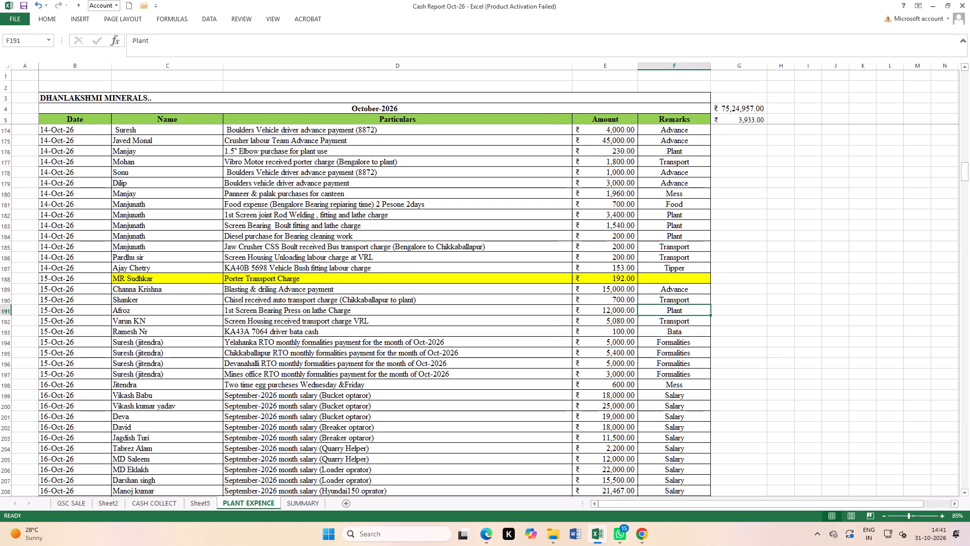
left_click(23, 6)
Review the remaining October plant expense entries down to the amounts listed below the last 30-Oct-26 entry.
scroll(358, 258, "down", 3)
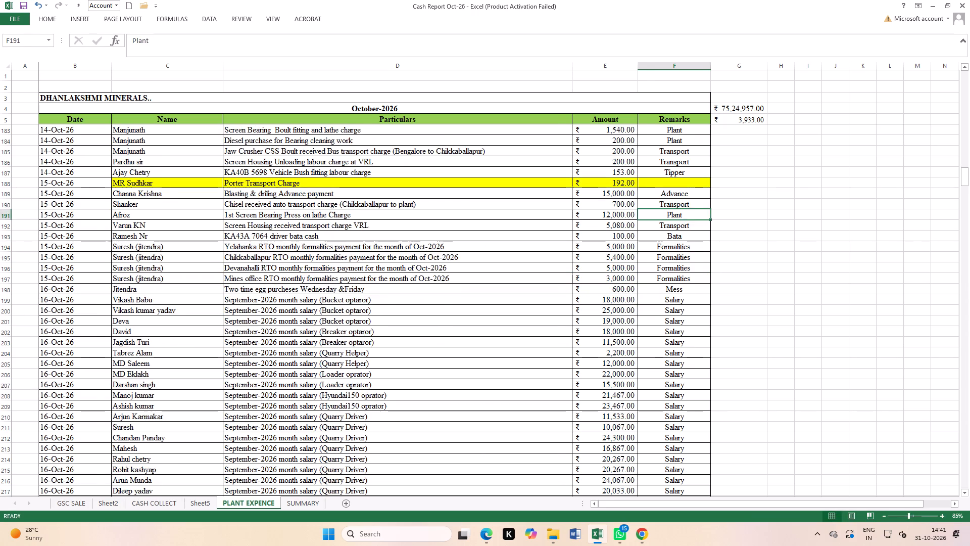
scroll(370, 264, "down", 18)
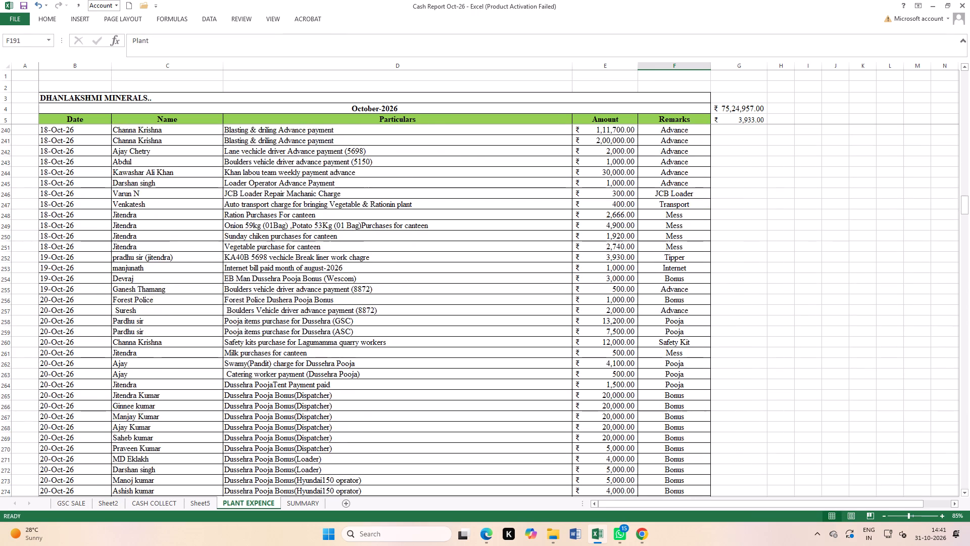
scroll(371, 274, "down", 14)
scroll(371, 275, "down", 8)
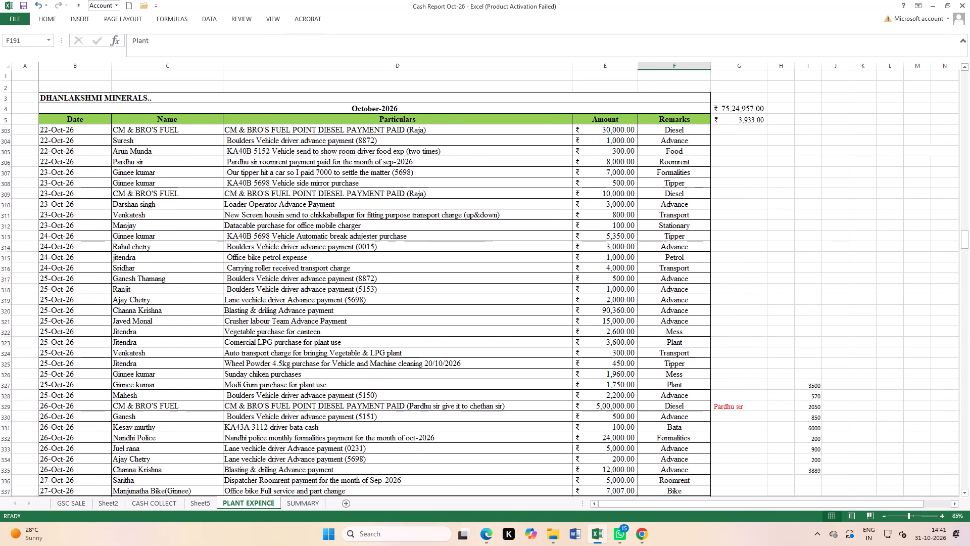
scroll(371, 275, "down", 5)
scroll(371, 275, "up", 1)
scroll(371, 275, "down", 10)
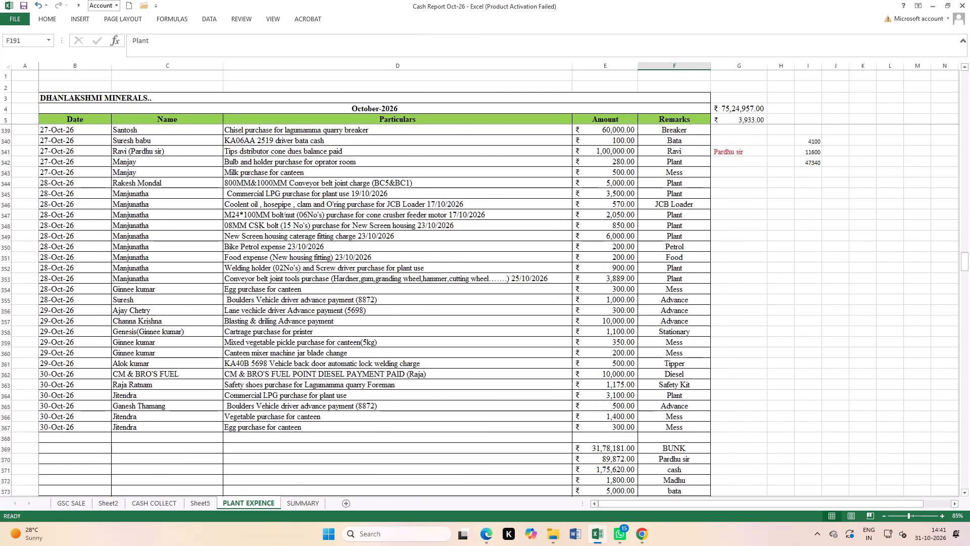
scroll(371, 275, "down", 2)
left_click(461, 316)
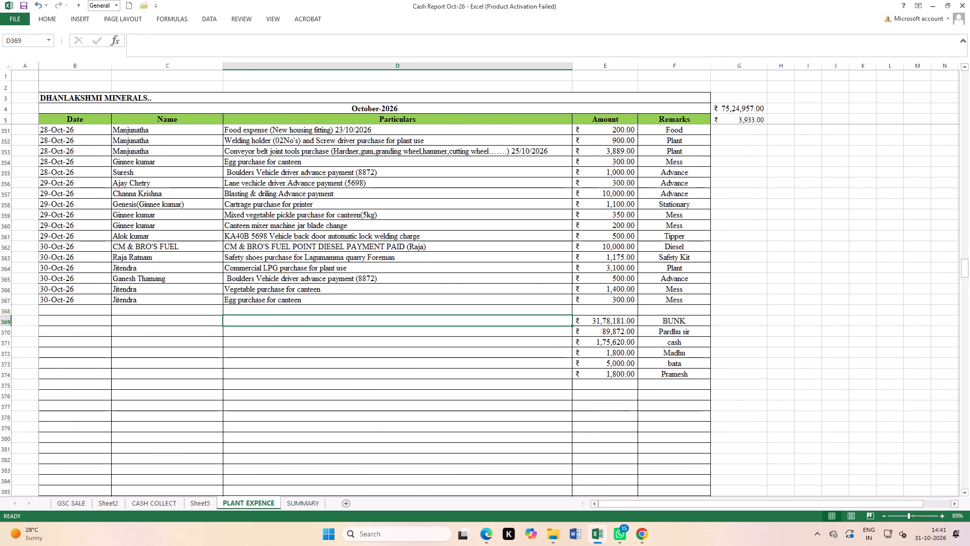
Save the workbook again.
double_click(22, 4)
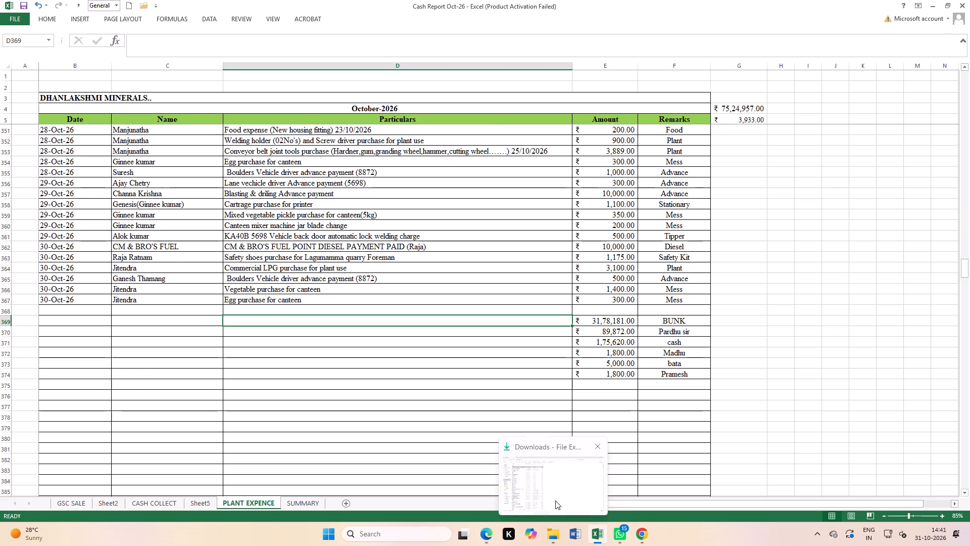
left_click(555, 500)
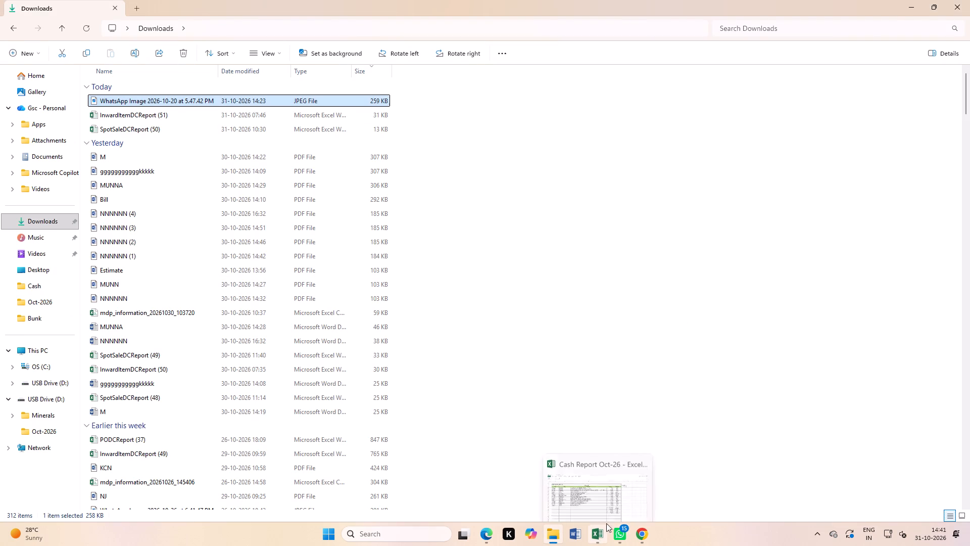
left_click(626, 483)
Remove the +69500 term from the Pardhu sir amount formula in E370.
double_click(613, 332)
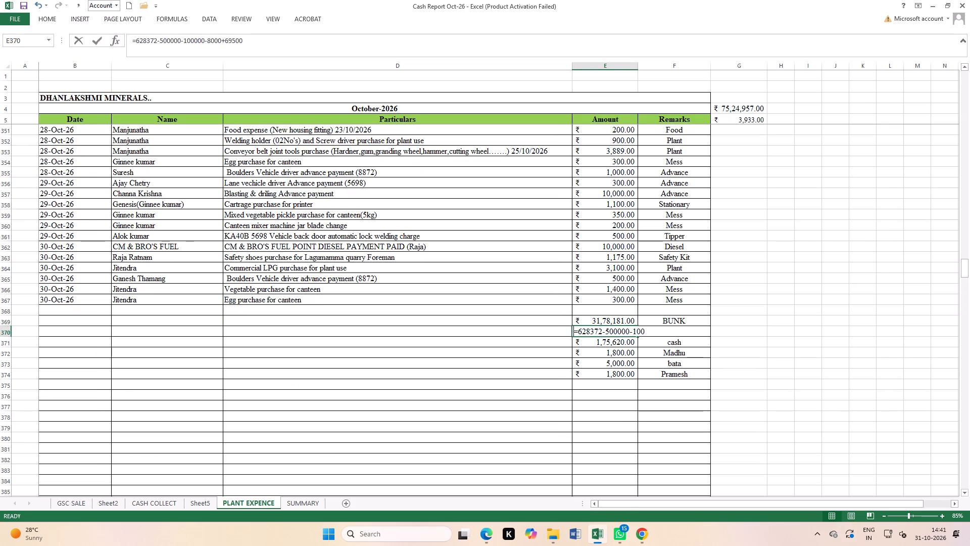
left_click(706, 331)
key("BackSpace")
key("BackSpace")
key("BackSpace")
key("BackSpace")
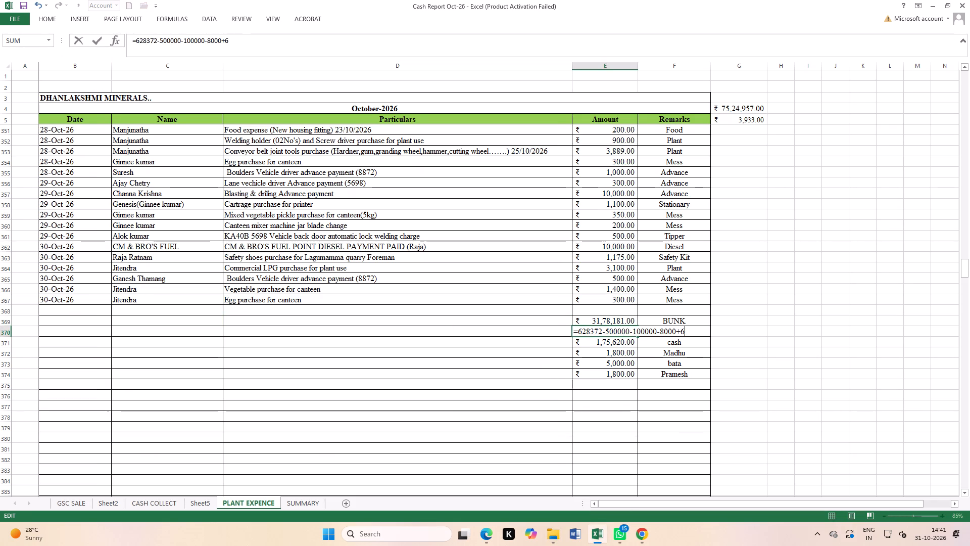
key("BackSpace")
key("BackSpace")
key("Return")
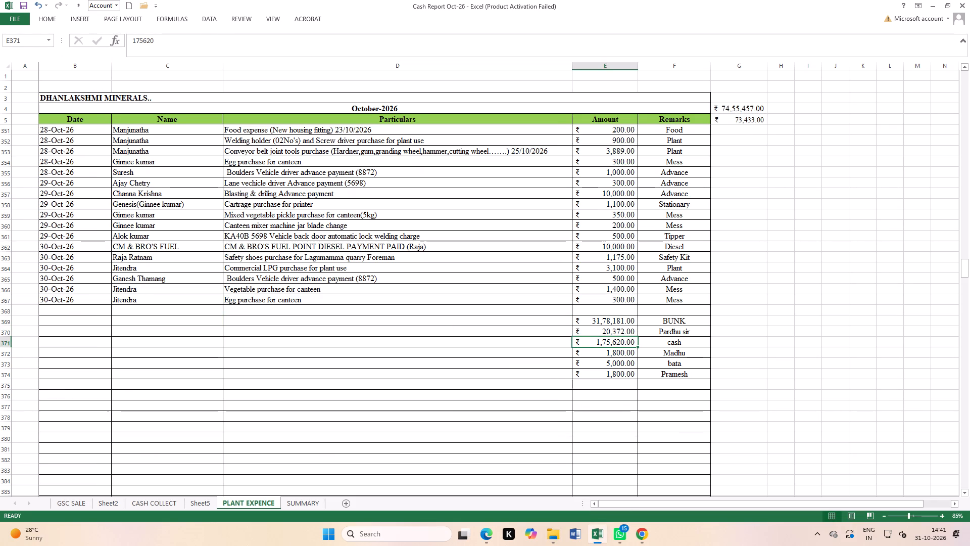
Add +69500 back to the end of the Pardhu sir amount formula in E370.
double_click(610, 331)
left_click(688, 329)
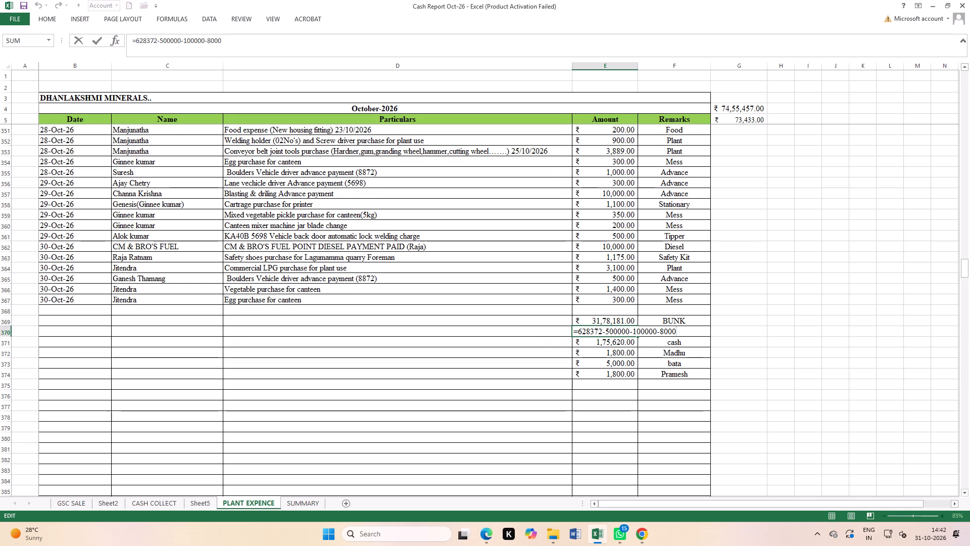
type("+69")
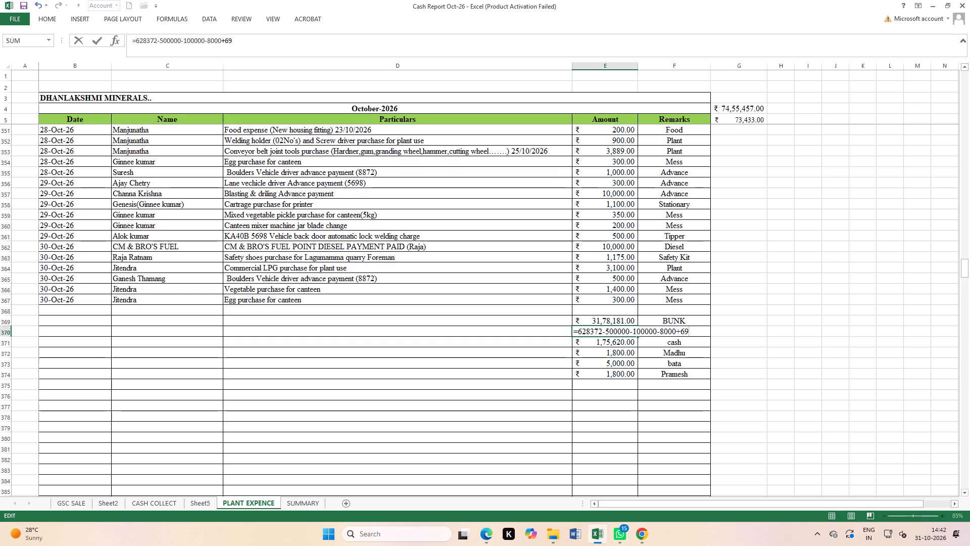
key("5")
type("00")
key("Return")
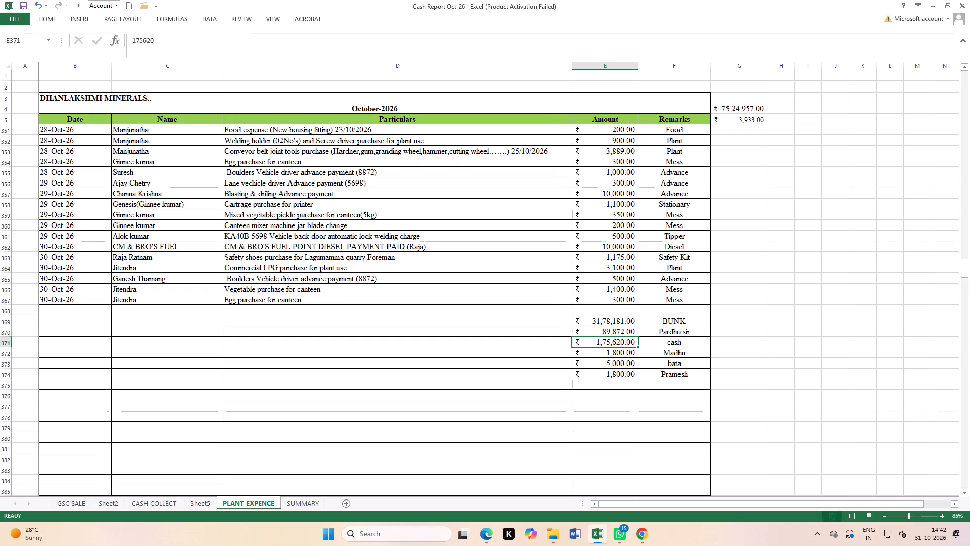
Save the cash report workbook with the Pardhu sir amount formula in place.
left_click(703, 393)
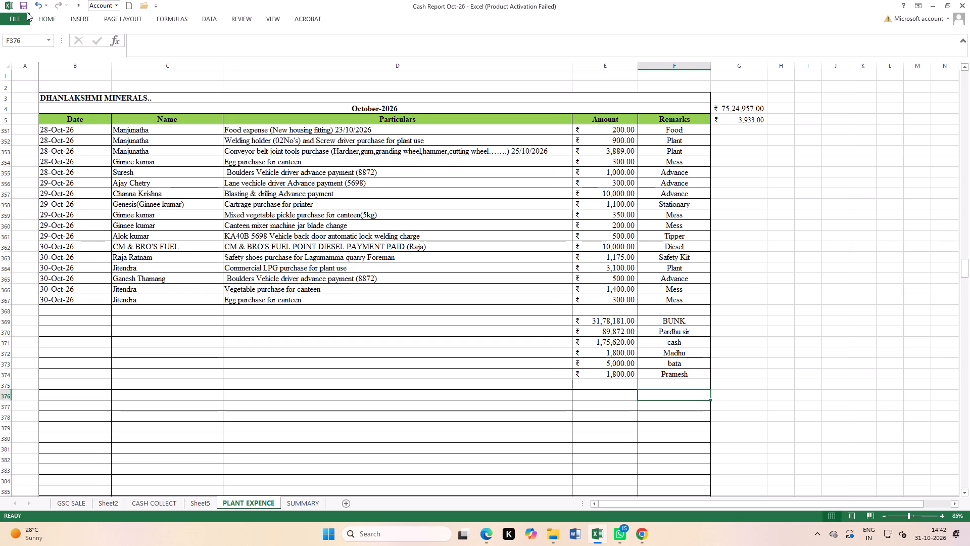
left_click(24, 2)
double_click(24, 2)
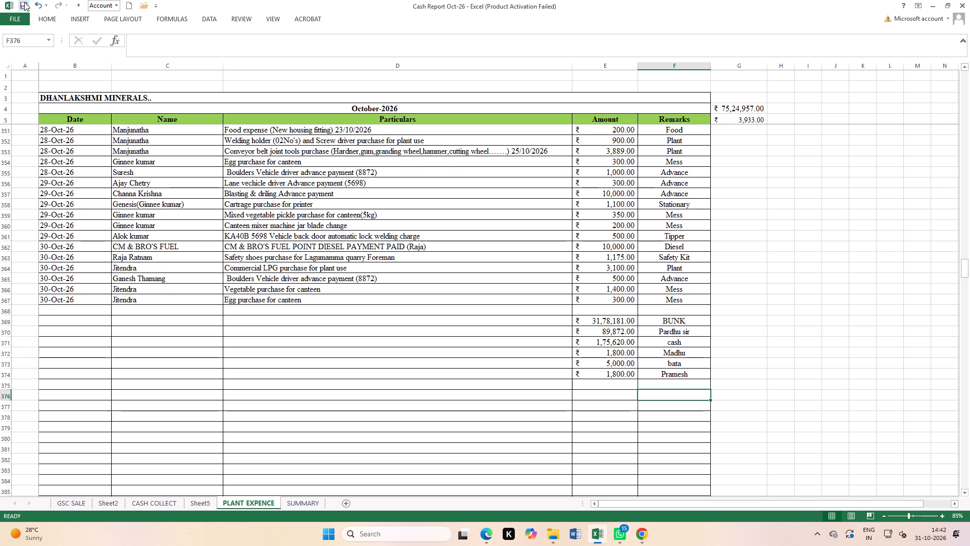
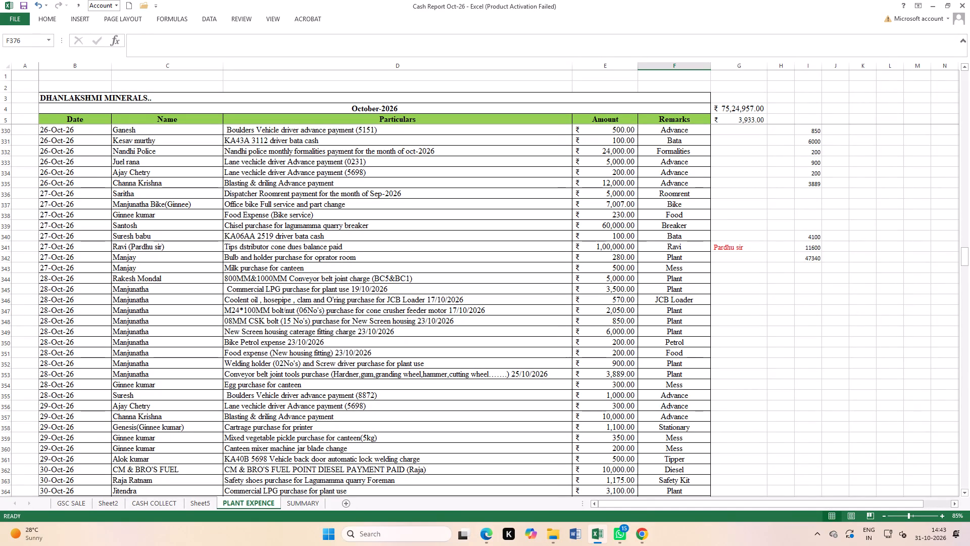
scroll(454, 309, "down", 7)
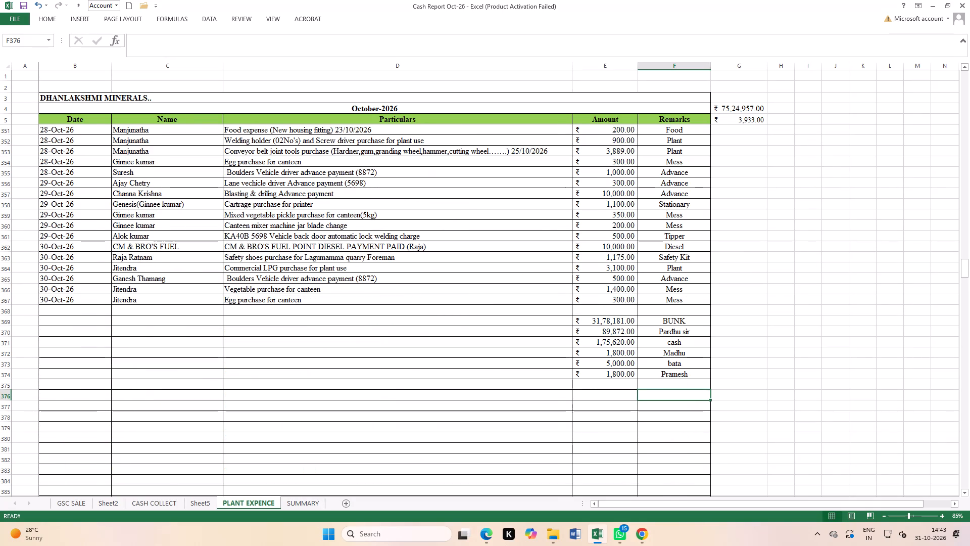
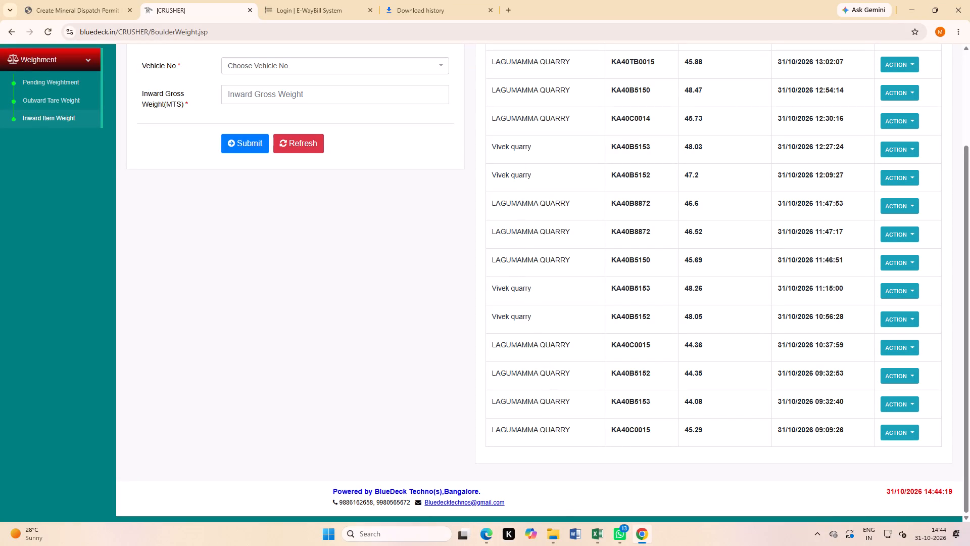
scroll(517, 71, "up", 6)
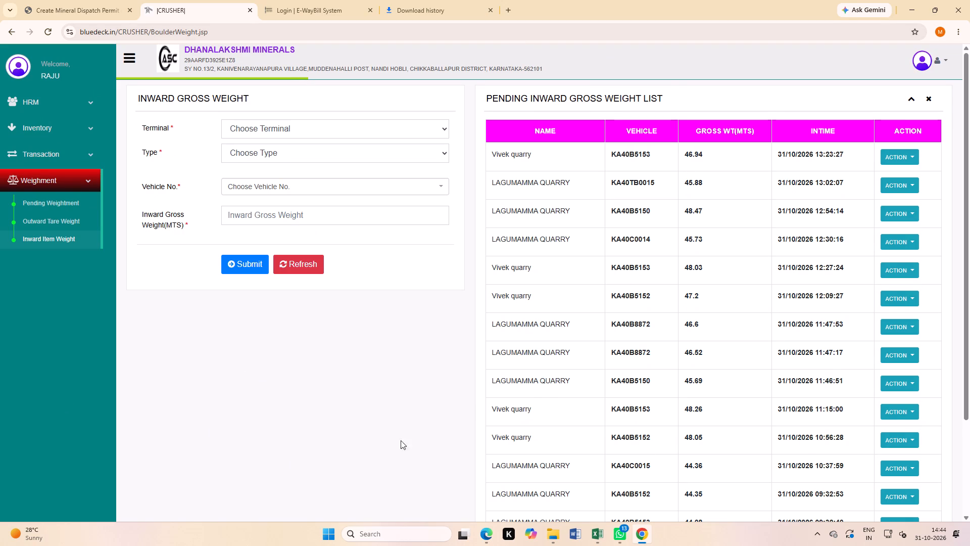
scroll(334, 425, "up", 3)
Switch to the Cash Report Oct-26 workbook in Excel, showing the PLANT EXPENCE sheet.
left_click(599, 489)
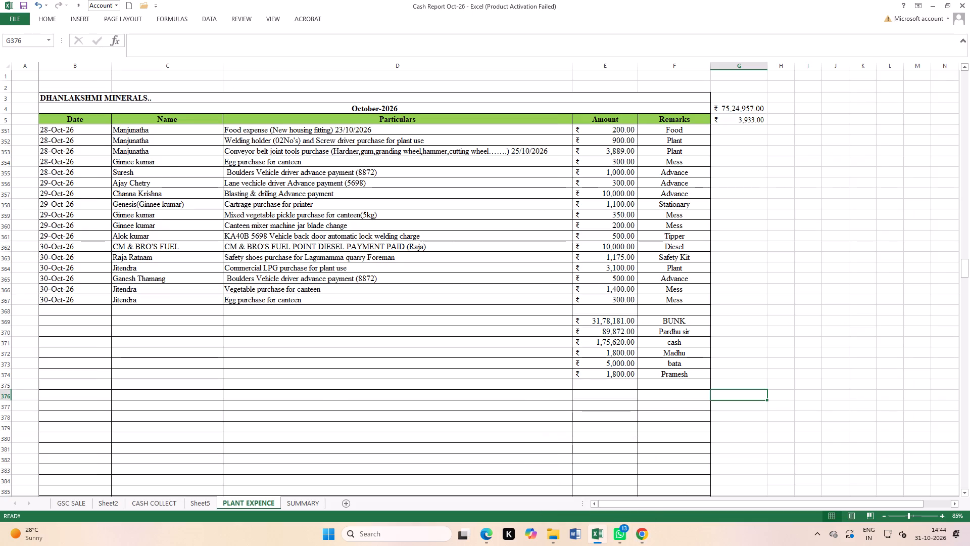
Open the SSS Plant Details workbook from the SSS Plant folder in Minerals to view its Summary sheet.
left_click(561, 539)
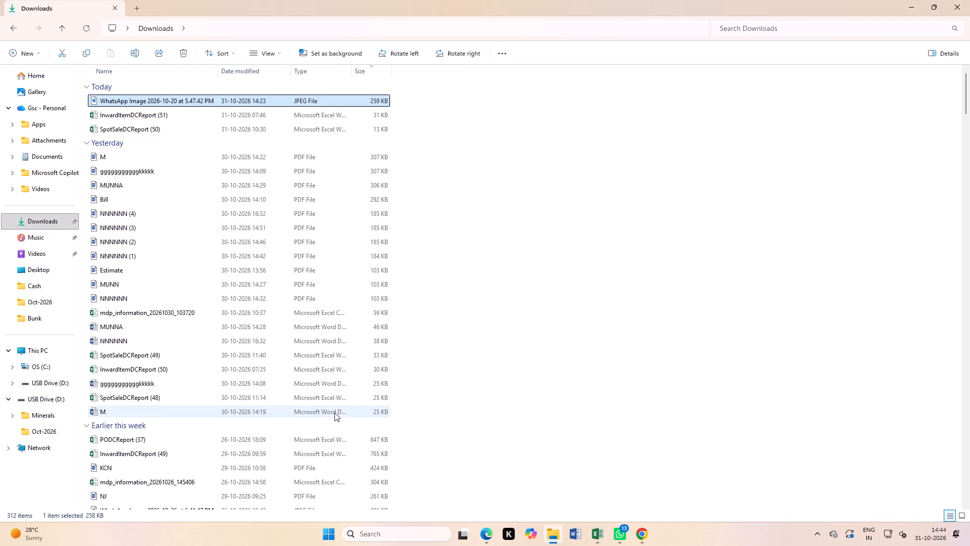
left_click(46, 305)
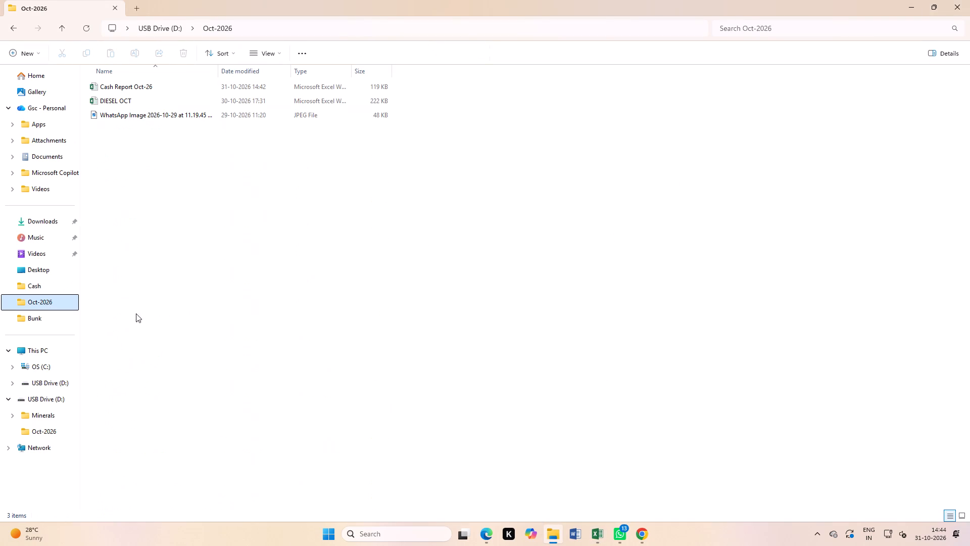
left_click(50, 418)
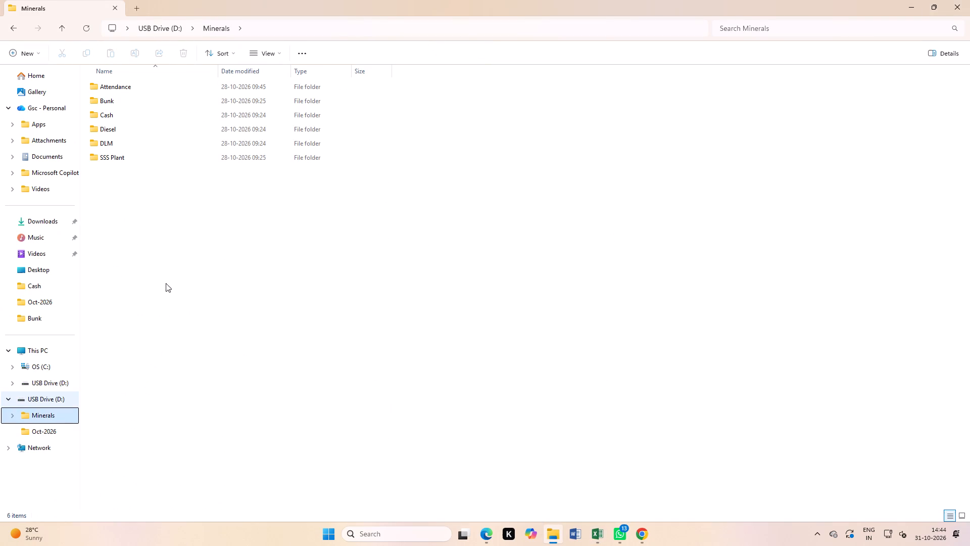
double_click(118, 157)
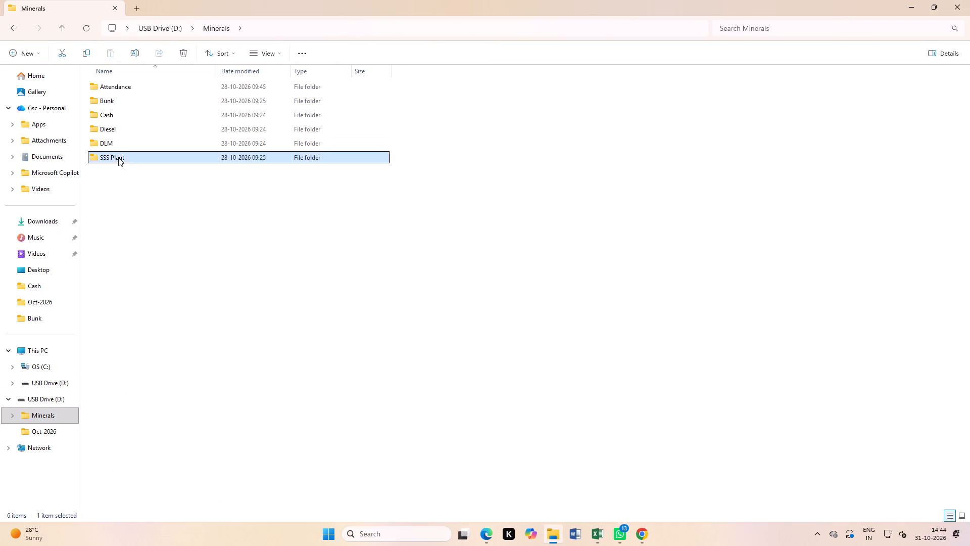
double_click(121, 84)
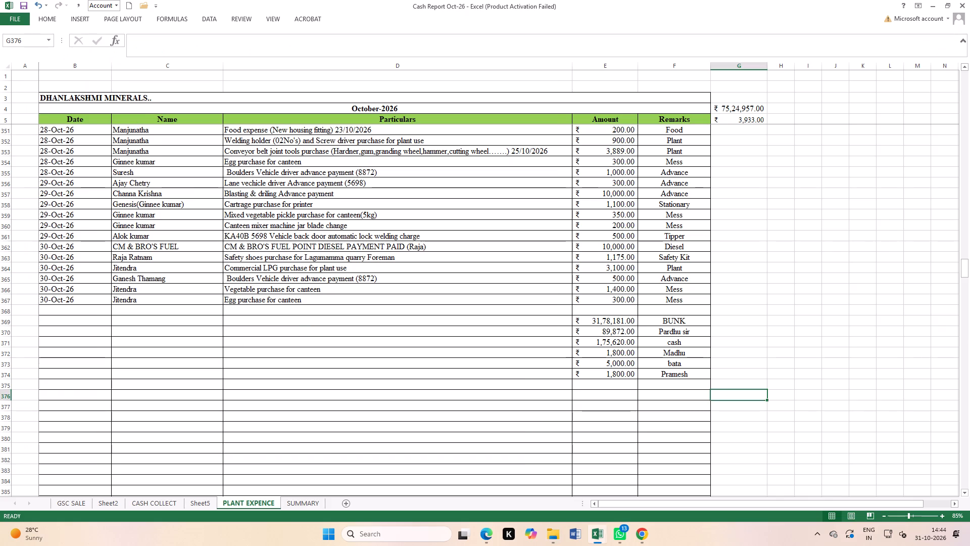
left_click(364, 346)
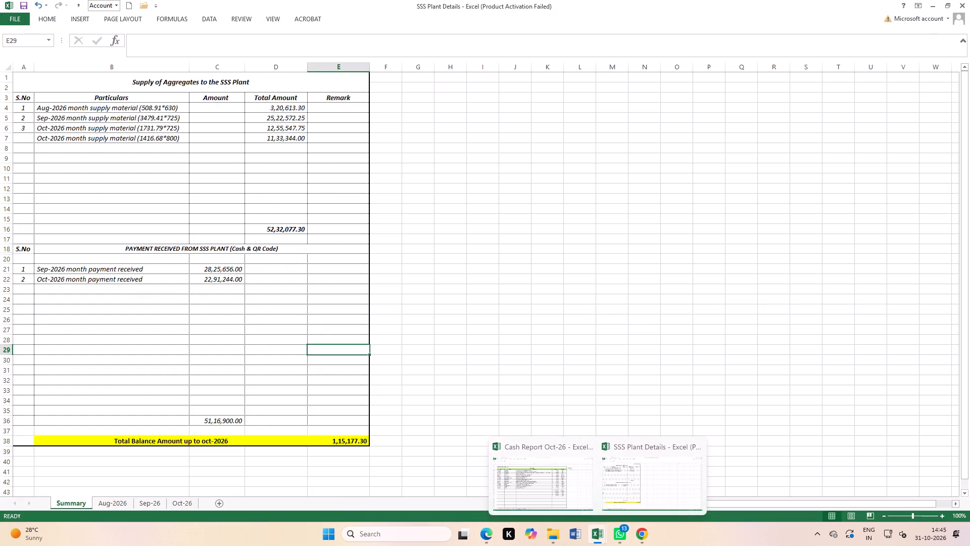
Open the Bunk Payment By QR Code workbook from the Bunk folder in Minerals.
left_click(554, 482)
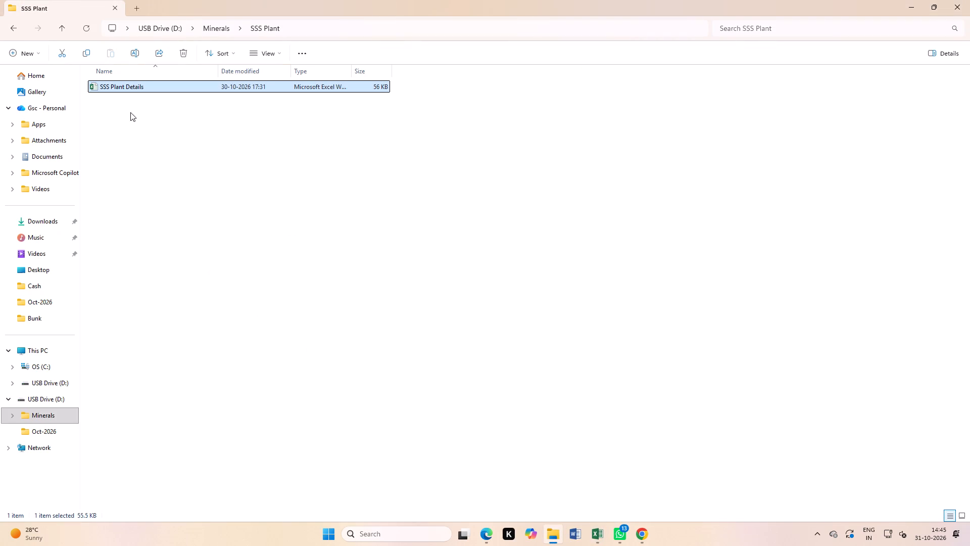
left_click(10, 27)
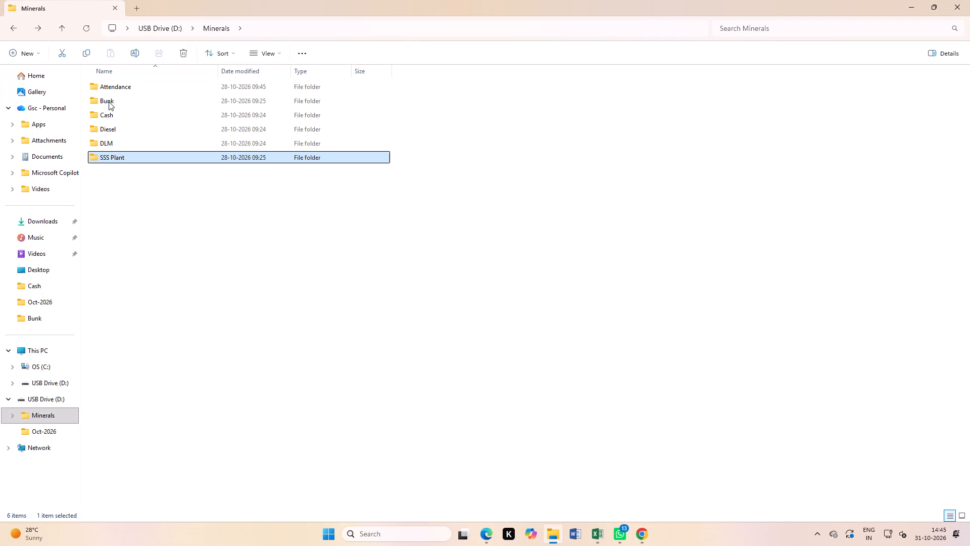
double_click(109, 101)
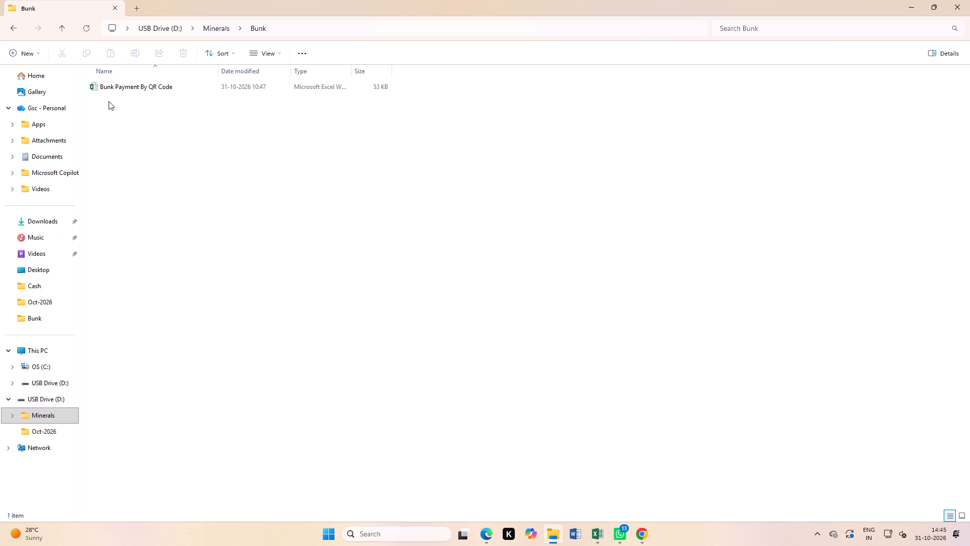
double_click(137, 87)
scroll(367, 469, "down", 1)
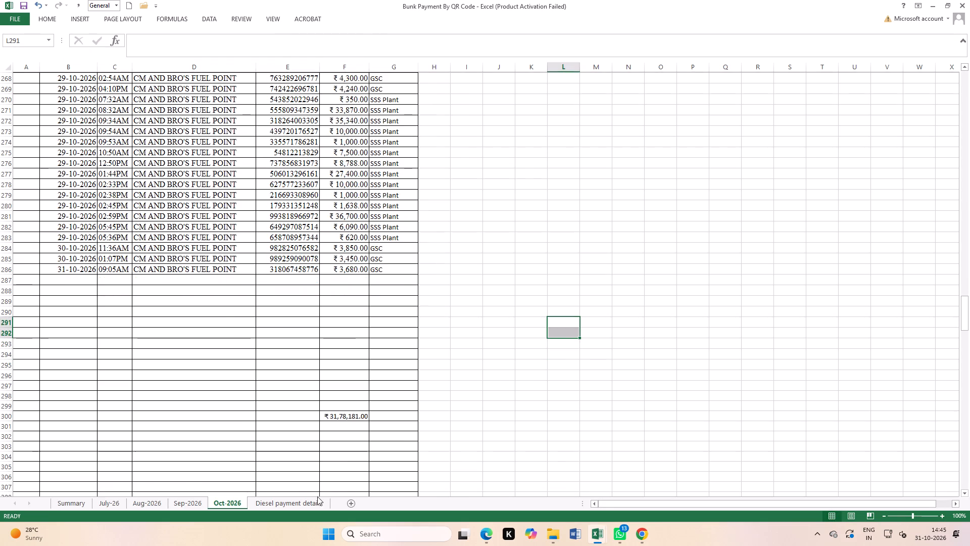
Link the BY UPI amount in L38 of Diesel payment details to the Oct-2026 sheet total in F300.
left_click(303, 505)
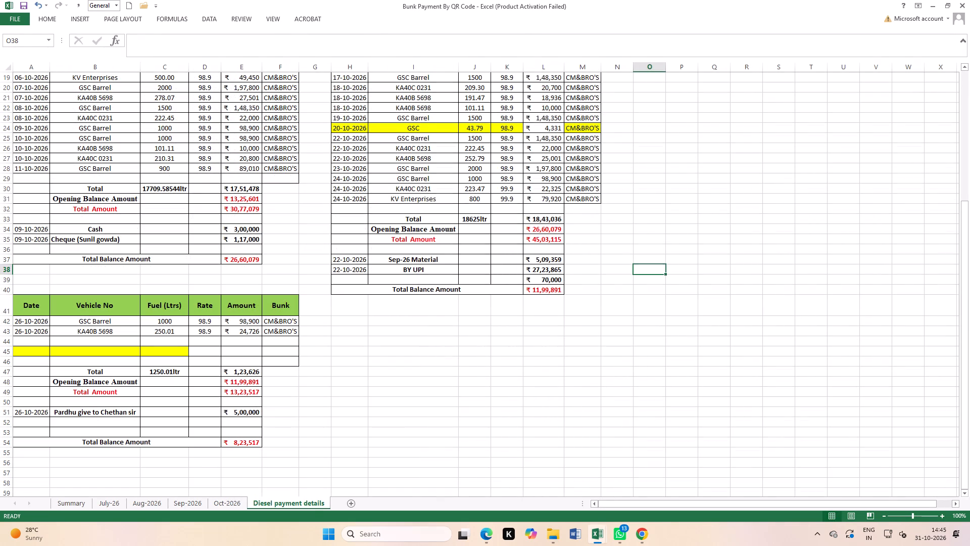
left_click(537, 267)
key("equal")
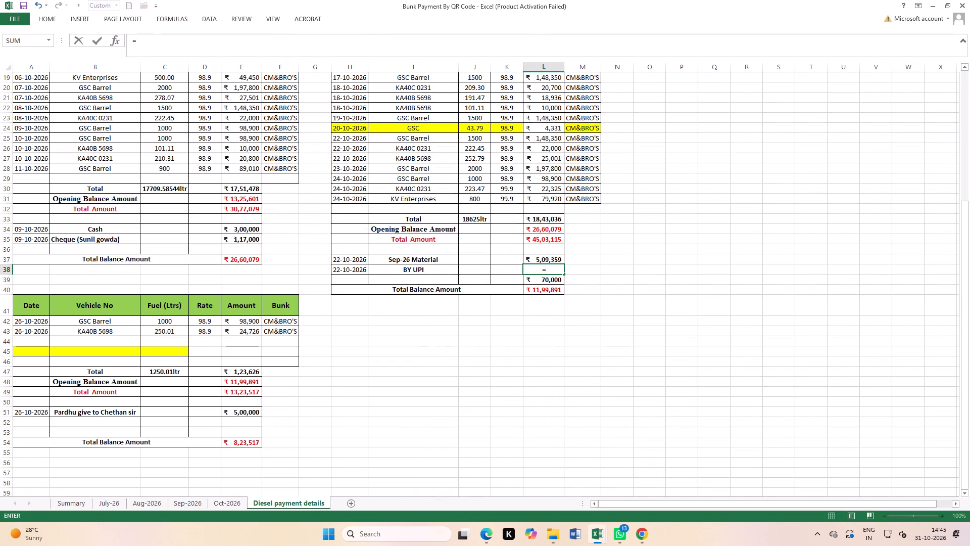
left_click(231, 503)
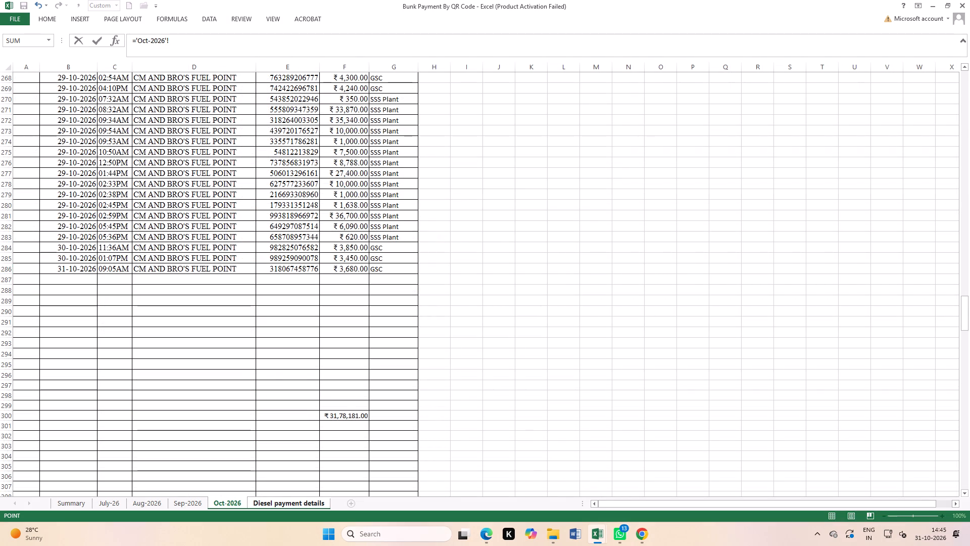
left_click(351, 418)
key("Return")
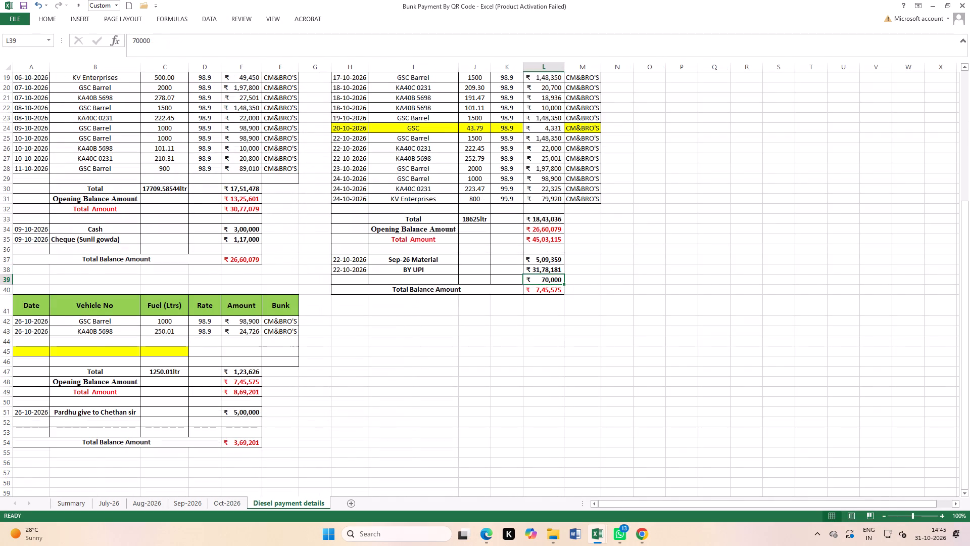
left_click(502, 452)
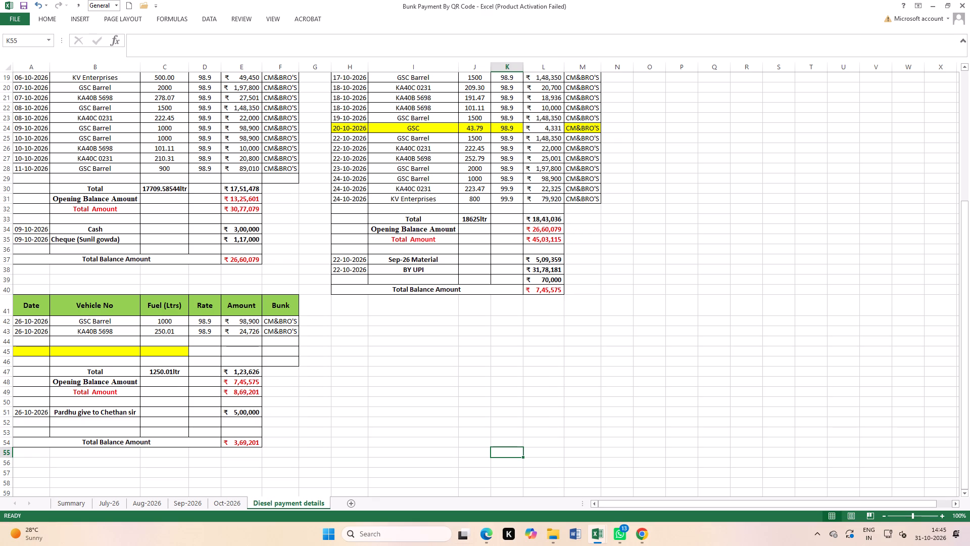
Undo the last change to the BY UPI amount in L38 of Diesel payment details.
left_click(37, 0)
left_click(622, 306)
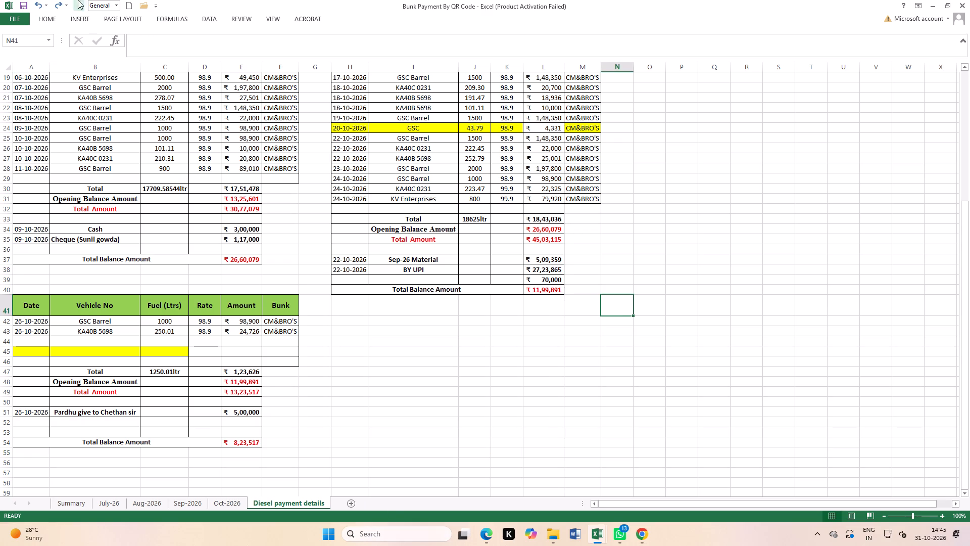
Save and close the Bunk Payment By QR Code workbook.
left_click(27, 5)
left_click(969, 0)
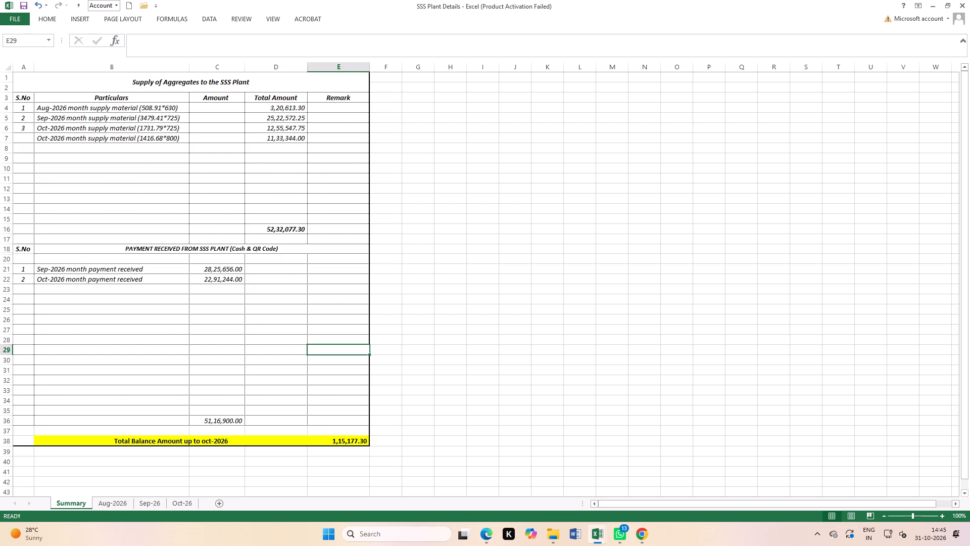
Open the DIESEL OCT workbook from the Oct-2026 folder on the USB drive.
left_click(557, 532)
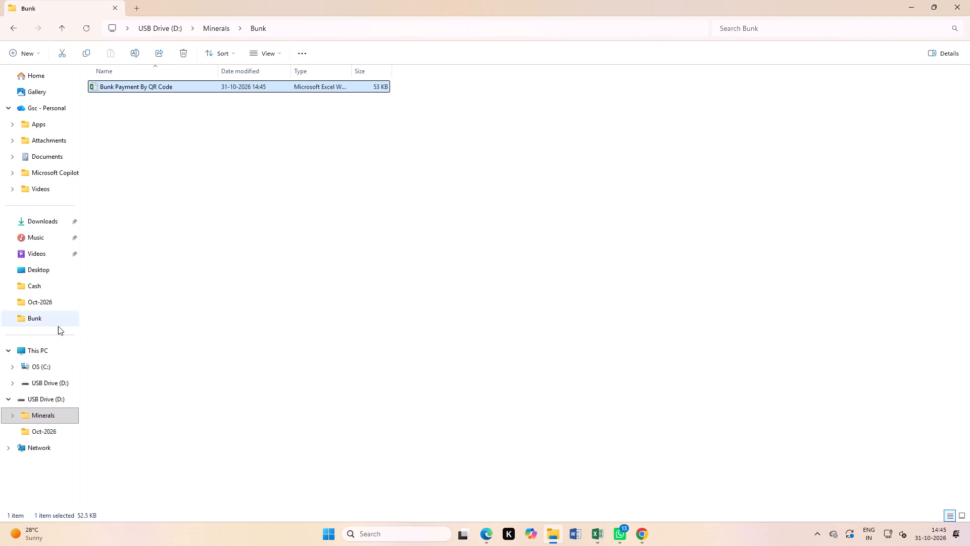
left_click(45, 430)
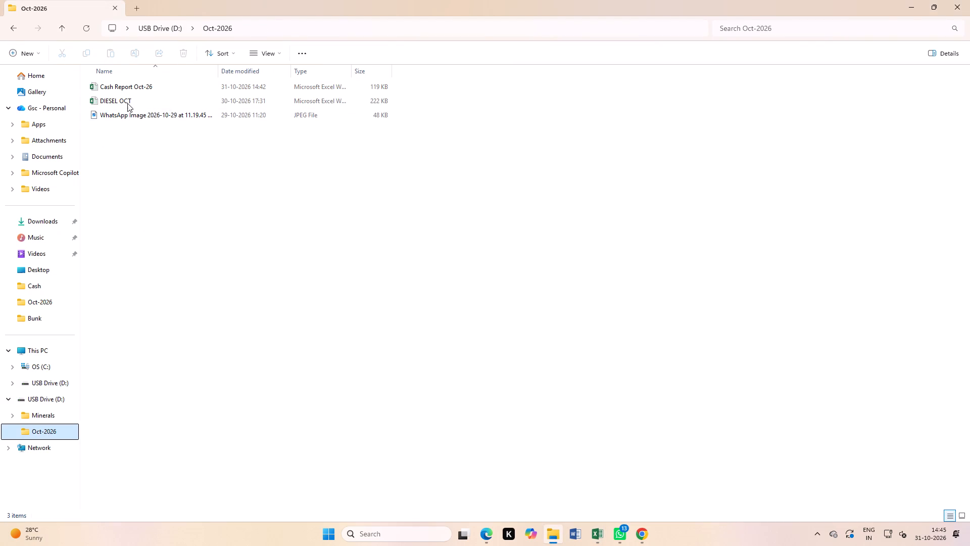
double_click(127, 103)
Insert five blank rows at row 46 of Payment details, below the 28-10-2026 GSC Barrel entry.
scroll(439, 417, "down", 5)
scroll(225, 398, "down", 2)
left_click(0, 321)
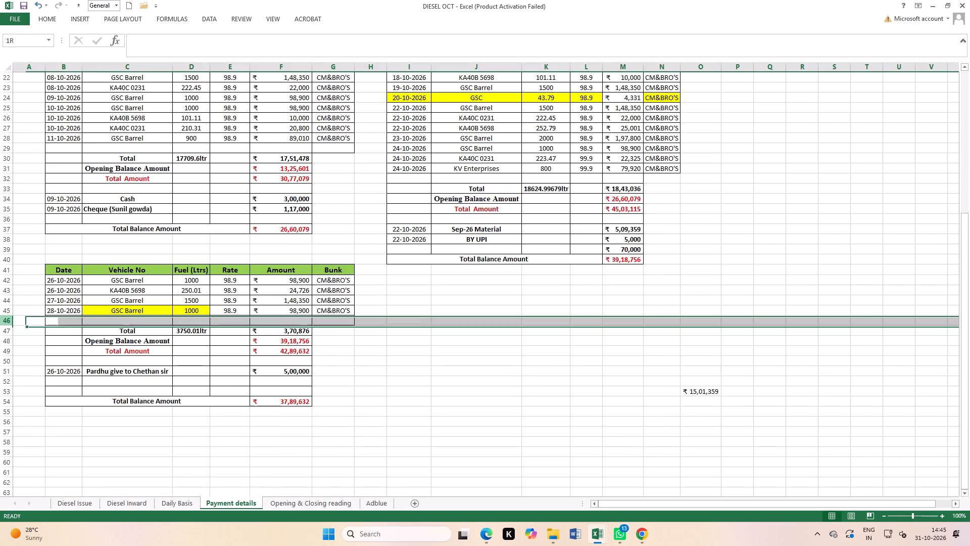
key("ctrl+plus")
key("ctrl+plus")
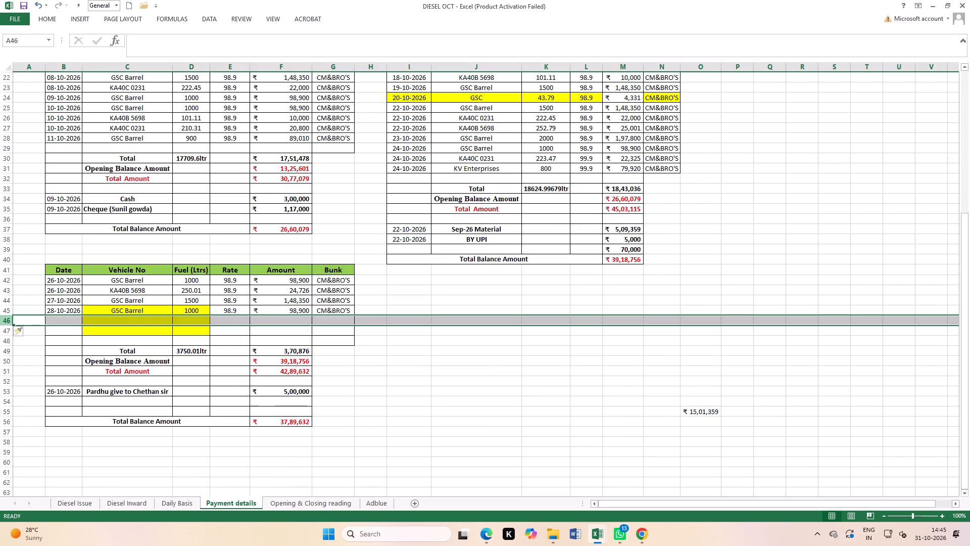
key("ctrl+plus")
key("ctrl+plus")
key("ctrl+plus")
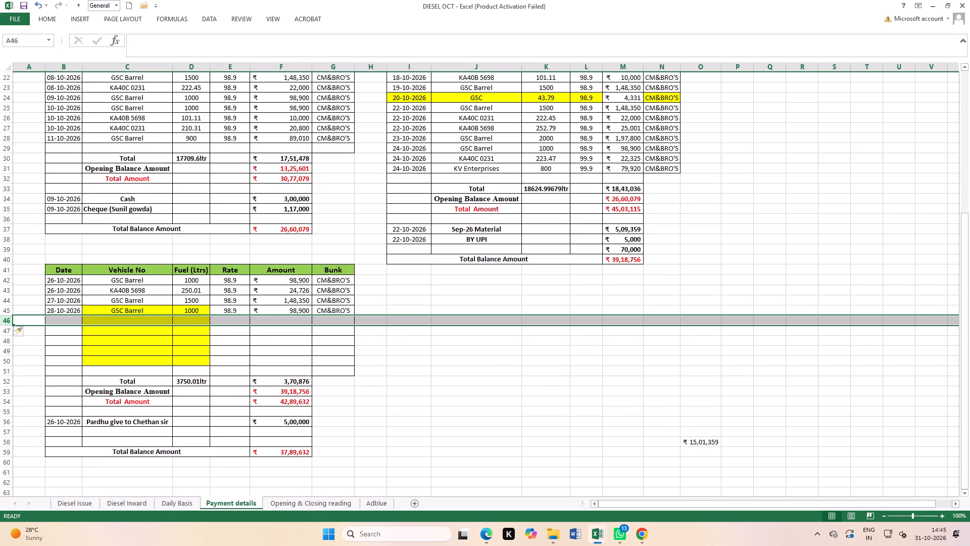
Remove the yellow fill from the vehicle and fuel cells C45:D50 in Payment details.
left_click(153, 355)
left_click_drag(121, 309, 203, 359)
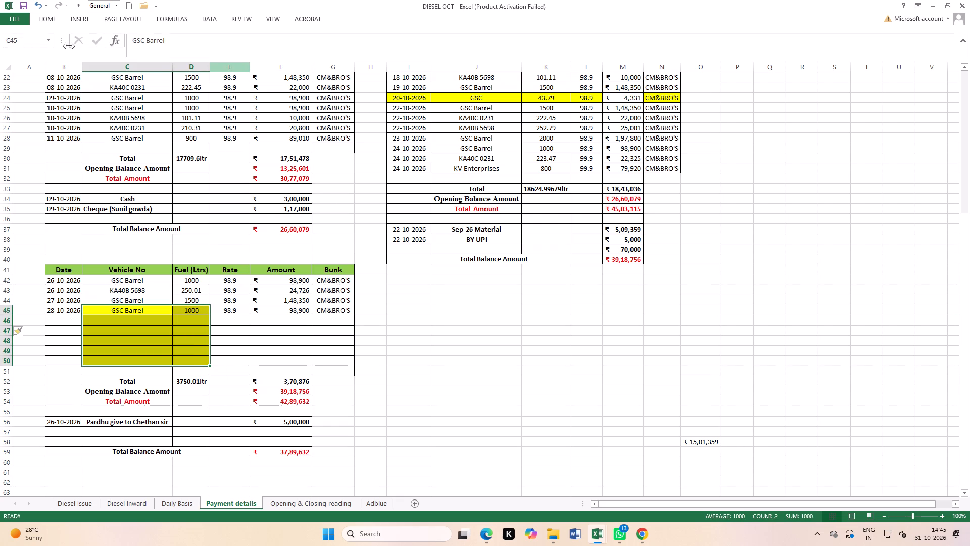
left_click(46, 17)
left_click(151, 54)
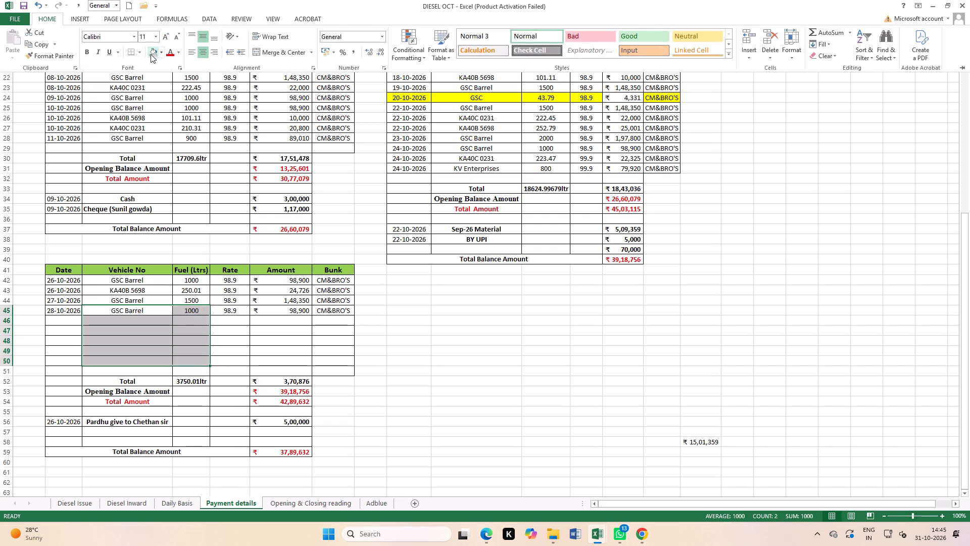
In the DIESEL OCT workbook, examine the latest Payment details and Diesel Inward entries against the BUNK litres from the 27th on Diesel Issue.
left_click(432, 360)
left_click(335, 342)
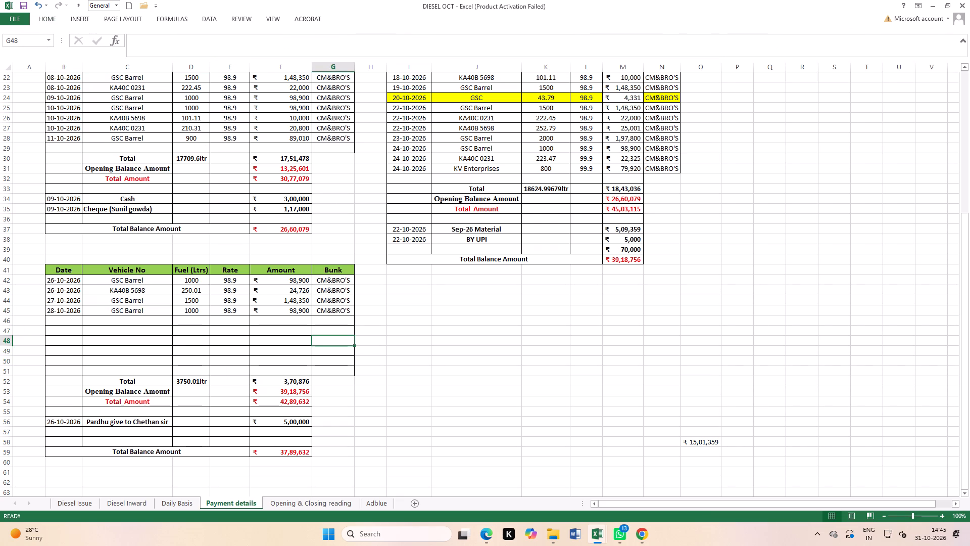
left_click(72, 322)
left_click(80, 499)
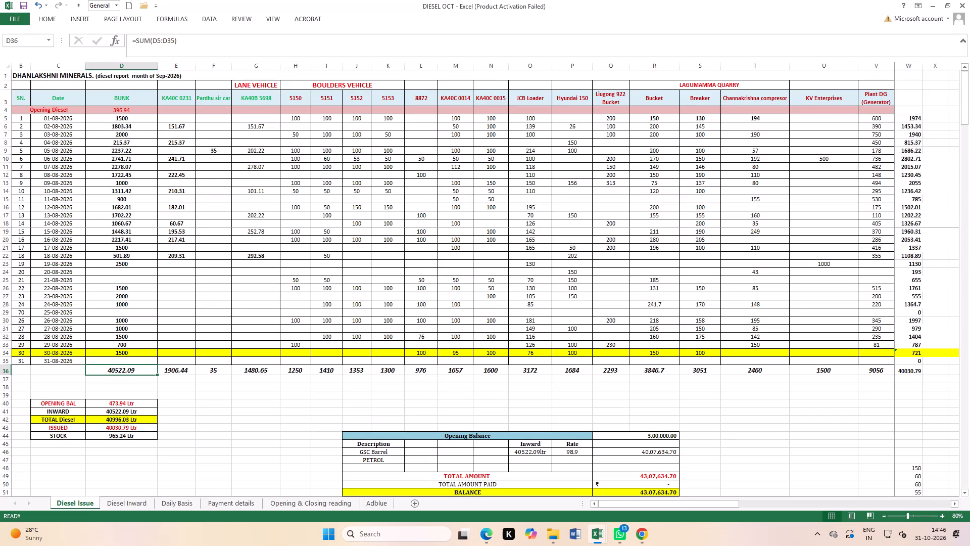
left_click(116, 327)
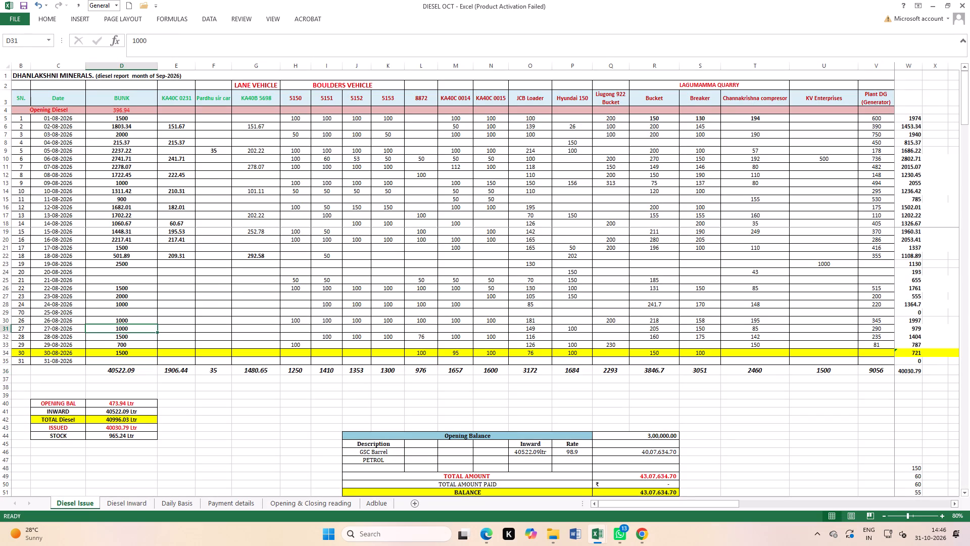
left_click(118, 336)
left_click(120, 345)
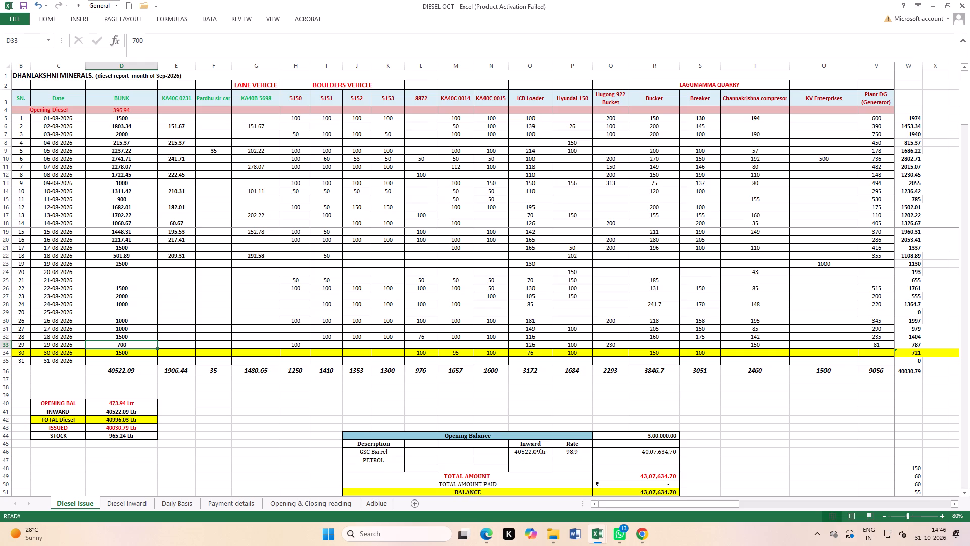
left_click(211, 395)
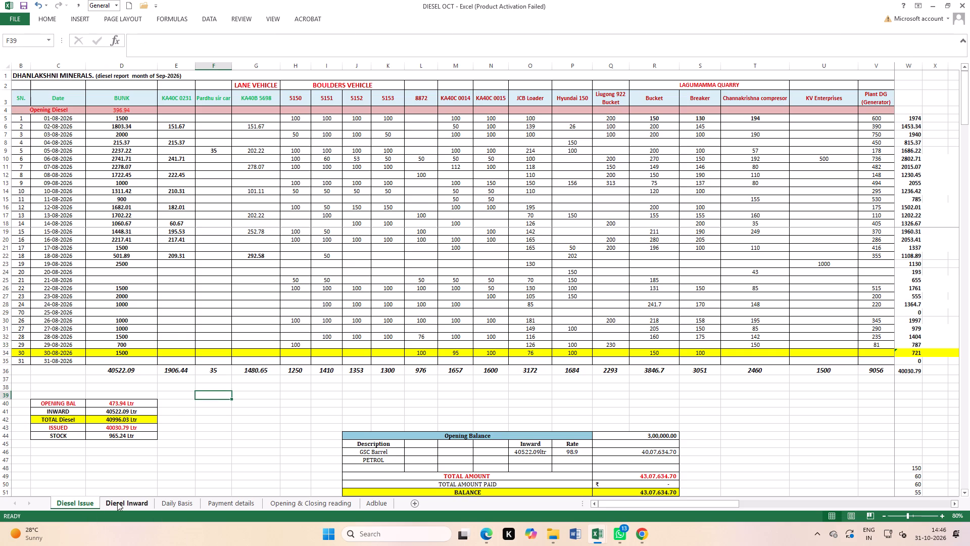
left_click(117, 502)
left_click(32, 214)
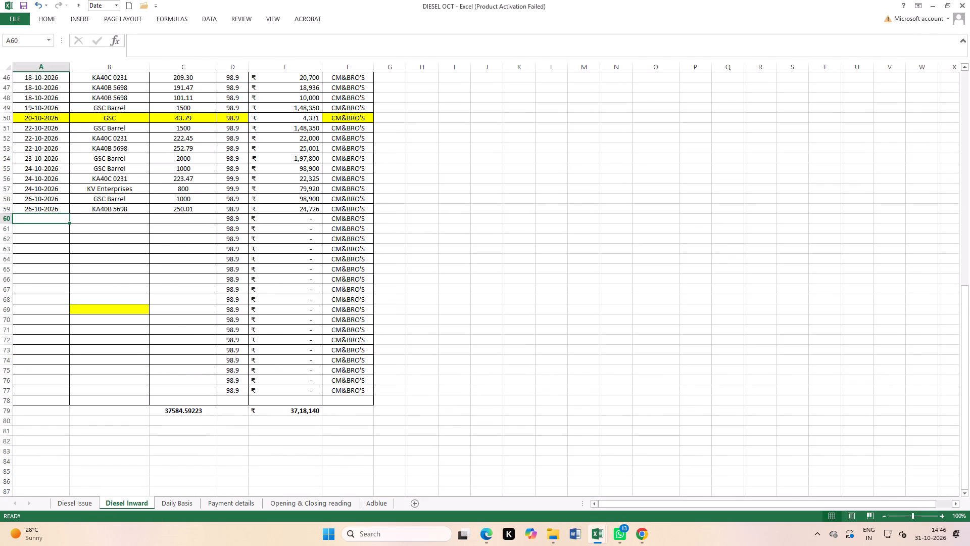
left_click(79, 503)
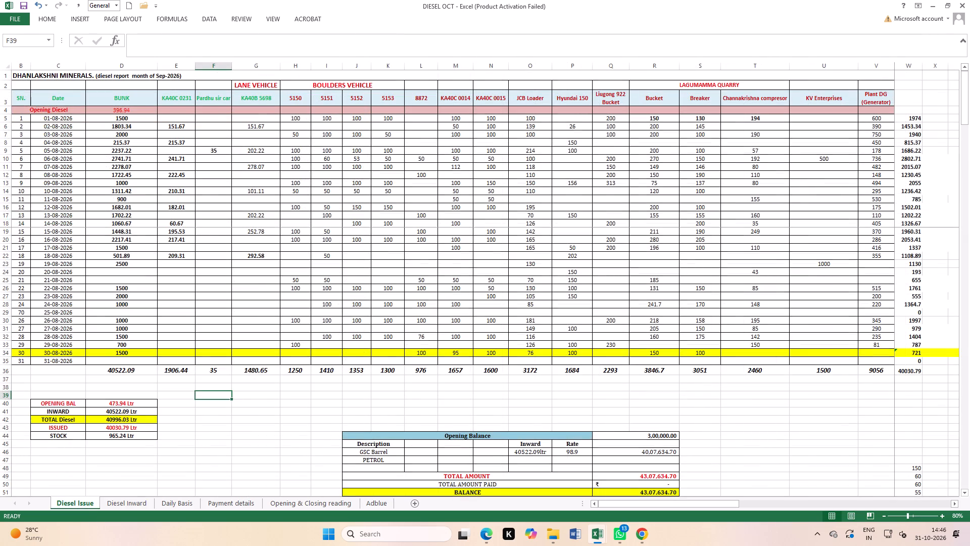
left_click(0, 328)
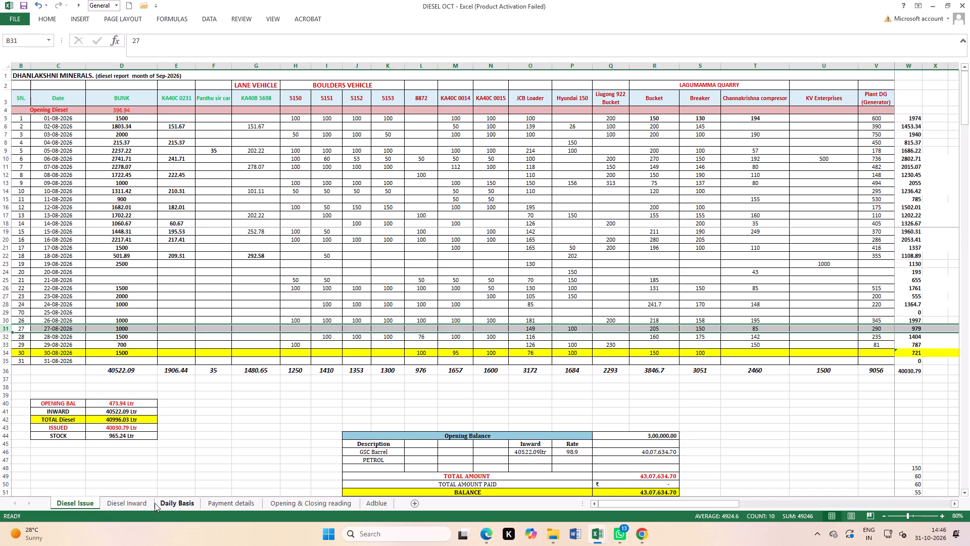
Add a Diesel Inward entry in row 60 dated 27-10-2026 with the vehicle copied as GSC Barrel.
left_click(126, 503)
left_click(76, 251)
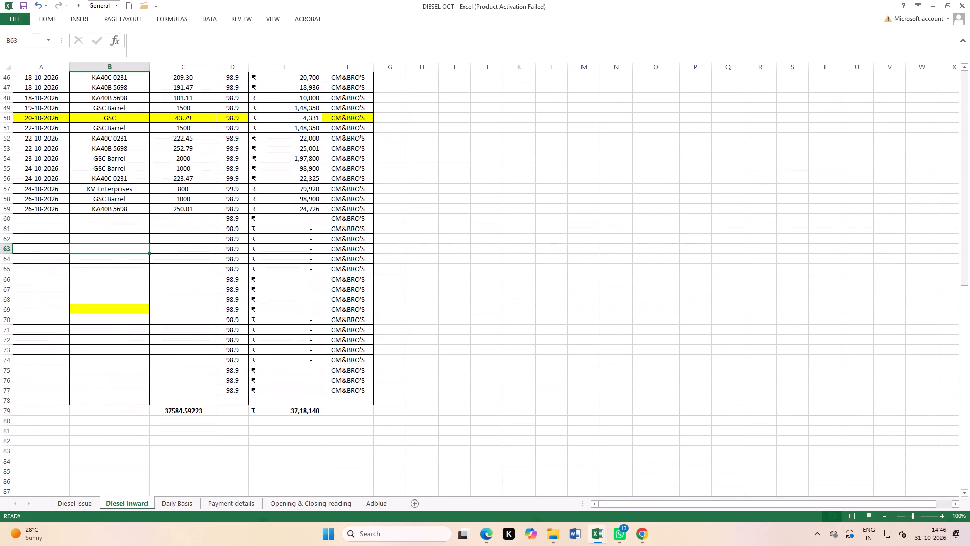
left_click(46, 207)
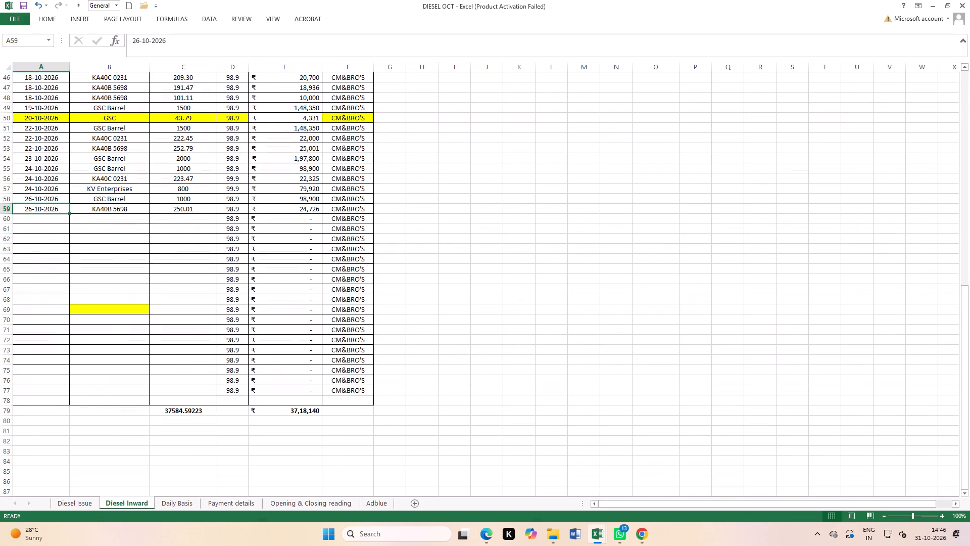
left_click(68, 214)
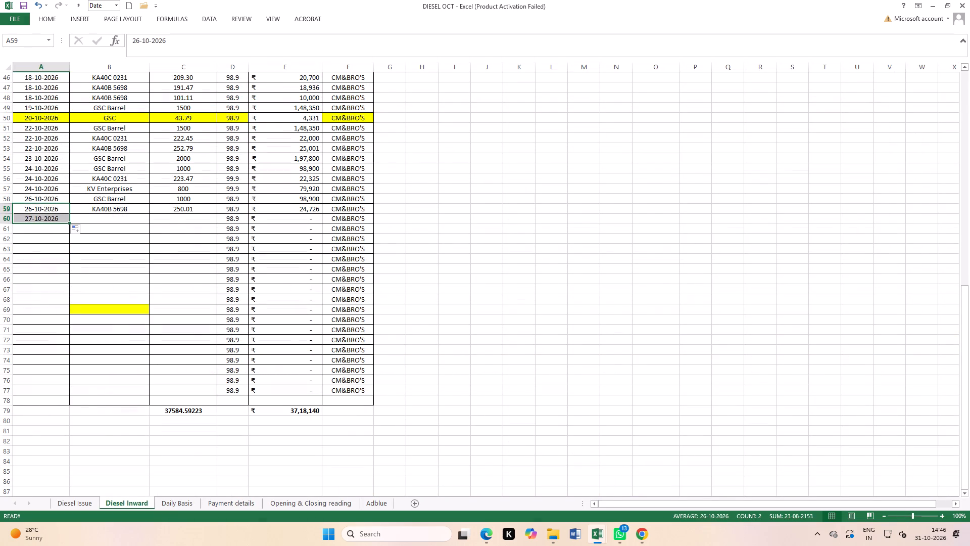
left_click(101, 217)
key("g")
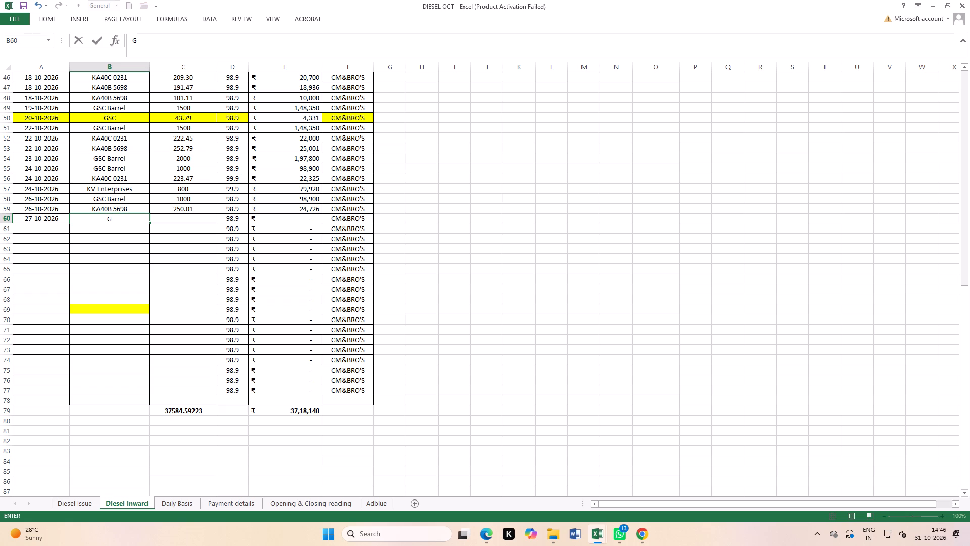
key("s")
left_click(186, 248)
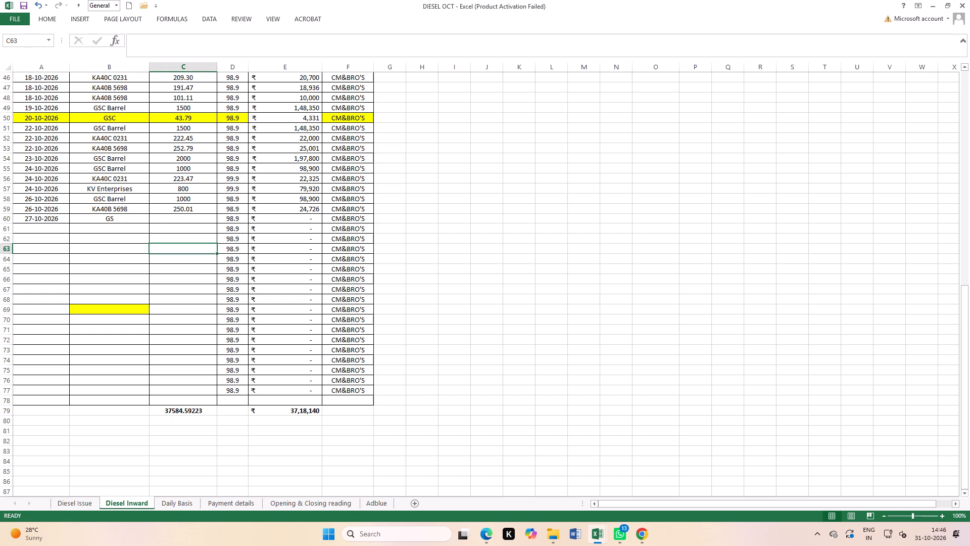
left_click(114, 198)
key("ctrl+c")
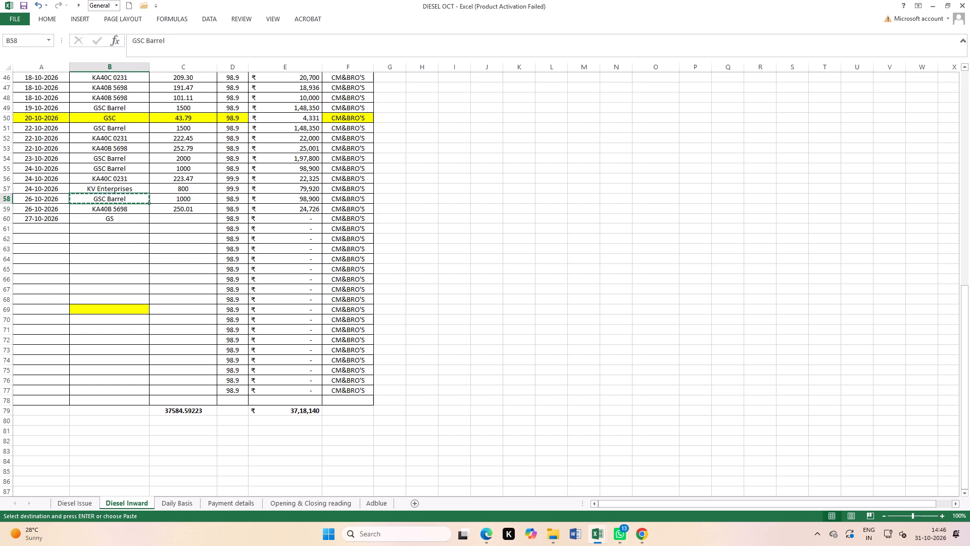
left_click(134, 215)
key("ctrl+v")
Enter the diesel quantities 1000, 1000 and 500 in C60 to C62 of Diesel Inward.
left_click(186, 217)
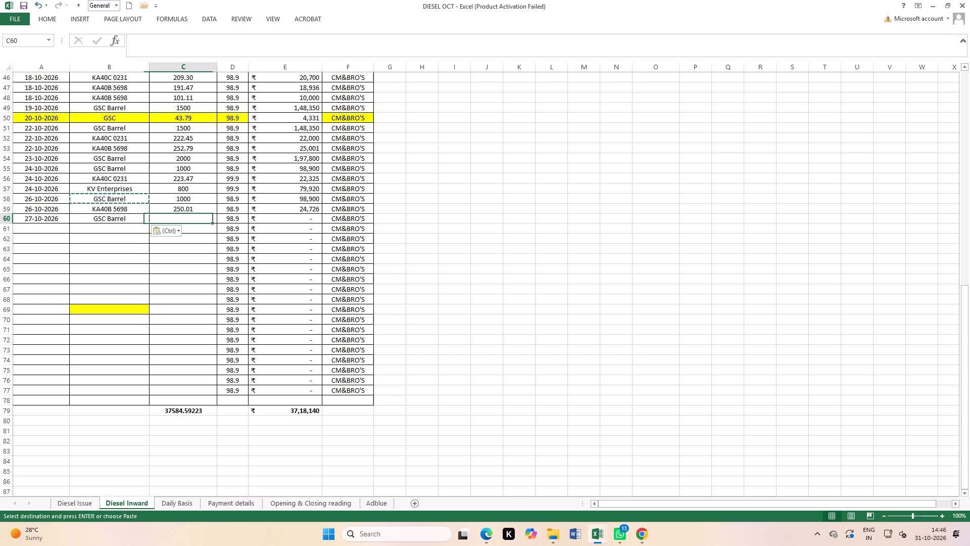
key("1")
key("0")
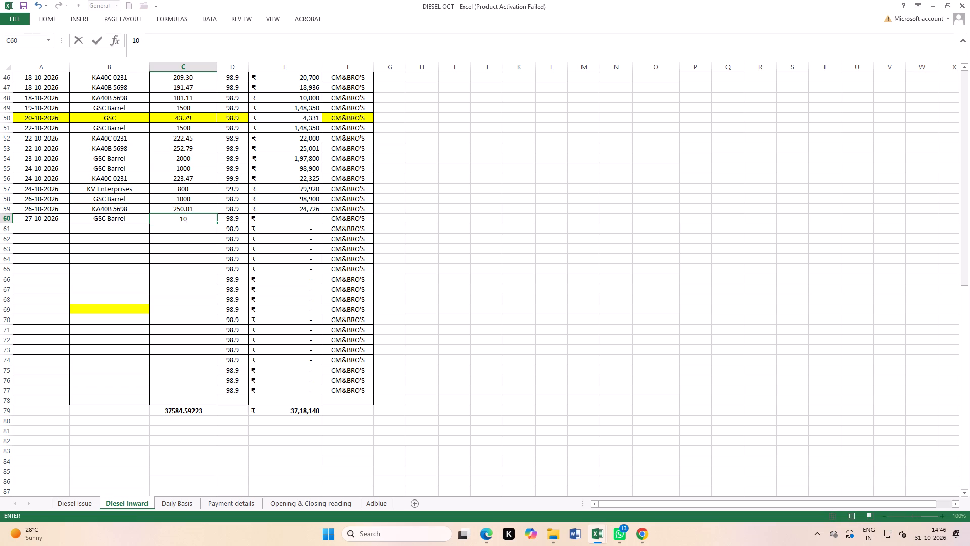
key("0")
key("0")
key("Return")
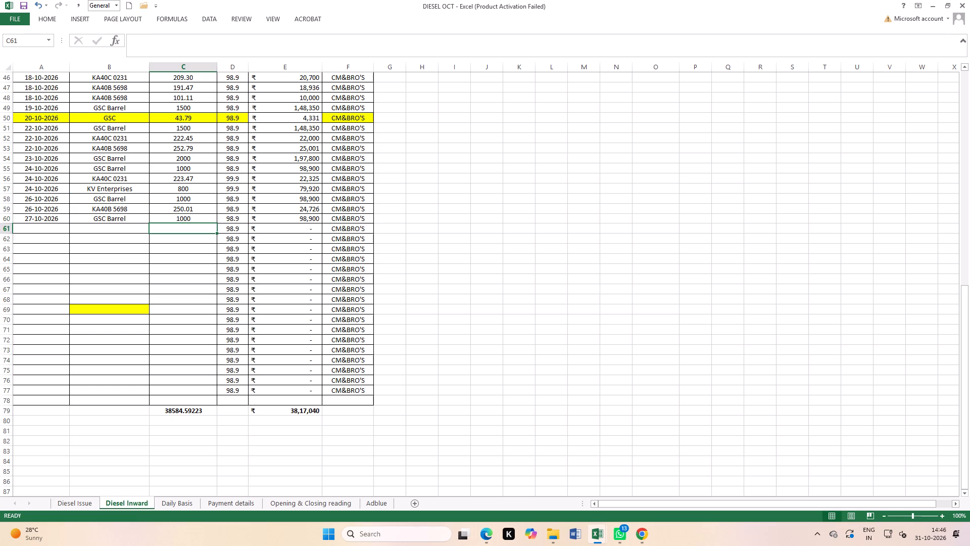
type("1000")
key("Return")
type("500")
key("Return")
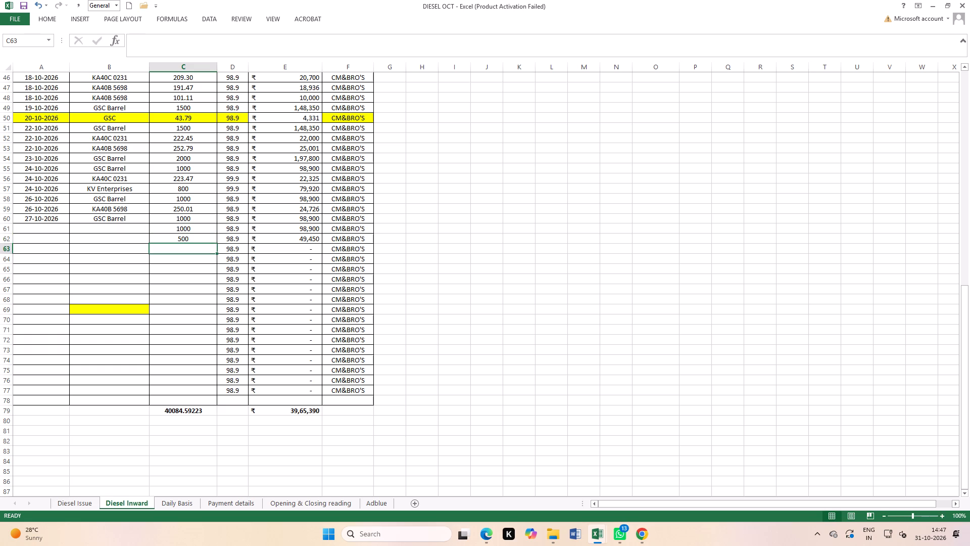
Date the Diesel Inward entries in rows 61 and 62 as 28-10-2026 and fill their vehicle as GSC Barrel.
left_click(53, 220)
left_click_drag(68, 222, 68, 233)
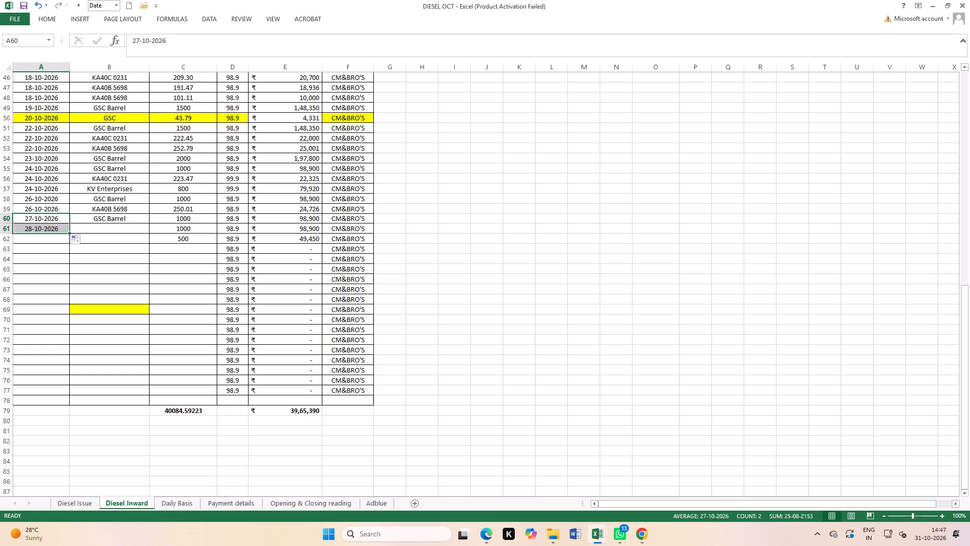
left_click(59, 223)
left_click_drag(55, 232, 55, 237)
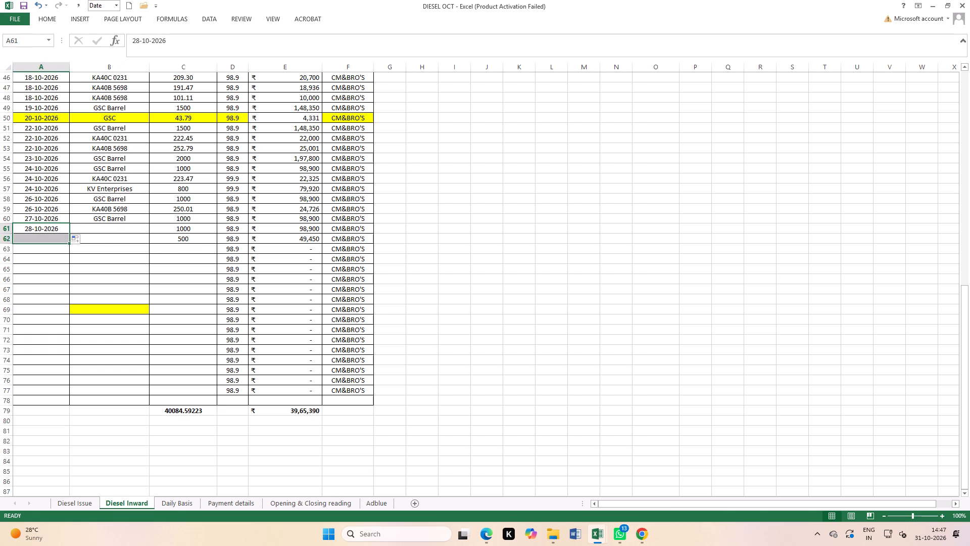
key("ctrl+d")
left_click_drag(105, 220, 107, 238)
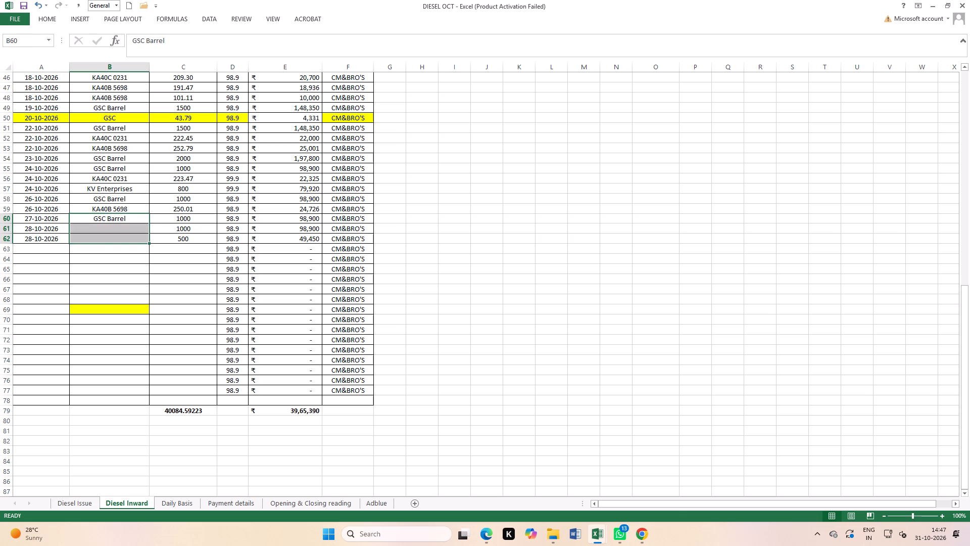
key("ctrl+d")
left_click(137, 284)
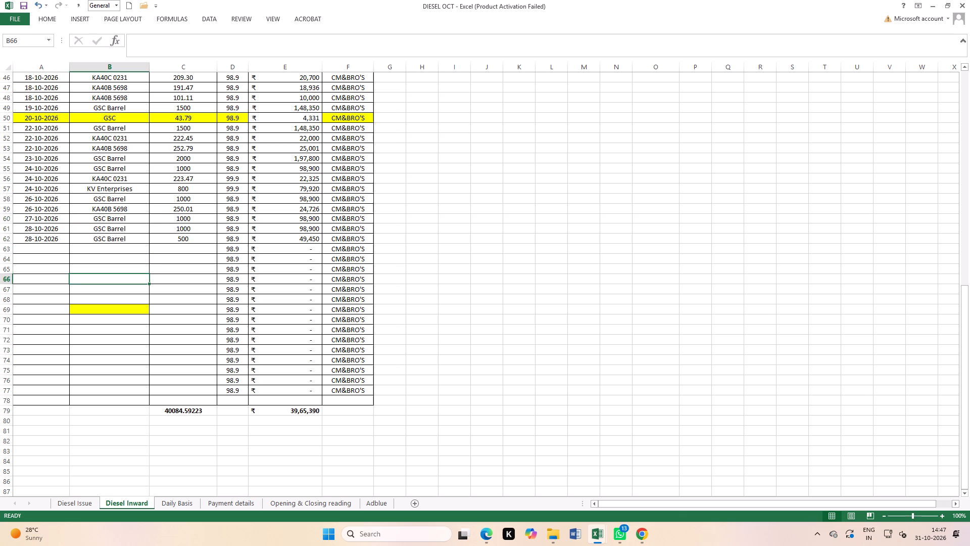
Add a Diesel Inward entry in row 63 dated 29-10-2026 for GSC Barrel with a quantity of 700.
left_click(46, 238)
left_click_drag(69, 243, 70, 248)
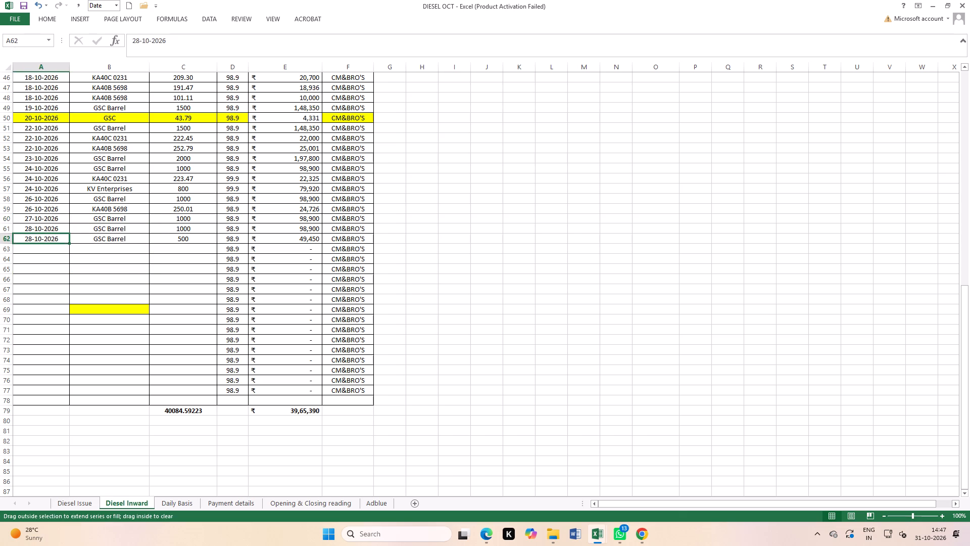
left_click(70, 248)
left_click(59, 238)
left_click_drag(68, 243, 68, 247)
left_click_drag(68, 247, 70, 250)
left_click(101, 246)
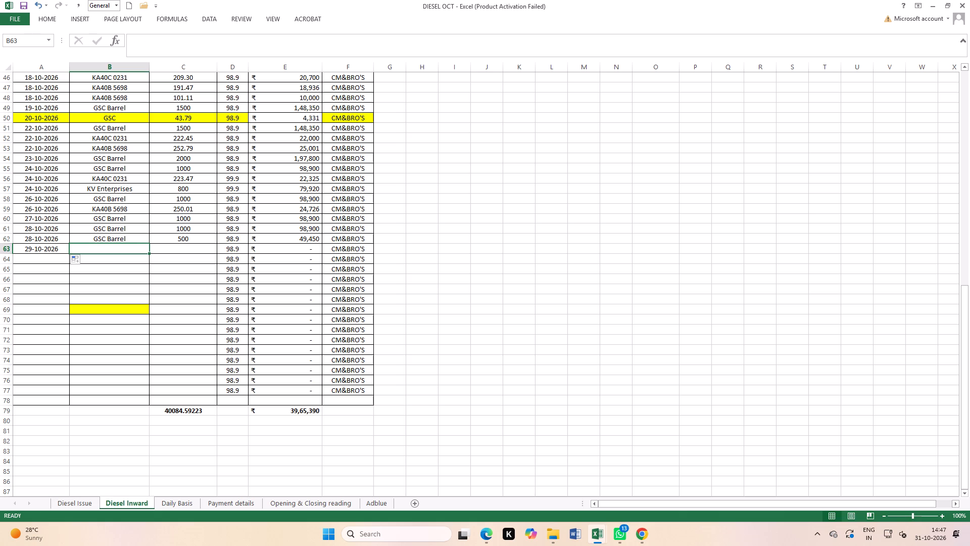
key("ctrl+d")
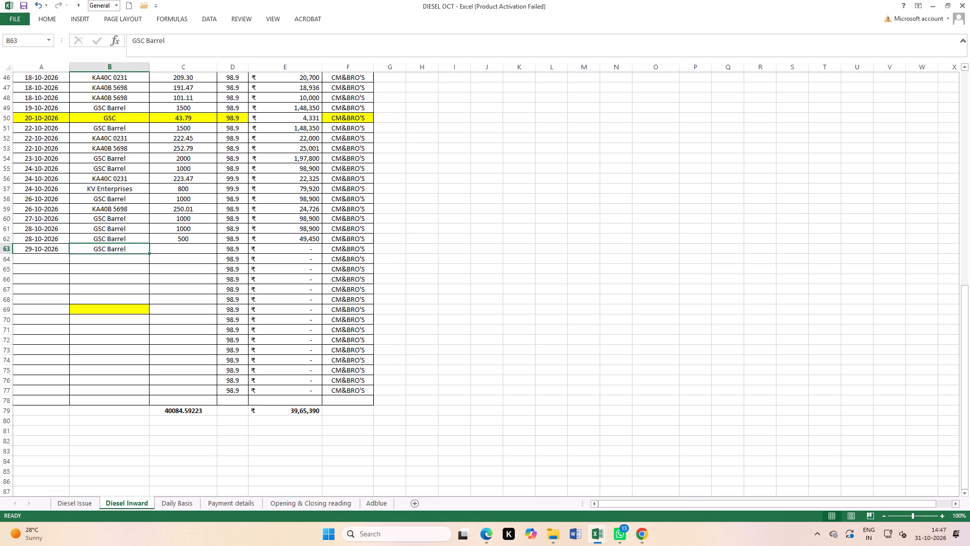
left_click(190, 251)
type("700")
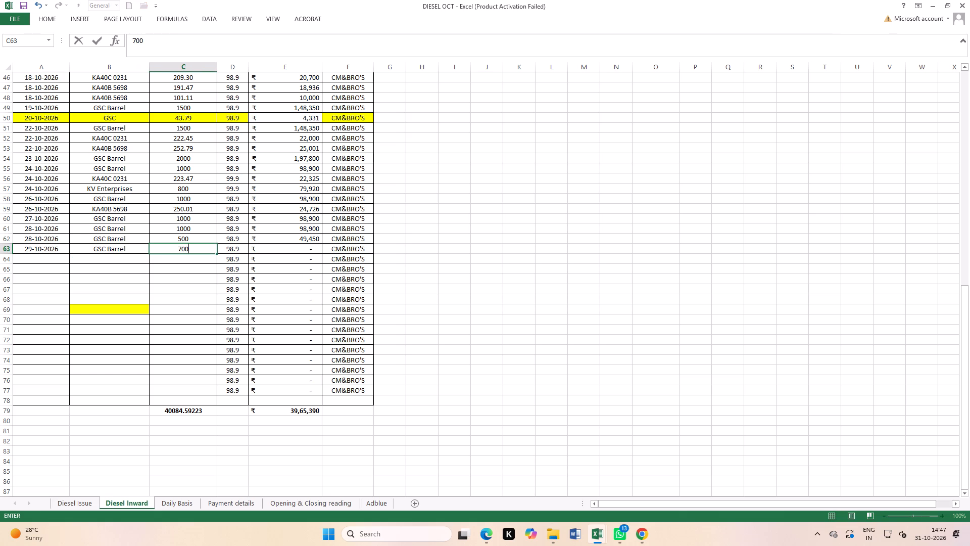
key("Return")
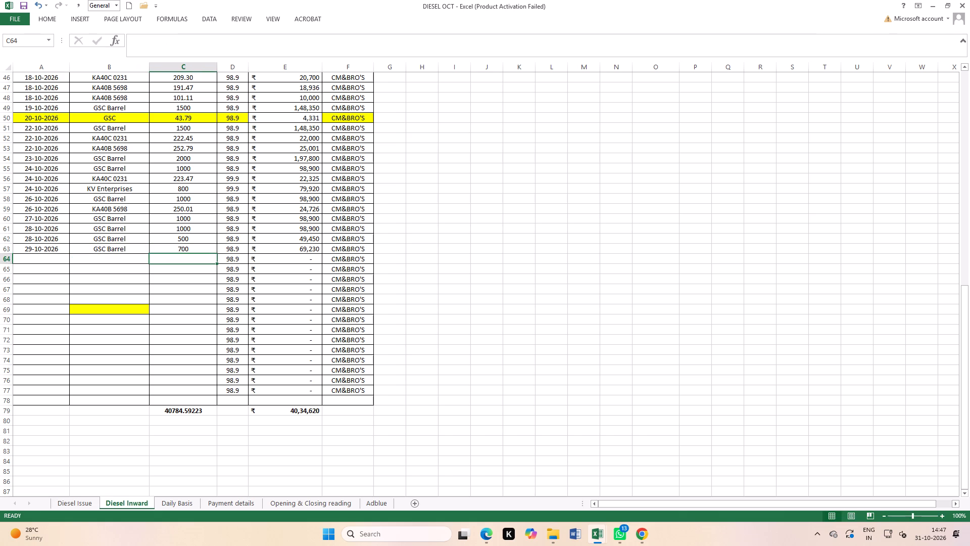
Add a Diesel Inward entry in row 64 dated 30-10-2026 for GSC Barrel with a quantity of 1500.
type("1500")
key("Return")
left_click(132, 257)
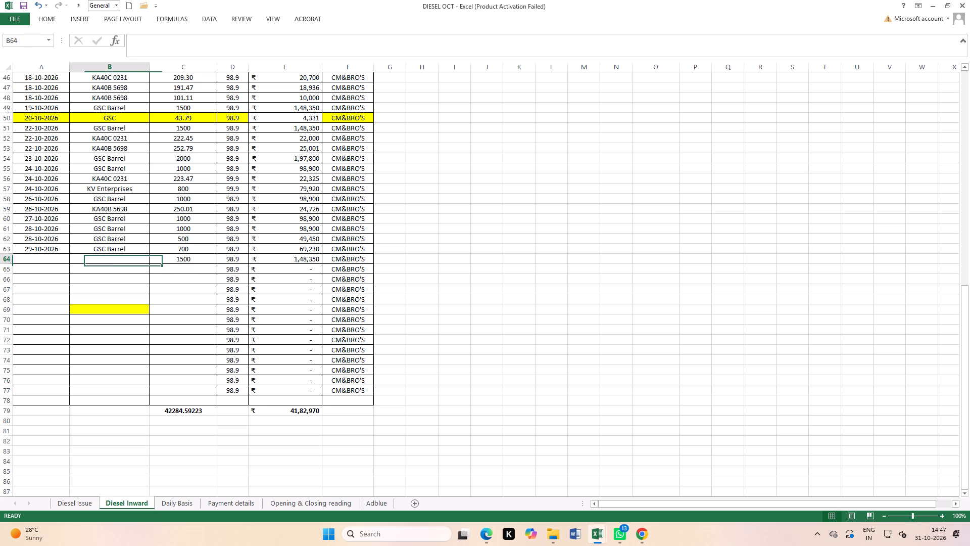
key("ctrl+d")
left_click(40, 253)
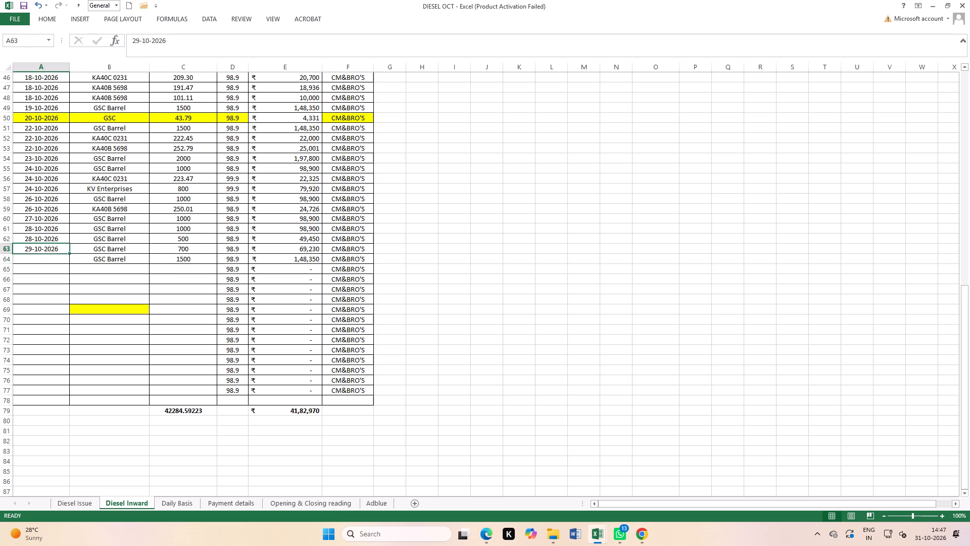
left_click(49, 256)
left_click(57, 246)
left_click_drag(69, 252, 69, 261)
Save the DIESEL OCT workbook.
left_click(141, 293)
double_click(21, 1)
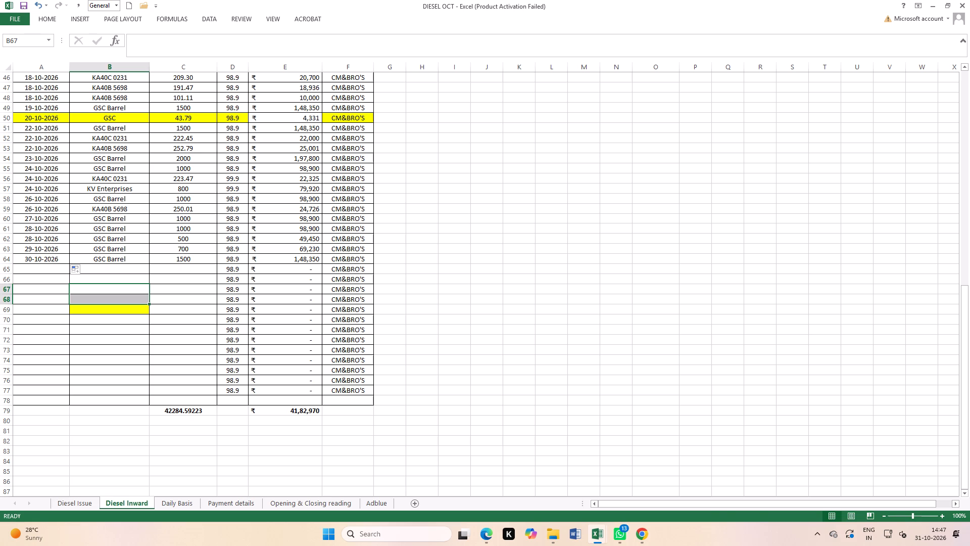
Insert a row above the 30-10-2026 entry on Diesel Inward and date it 29-10-2026.
left_click(0, 179)
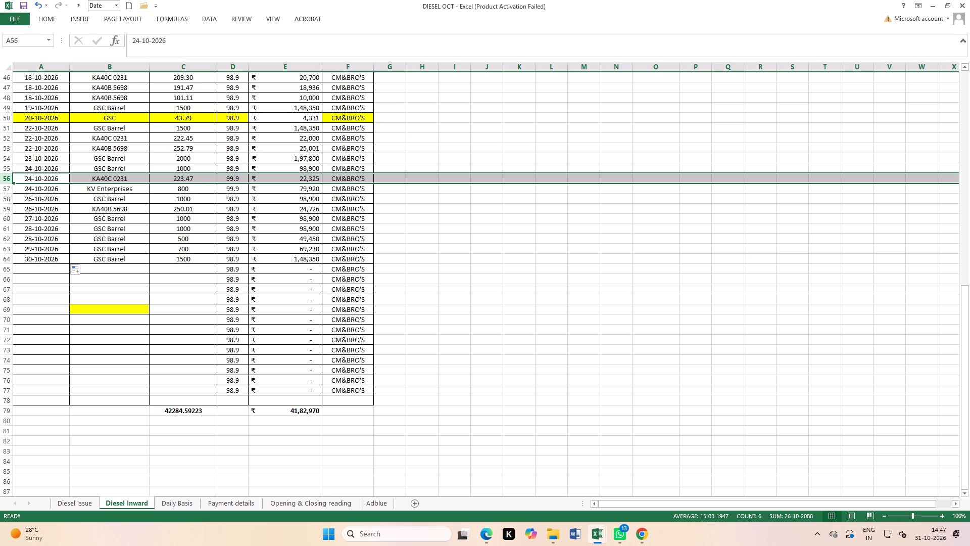
left_click(0, 257)
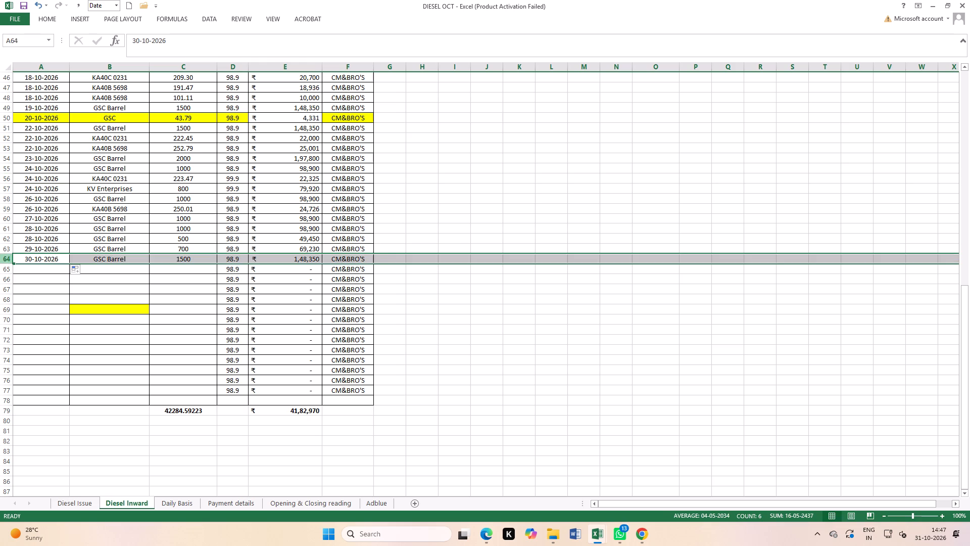
key("ctrl+plus")
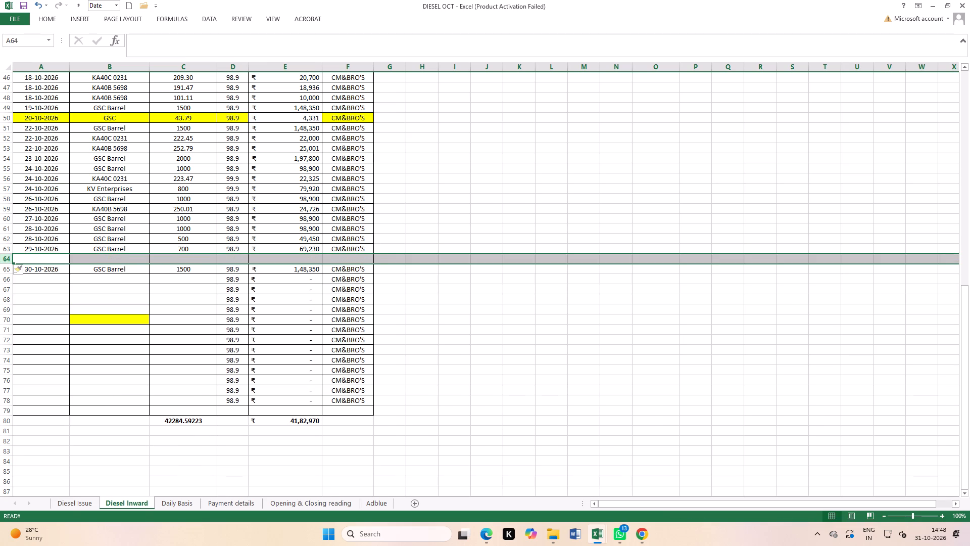
left_click(55, 254)
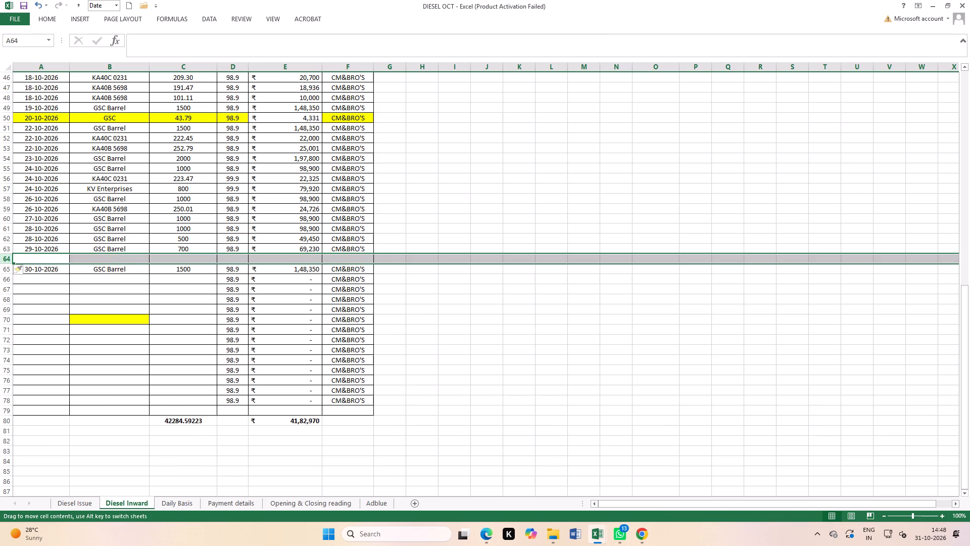
left_click(67, 283)
left_click(51, 254)
key("ctrl+d")
left_click(117, 287)
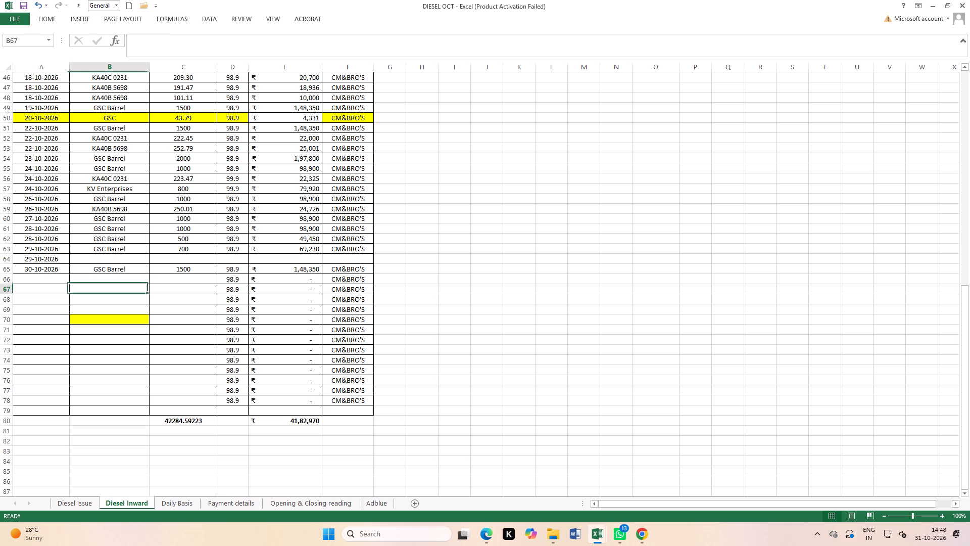
left_click(125, 140)
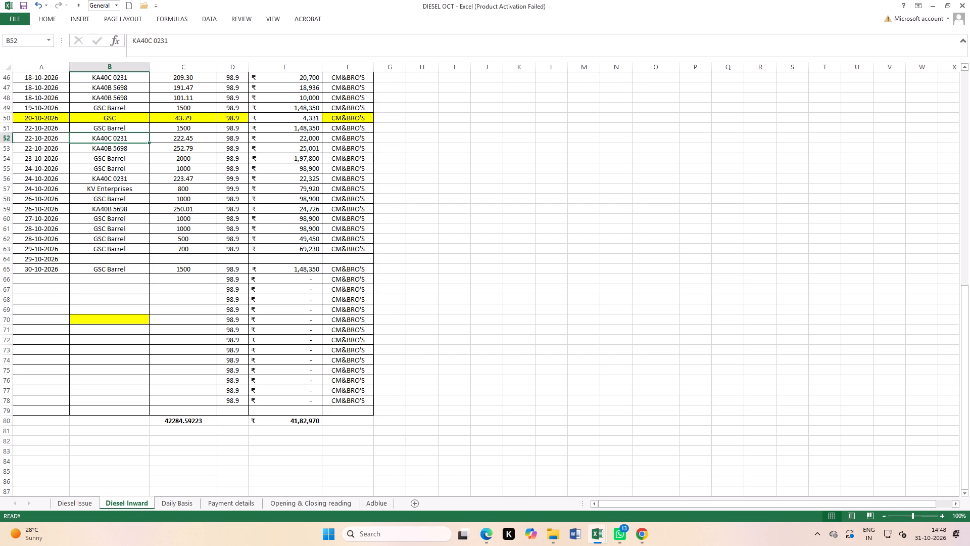
key("ctrl+c")
left_click(106, 259)
key("ctrl+v")
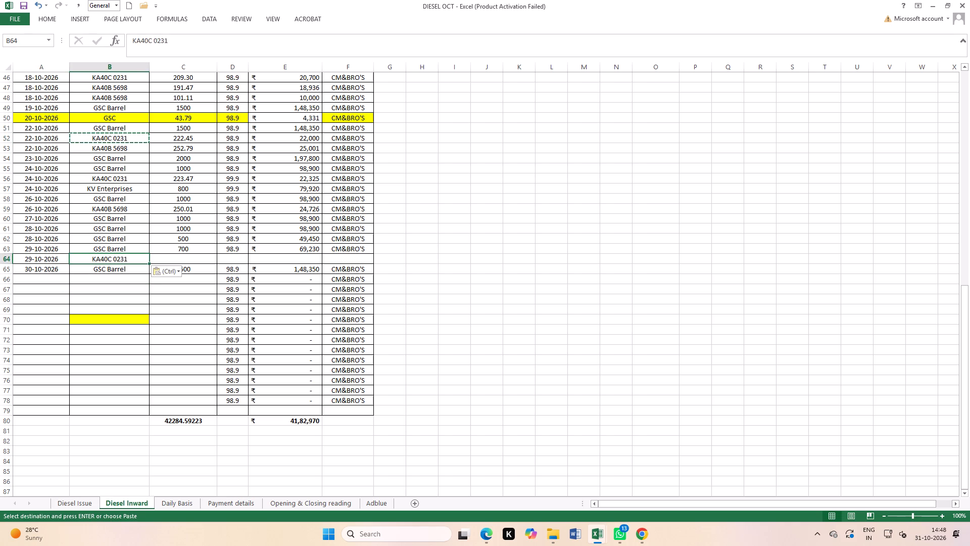
left_click(176, 263)
type("211")
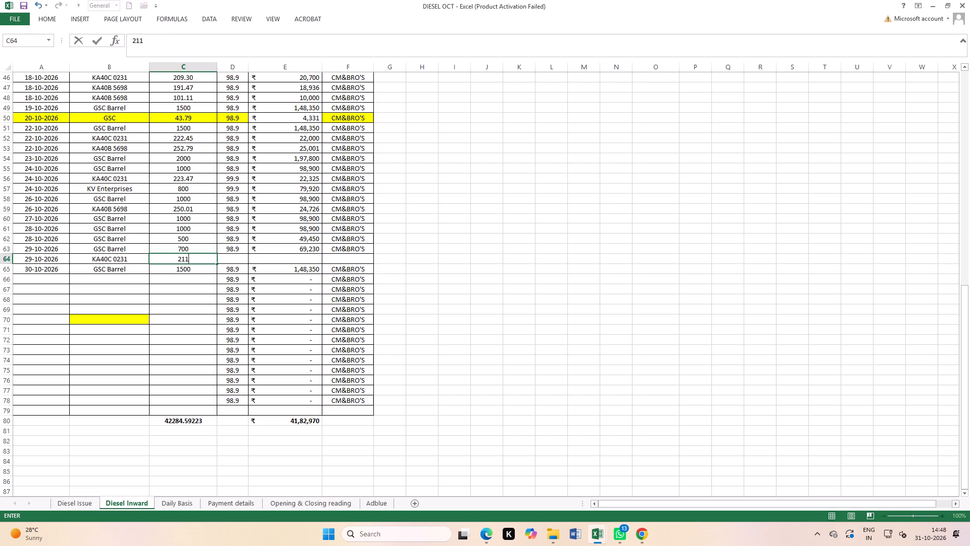
type(".34")
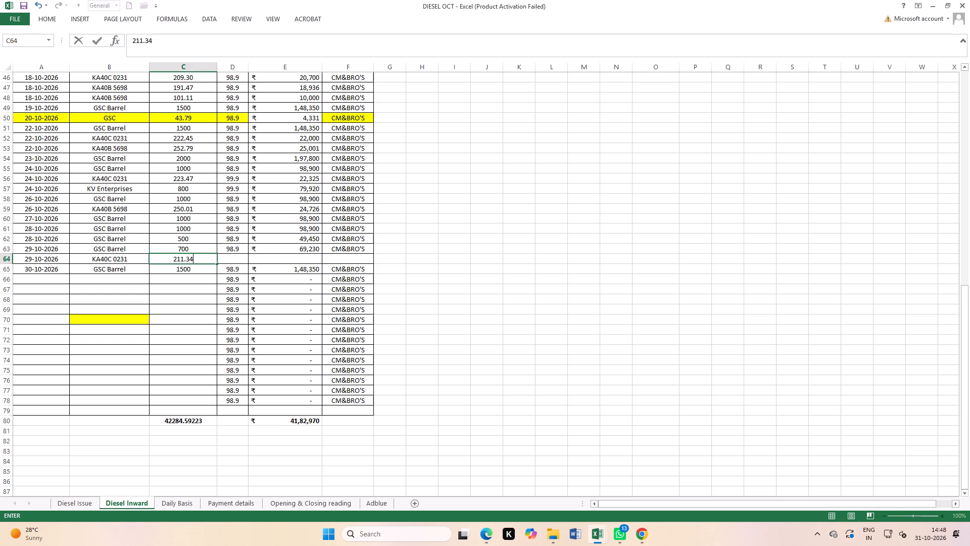
left_click(284, 300)
left_click_drag(235, 250, 344, 257)
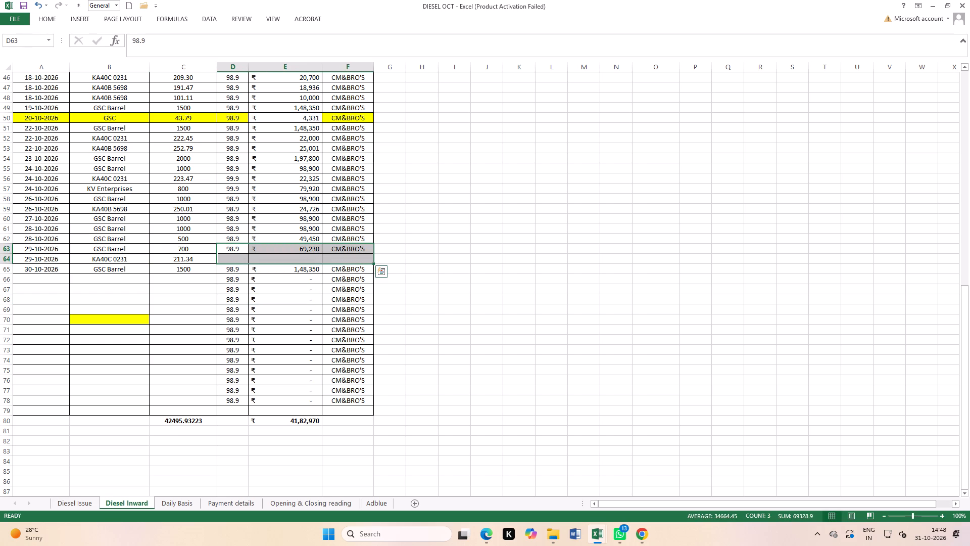
key("ctrl+d")
left_click(213, 311)
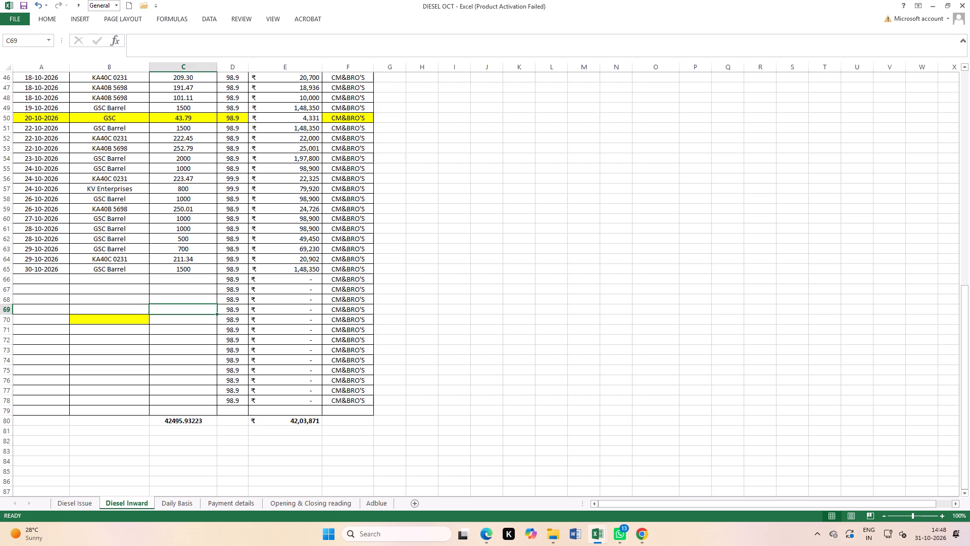
Insert another row above the 30-10-2026 entry on Diesel Inward and date it 29-10-2026.
left_click(0, 270)
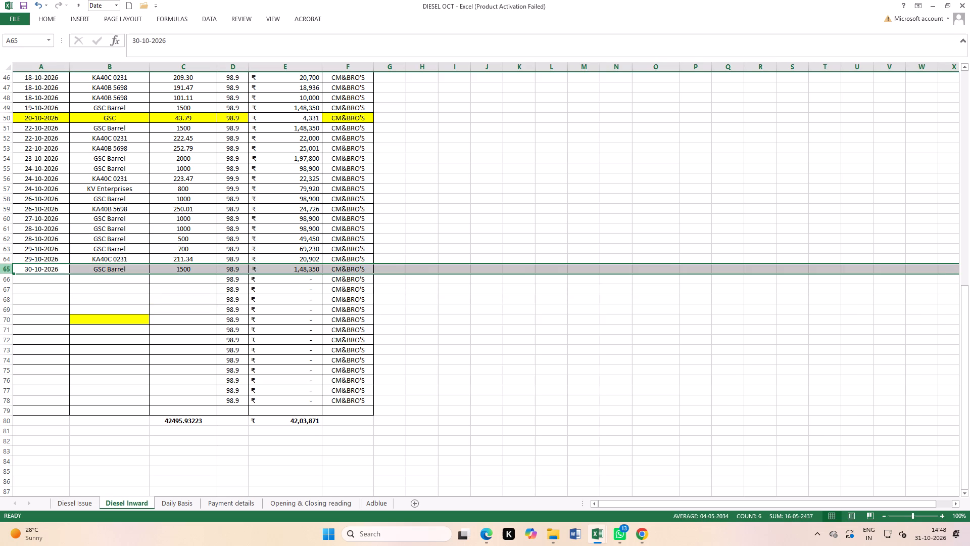
key("ctrl+plus")
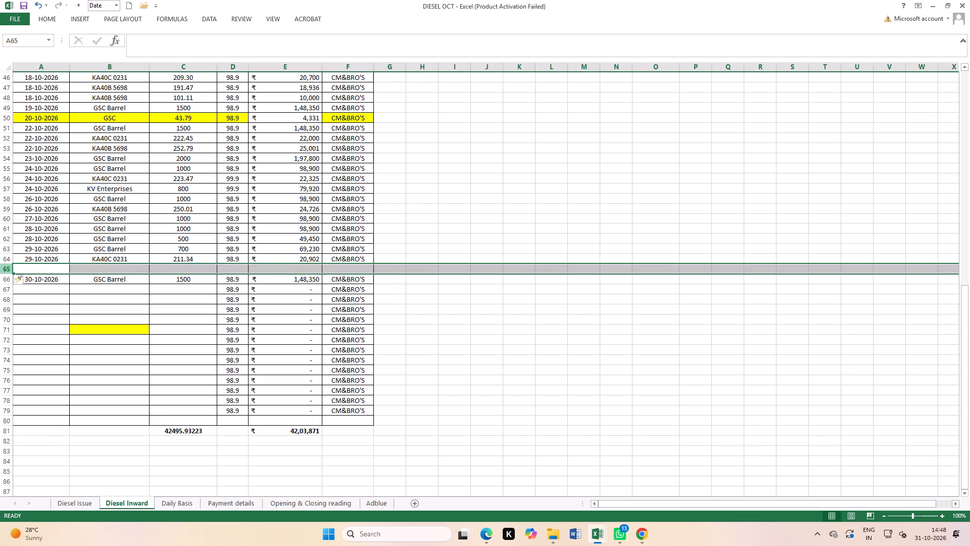
left_click(42, 280)
left_click(43, 269)
key("ctrl+d")
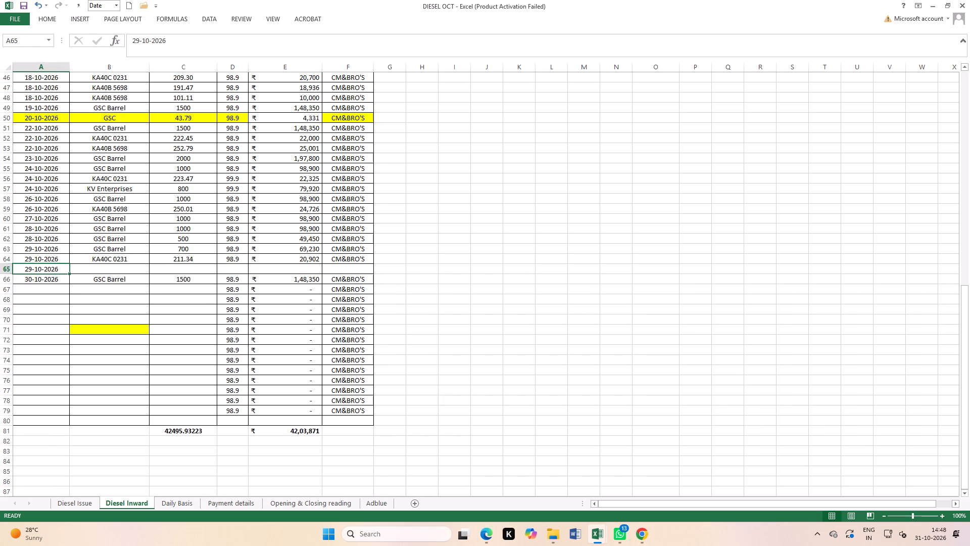
left_click(95, 266)
left_click(117, 209)
key("ctrl+c")
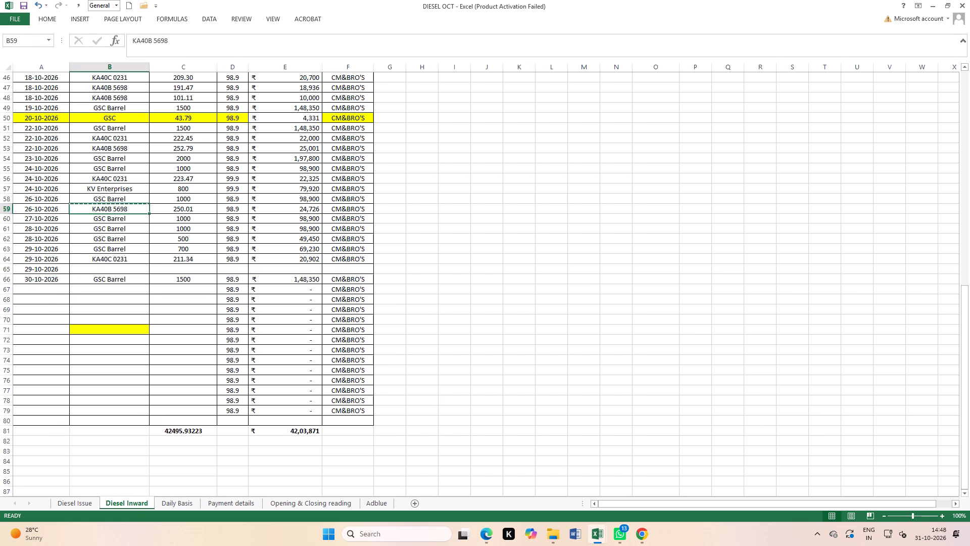
left_click(107, 269)
key("ctrl+v")
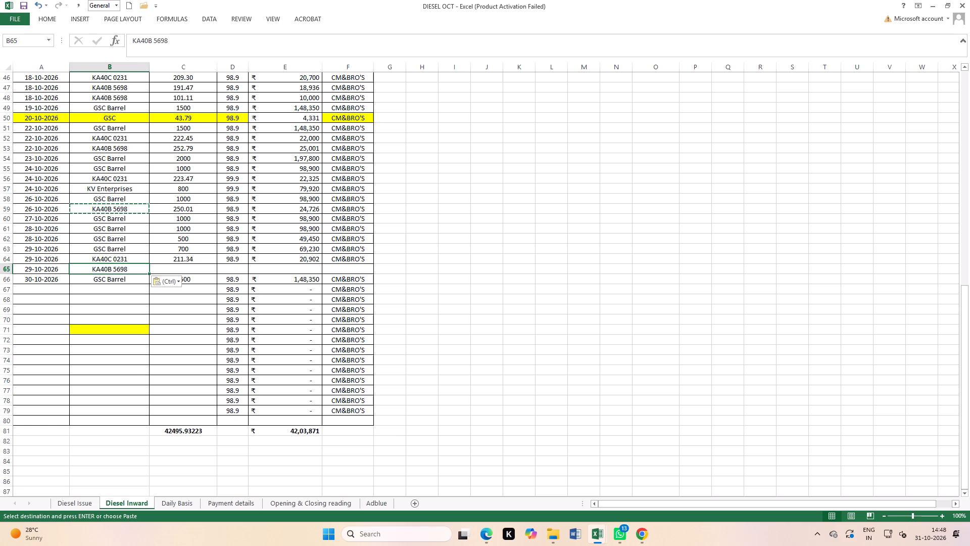
left_click(189, 263)
left_click(189, 268)
type("291.")
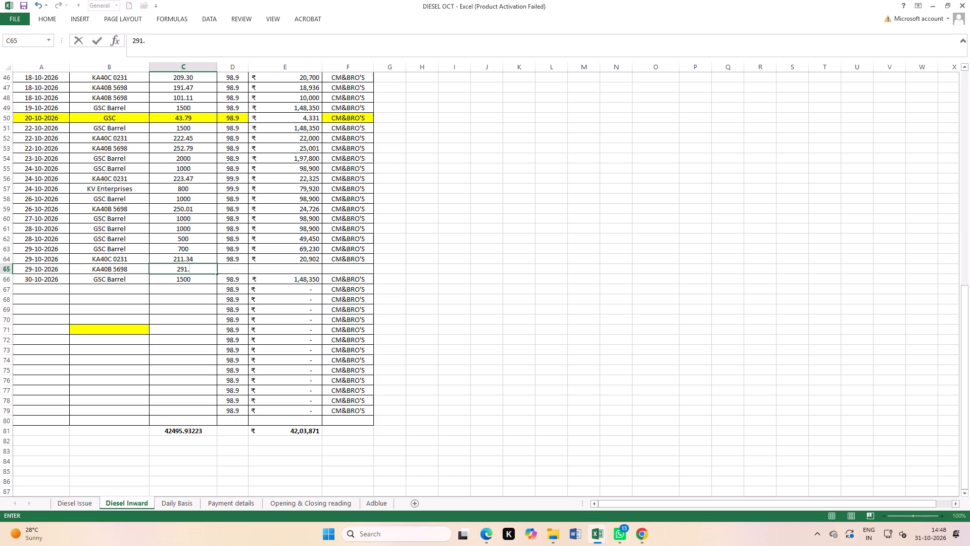
type("21")
left_click(243, 284)
left_click_drag(237, 259, 347, 270)
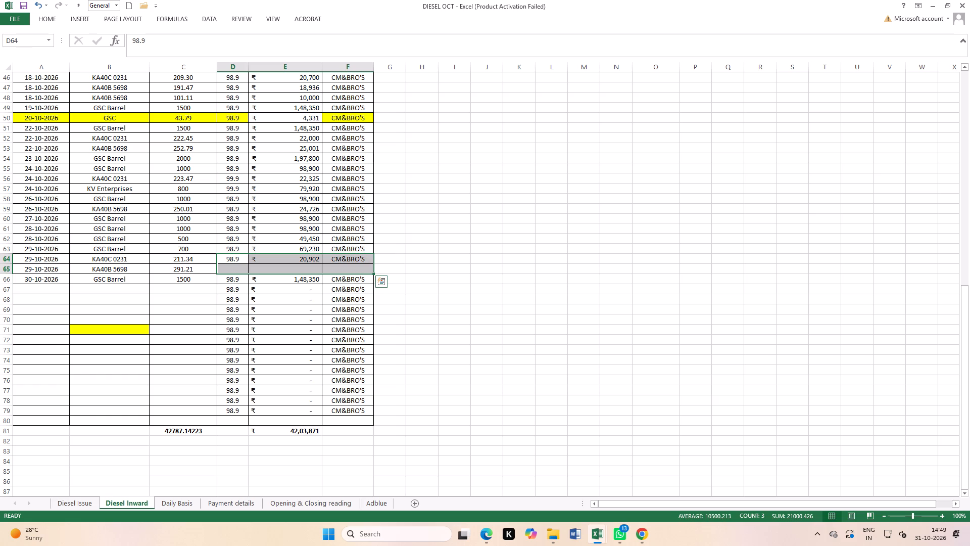
key("ctrl+d")
left_click(339, 324)
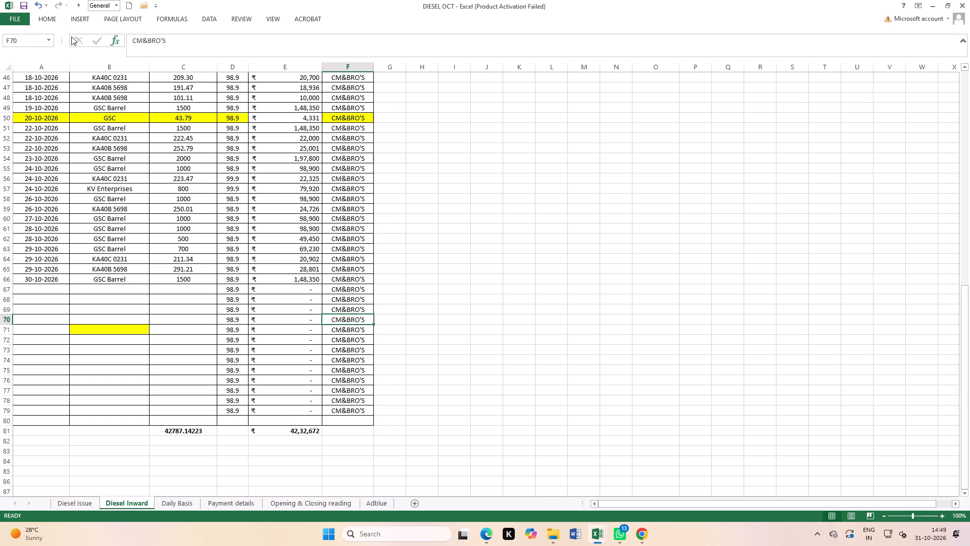
Save the DIESEL OCT workbook with the completed inward entries.
triple_click(22, 6)
Copy the date, vehicle and fuel quantity of Diesel Inward rows 58 to 66 into Payment details starting at B42.
left_click(90, 499)
left_click(240, 500)
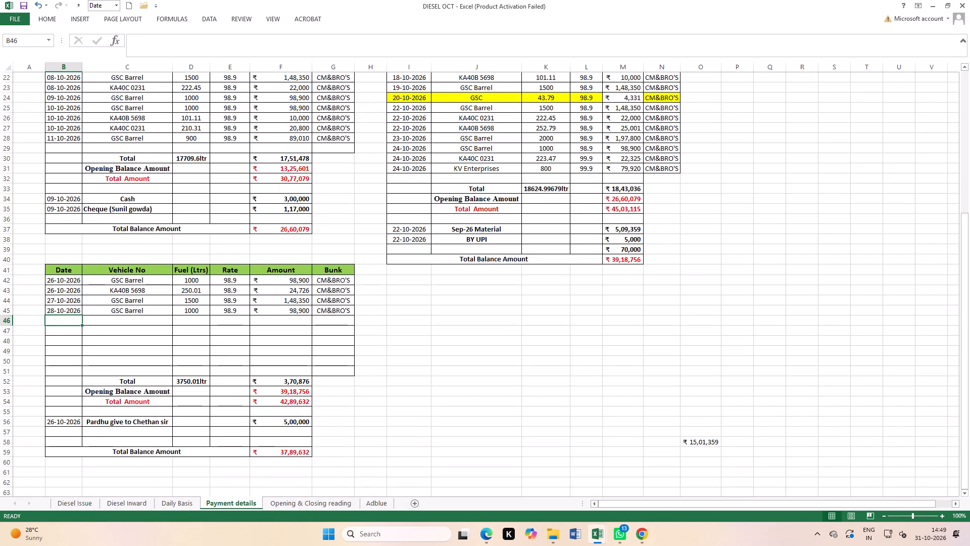
left_click(78, 506)
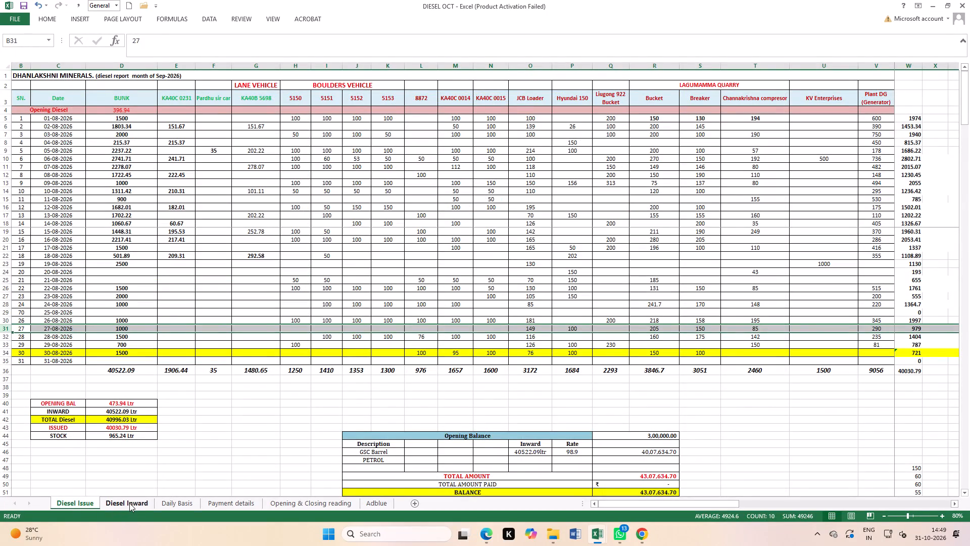
left_click(129, 503)
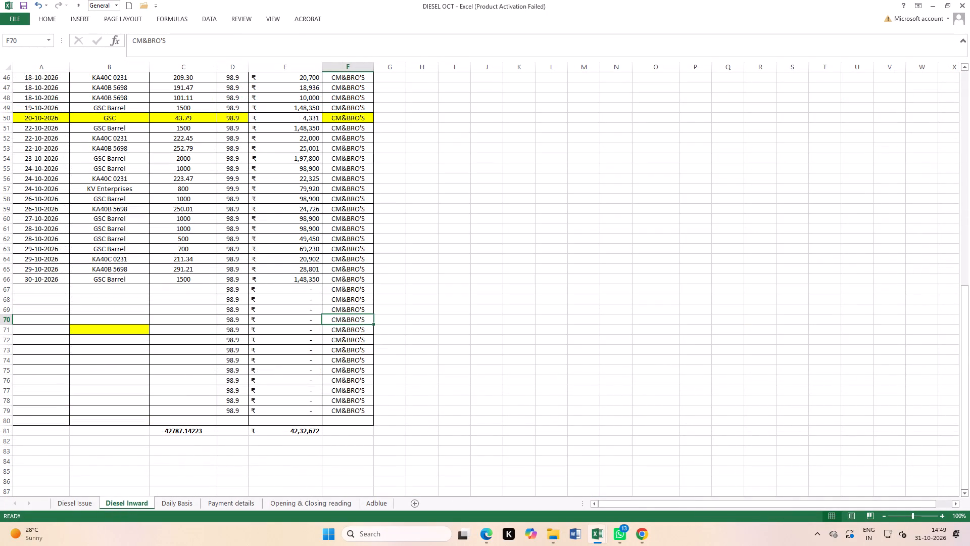
left_click_drag(42, 199, 305, 273)
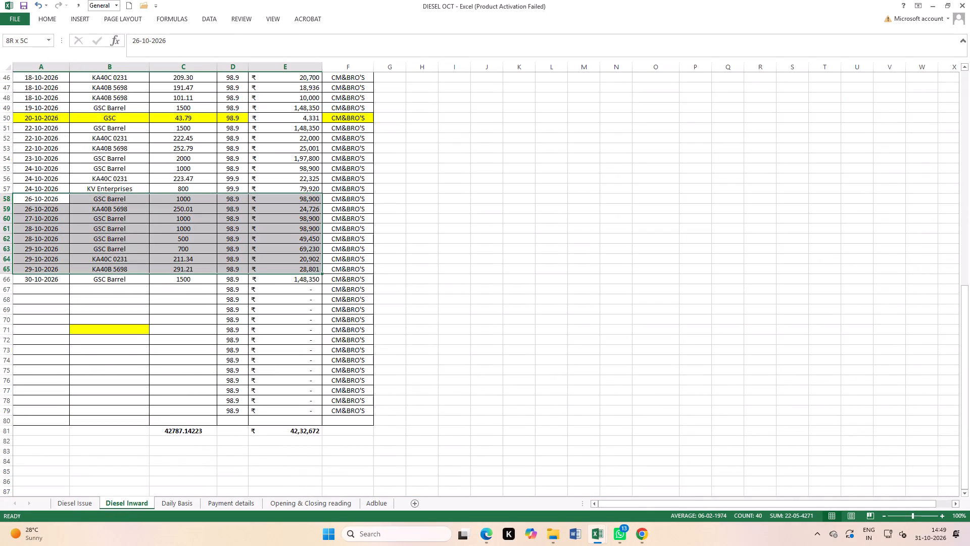
left_click_drag(305, 273, 348, 282)
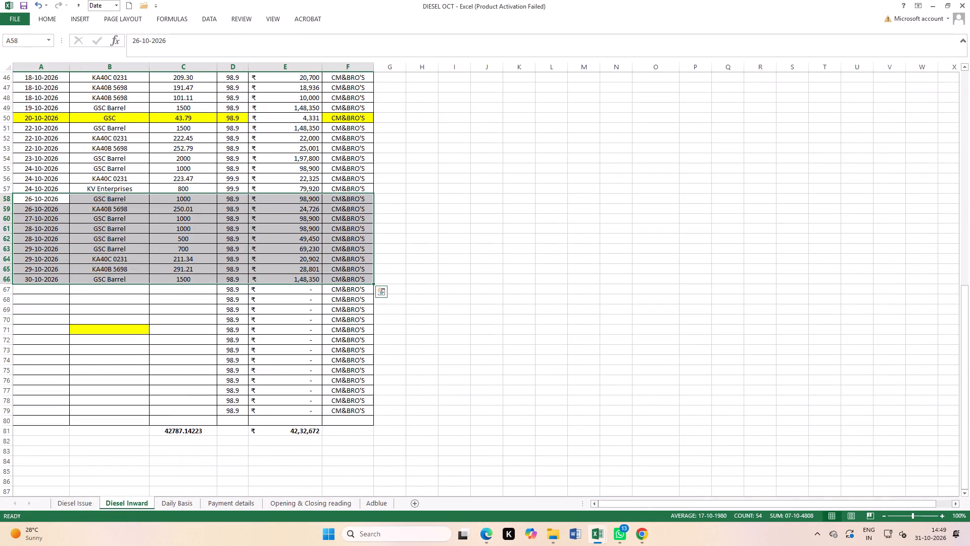
left_click(164, 358)
left_click_drag(35, 201, 162, 276)
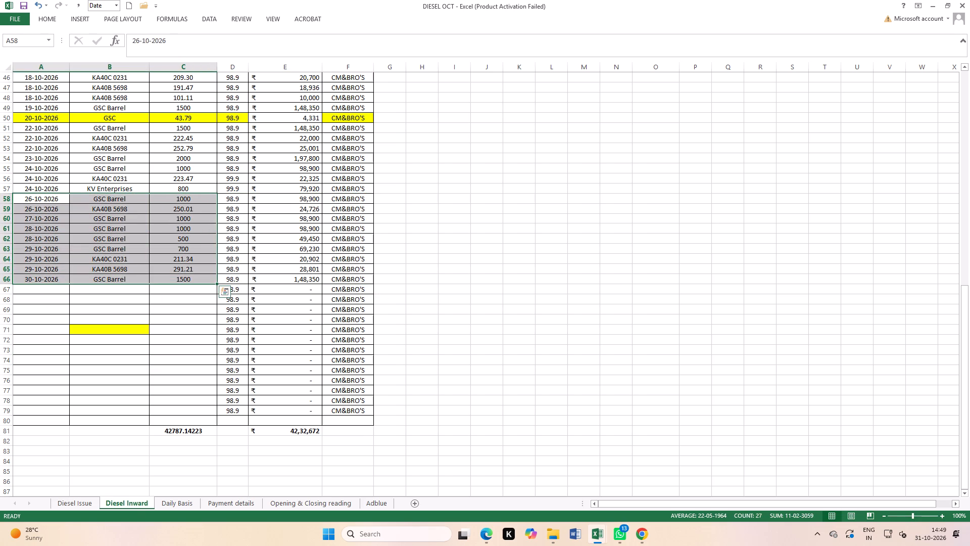
key("ctrl+c")
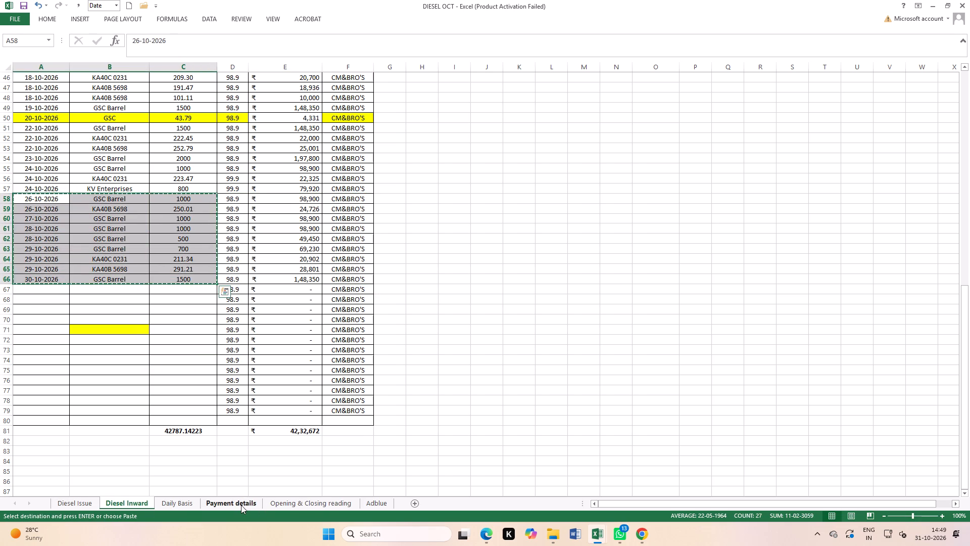
left_click(241, 505)
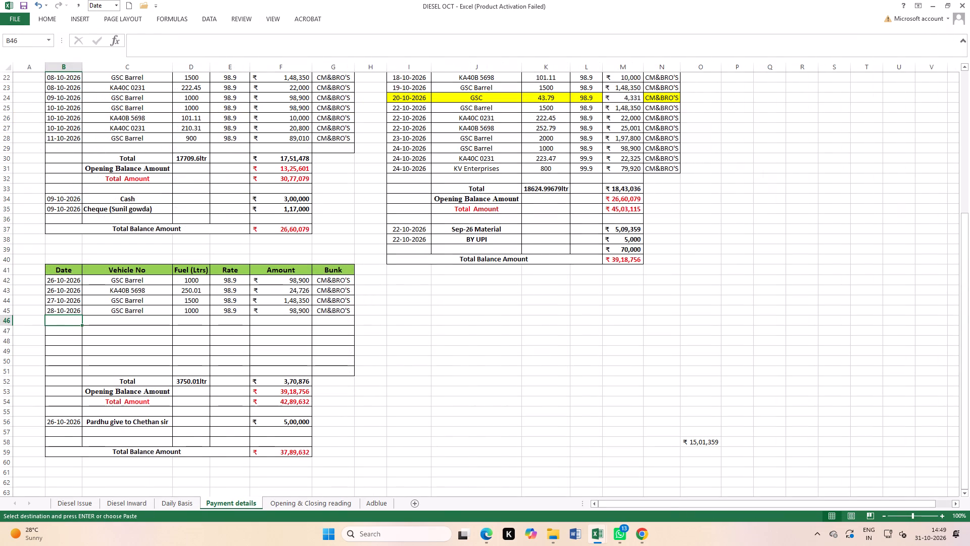
left_click(71, 282)
key("ctrl+v")
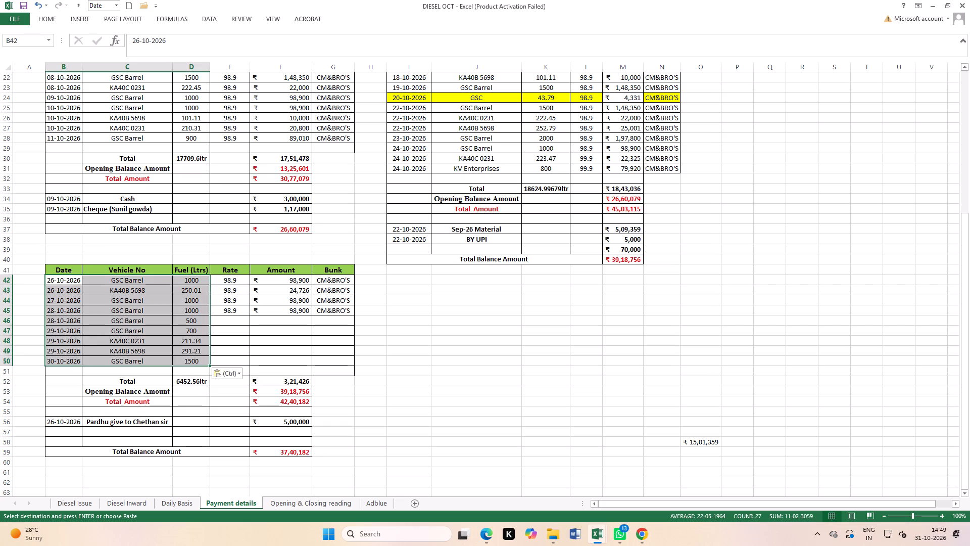
Fill the 98.9 rate, the amount formula and the CM&BRO'S bunk down to row 50 of the Payment details table.
left_click(275, 343)
left_click_drag(231, 298, 230, 365)
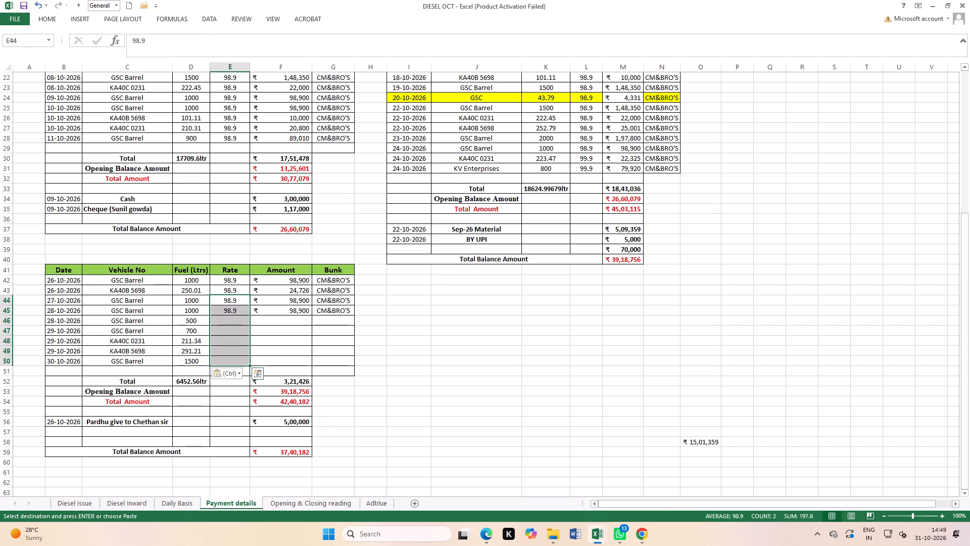
key("ctrl+d")
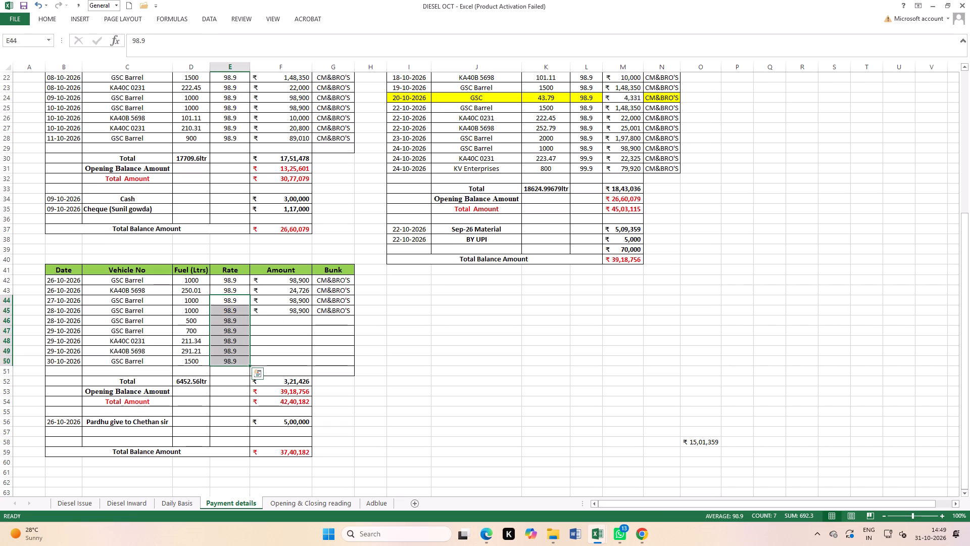
left_click(297, 308)
left_click(310, 314)
double_click(311, 315)
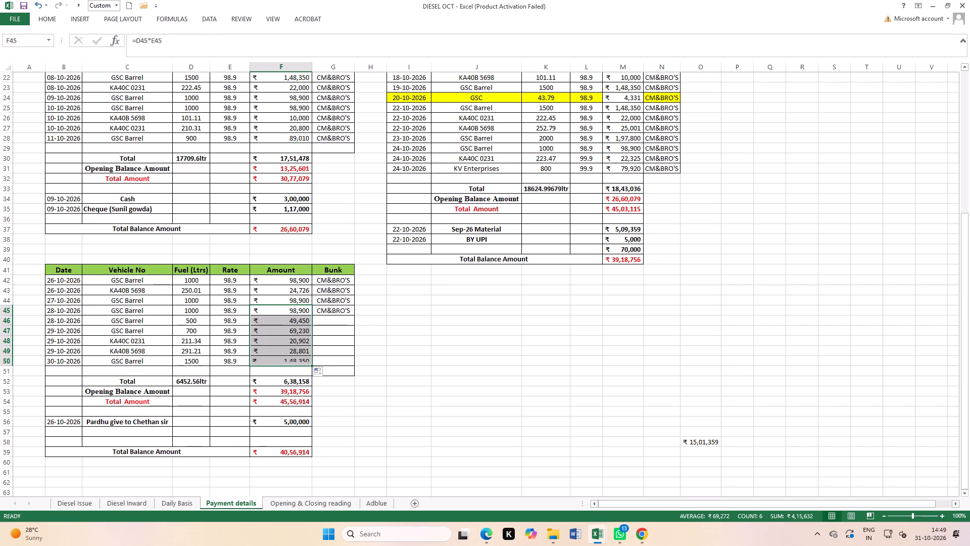
left_click_drag(327, 312, 333, 364)
key("ctrl+d")
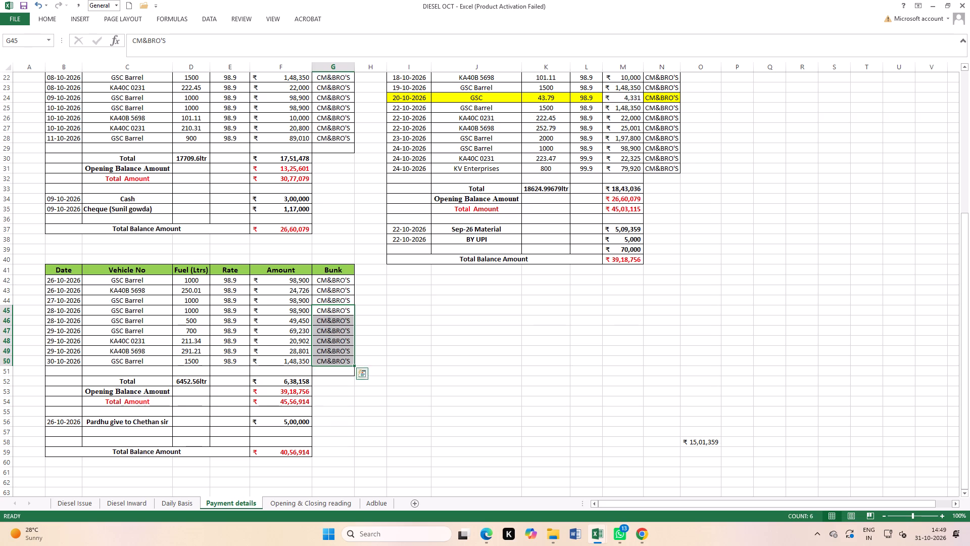
left_click(437, 384)
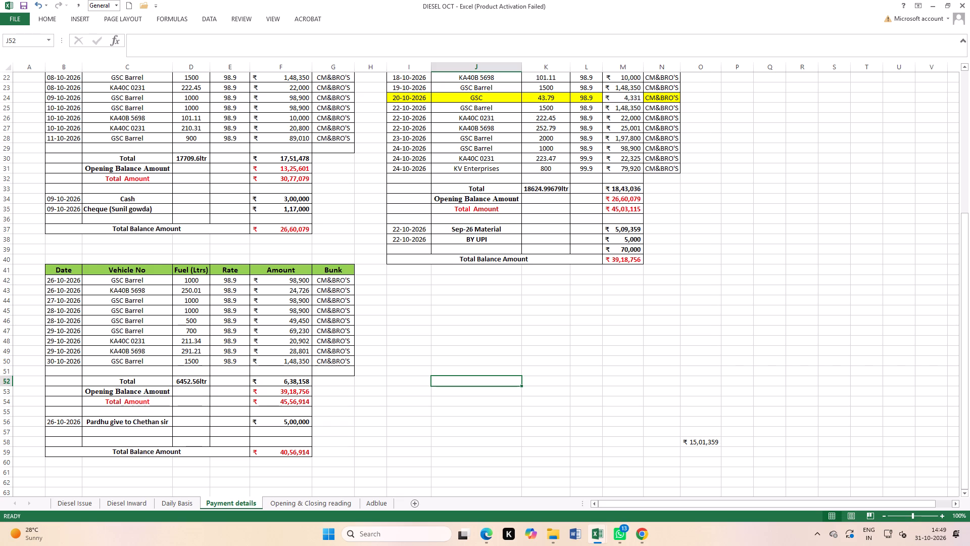
Enter the date 31-10-2026 in B57, below the 26-10-2026 payment entry.
left_click(65, 433)
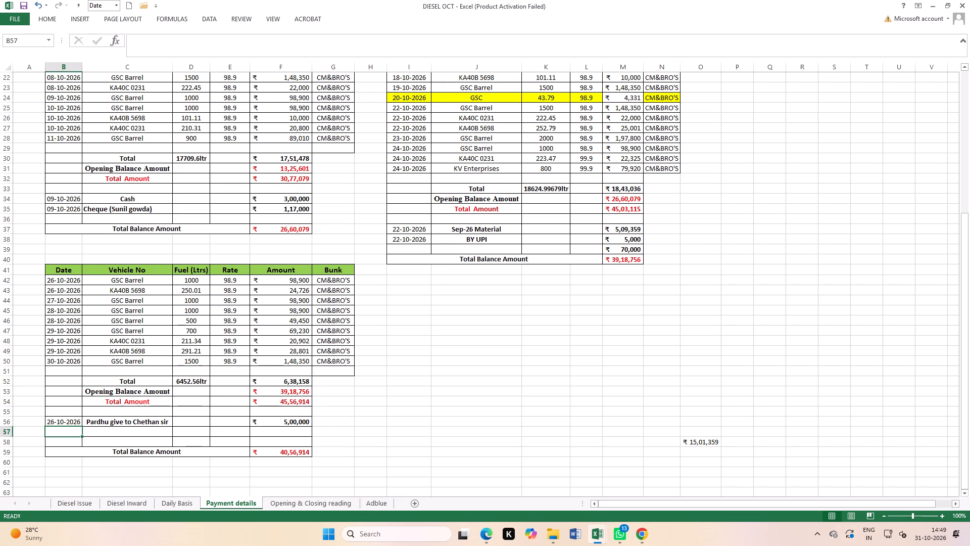
type("31/")
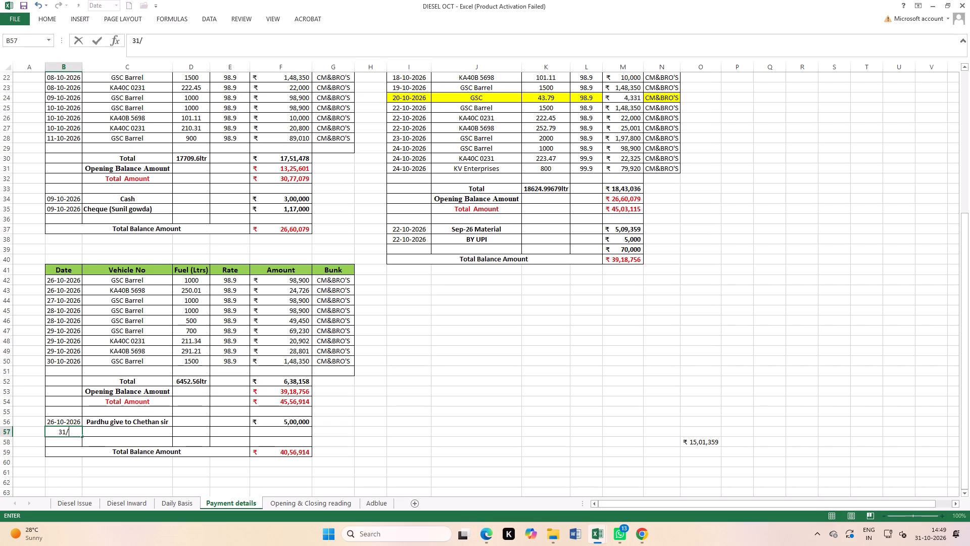
type("10/2026")
left_click(401, 449)
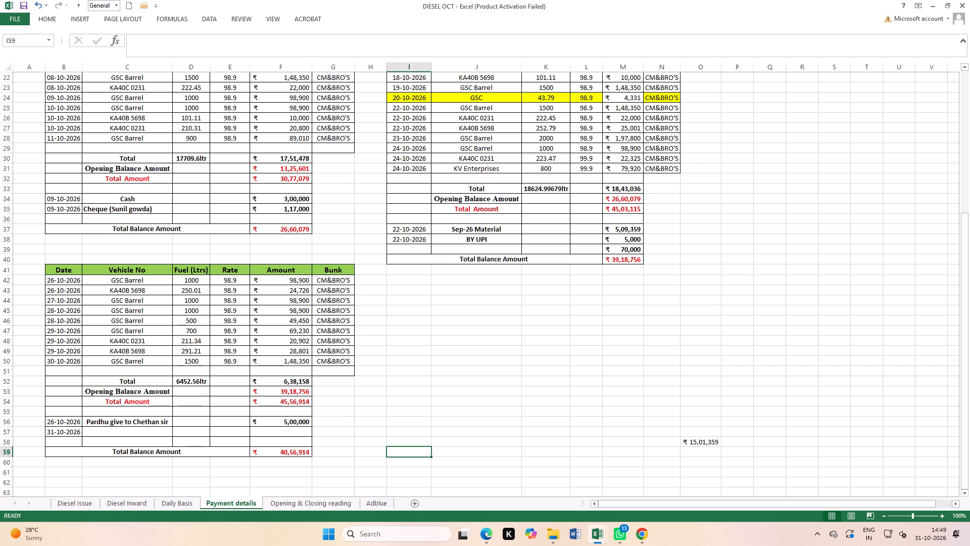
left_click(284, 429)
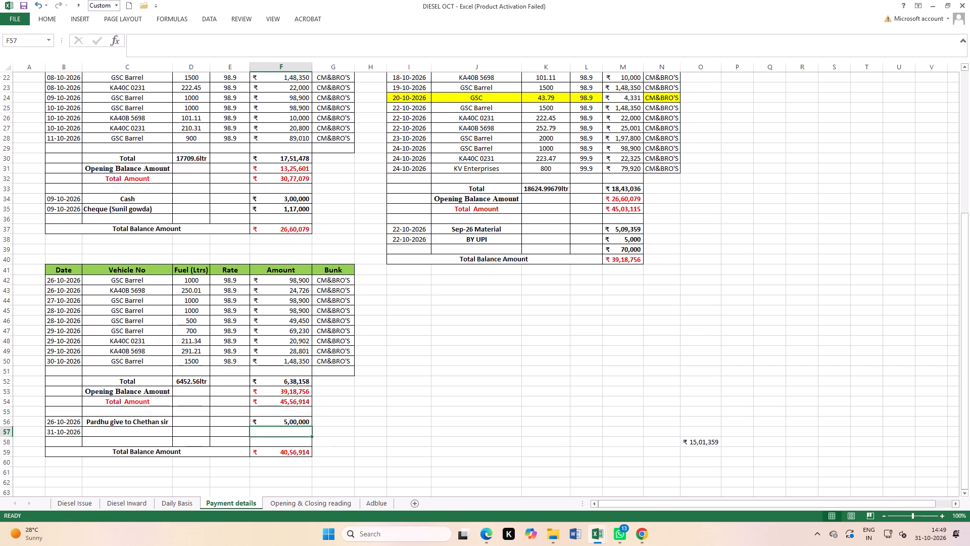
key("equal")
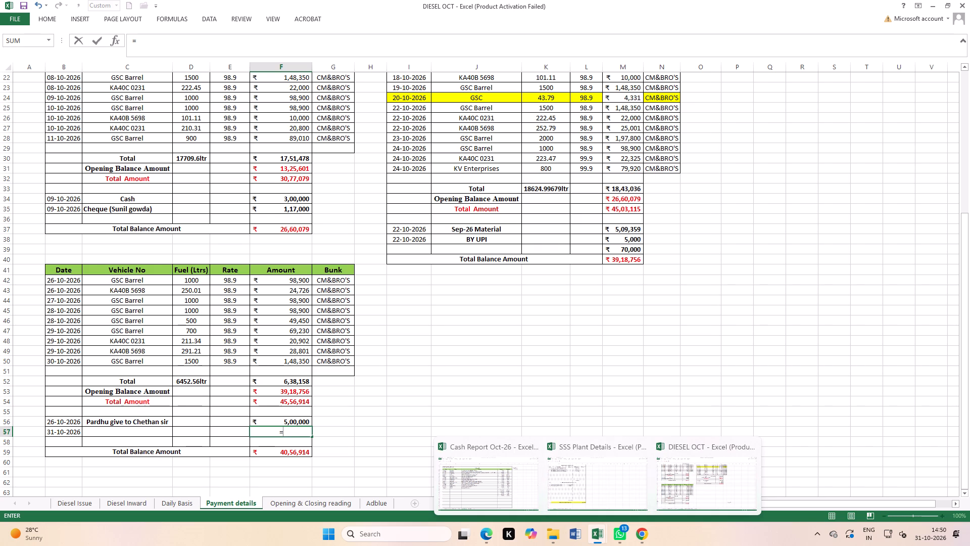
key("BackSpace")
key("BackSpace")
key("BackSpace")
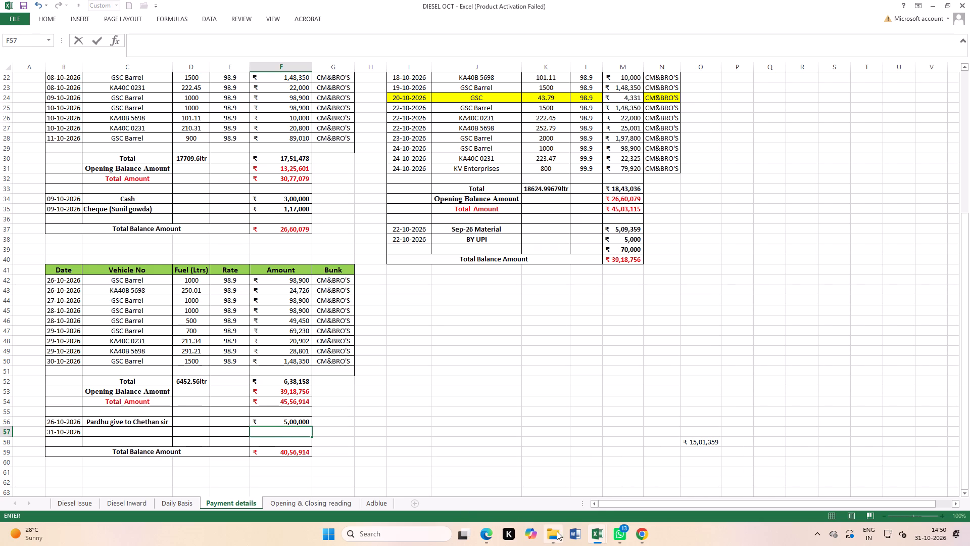
Open the Bunk Payment By QR Code workbook from the Minerals > Bunk folder on the USB drive.
left_click(552, 535)
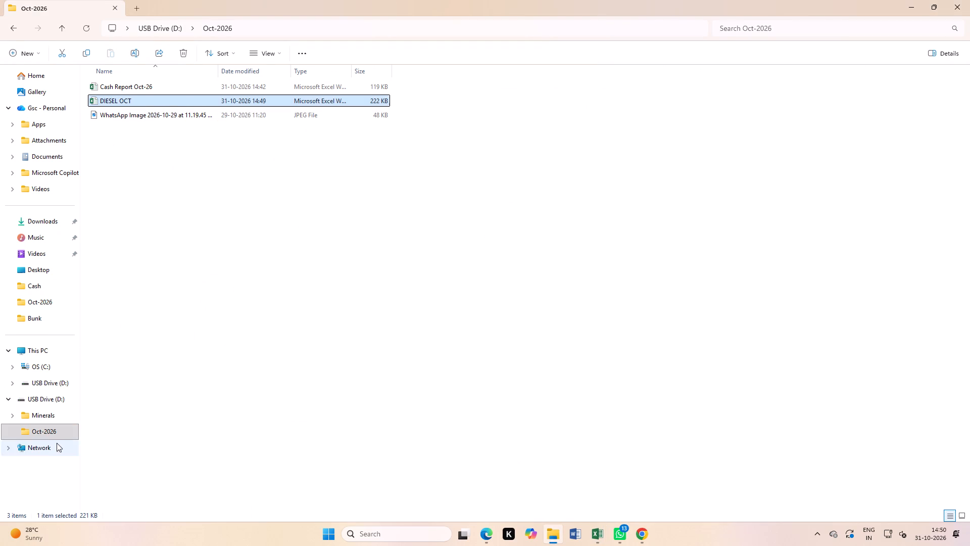
left_click(50, 417)
double_click(109, 100)
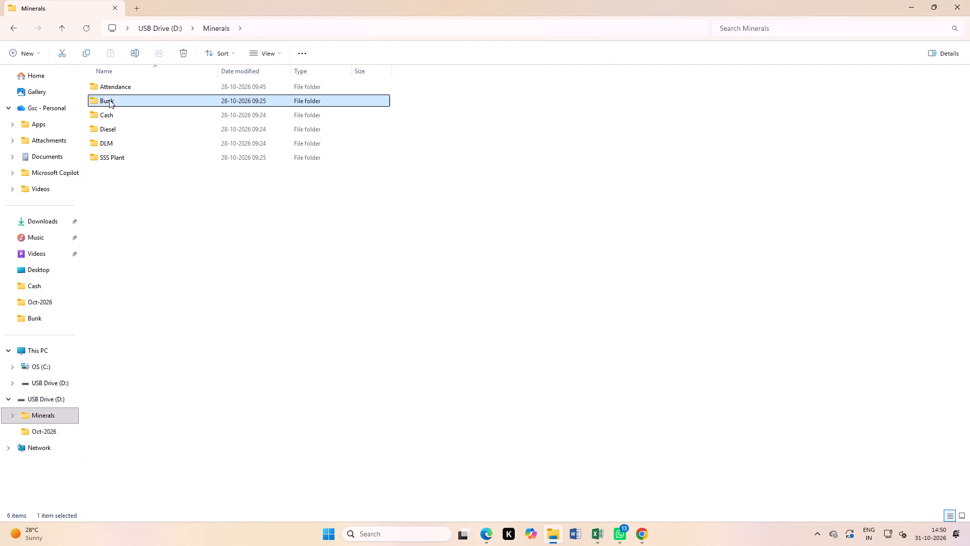
double_click(149, 86)
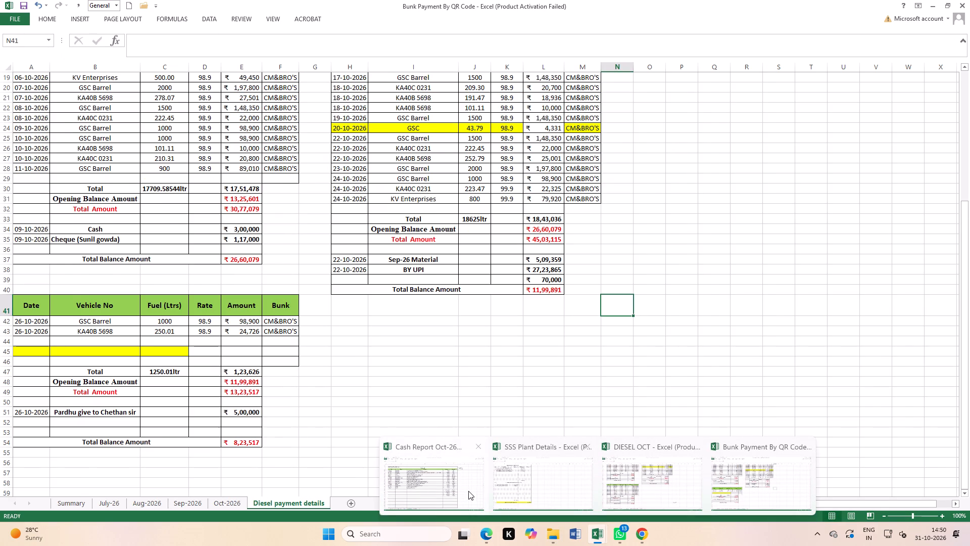
Link the 31-10-2026 payment amount in F57 of DIESEL OCT to the total in F300 of the bunk workbook's Oct-2026 sheet.
left_click(449, 488)
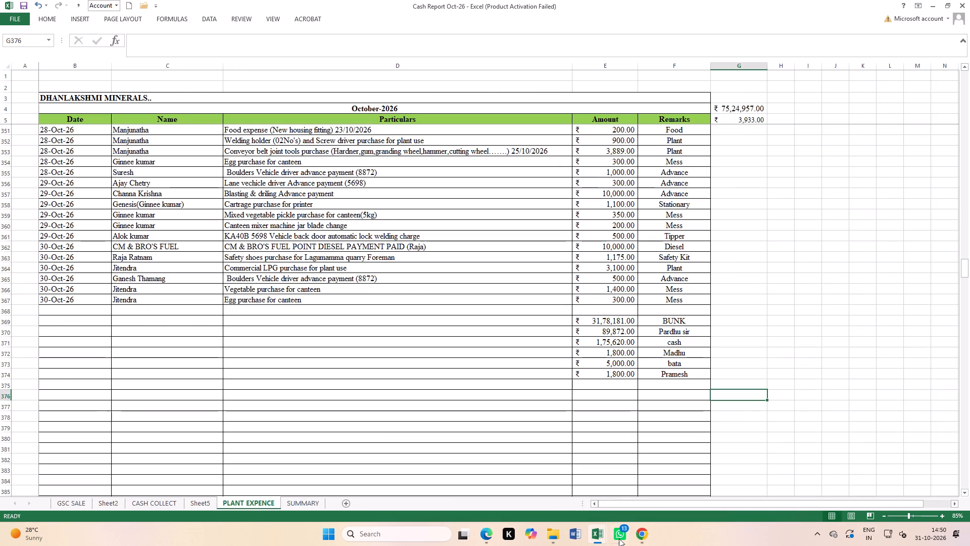
left_click(677, 483)
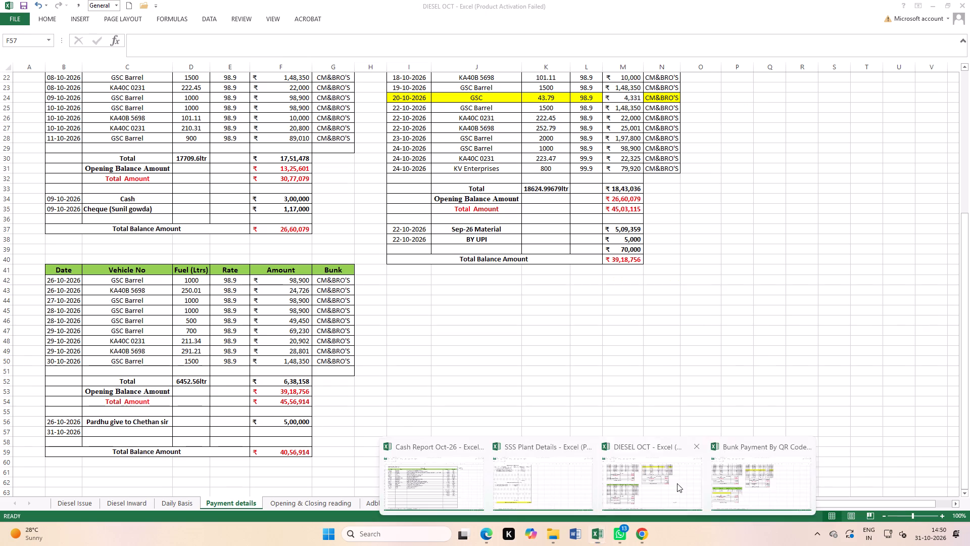
key("equal")
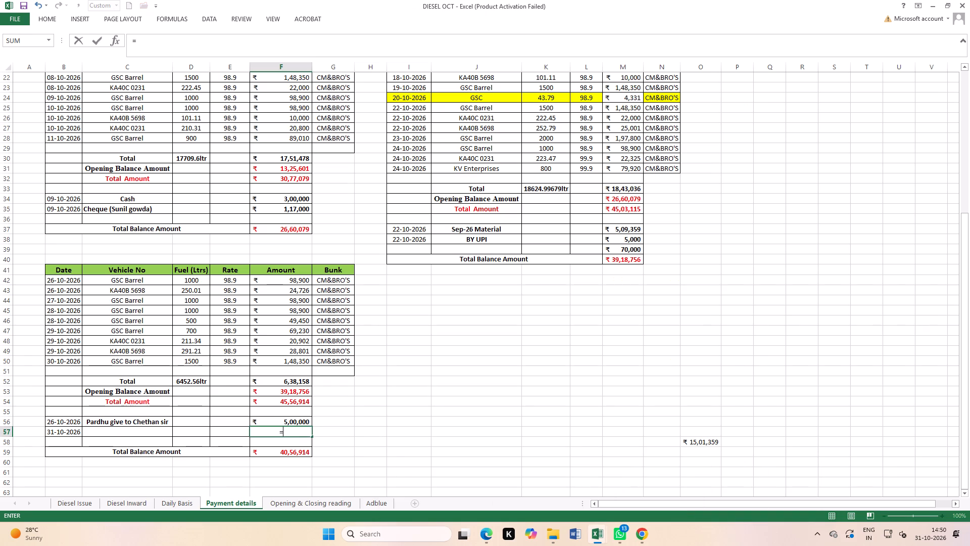
left_click(740, 481)
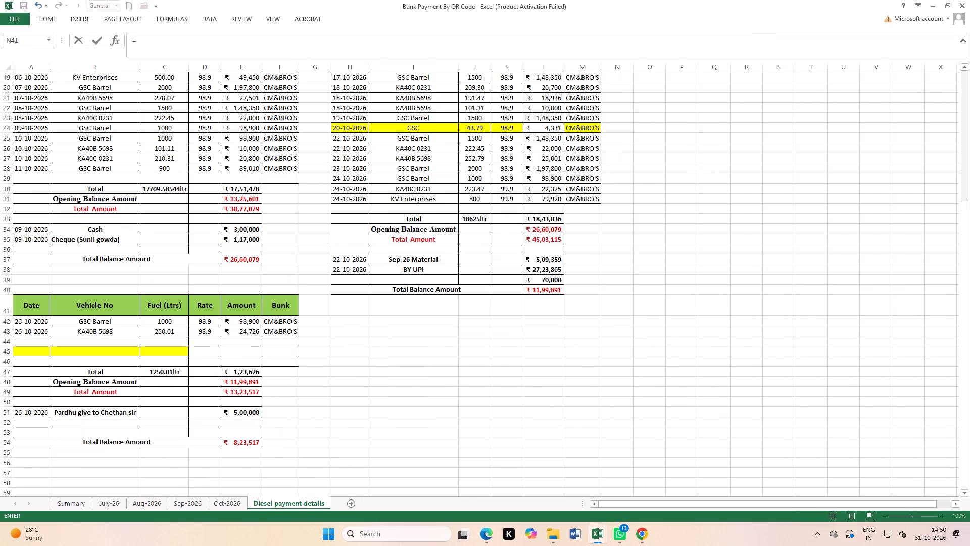
left_click(228, 499)
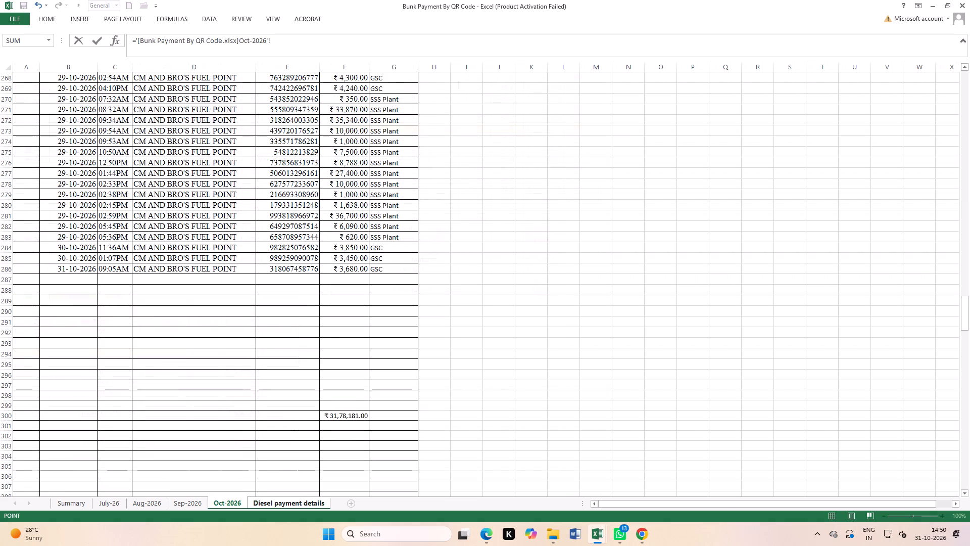
left_click(339, 415)
key("Return")
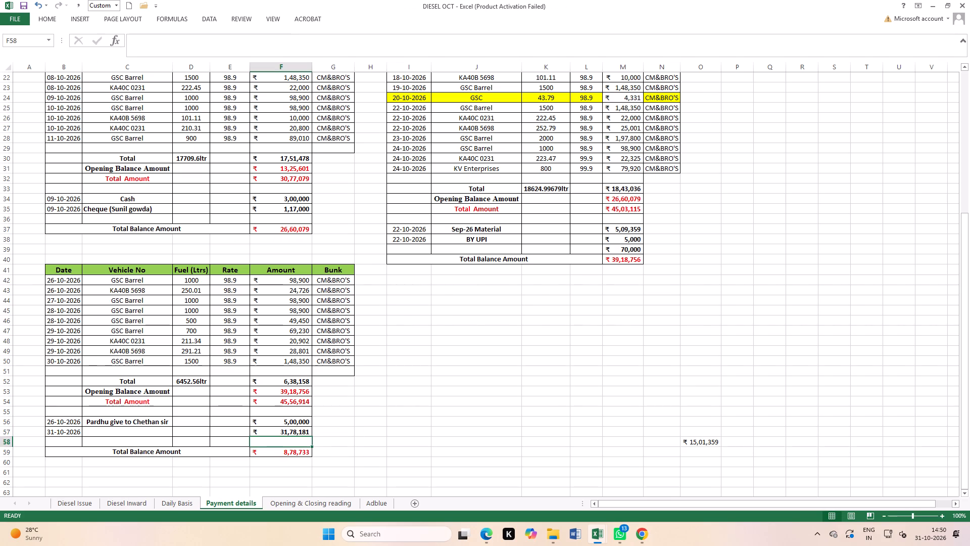
Save the DIESEL OCT workbook with the updated Payment details.
left_click(522, 398)
triple_click(24, 3)
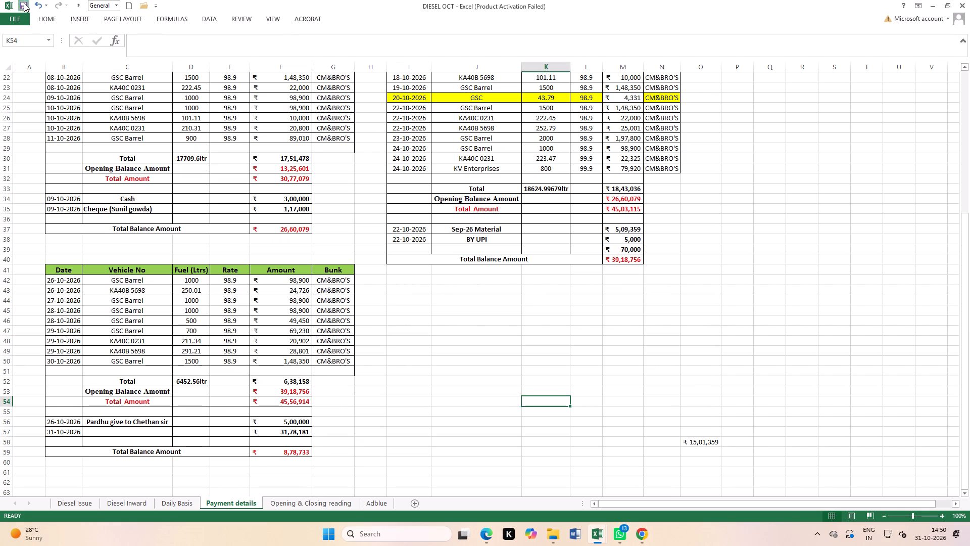
left_click(24, 3)
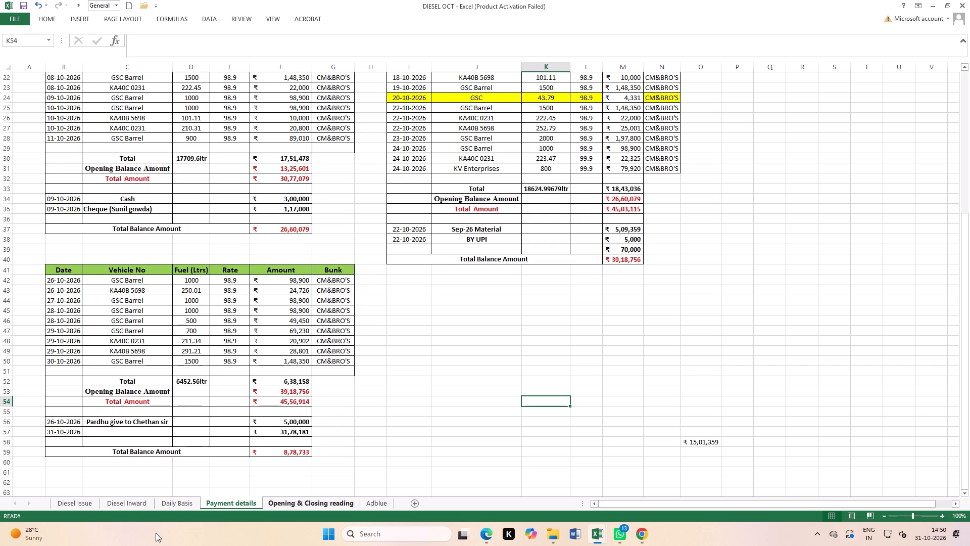
Return to the Diesel Inward sheet, look over its October entries and save the workbook again.
left_click(125, 504)
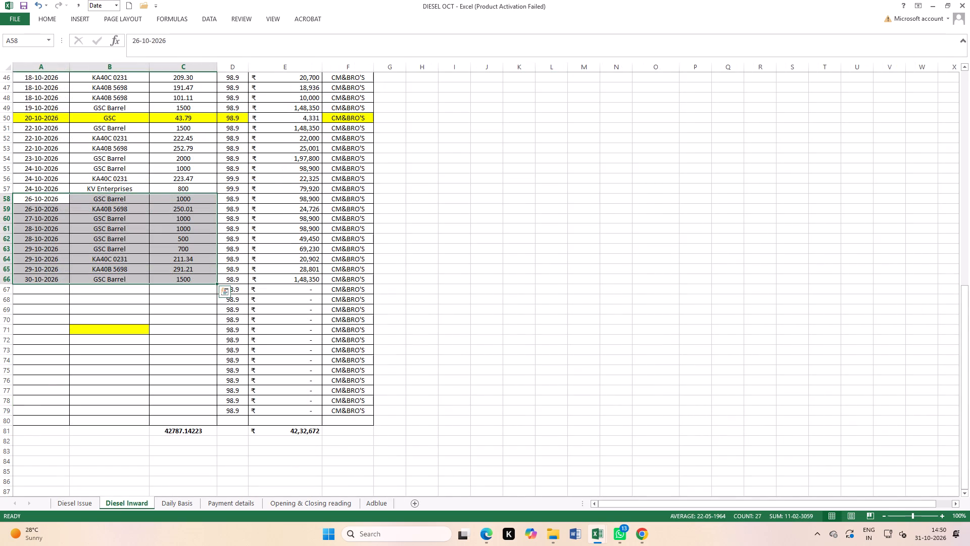
left_click(232, 475)
left_click(23, 7)
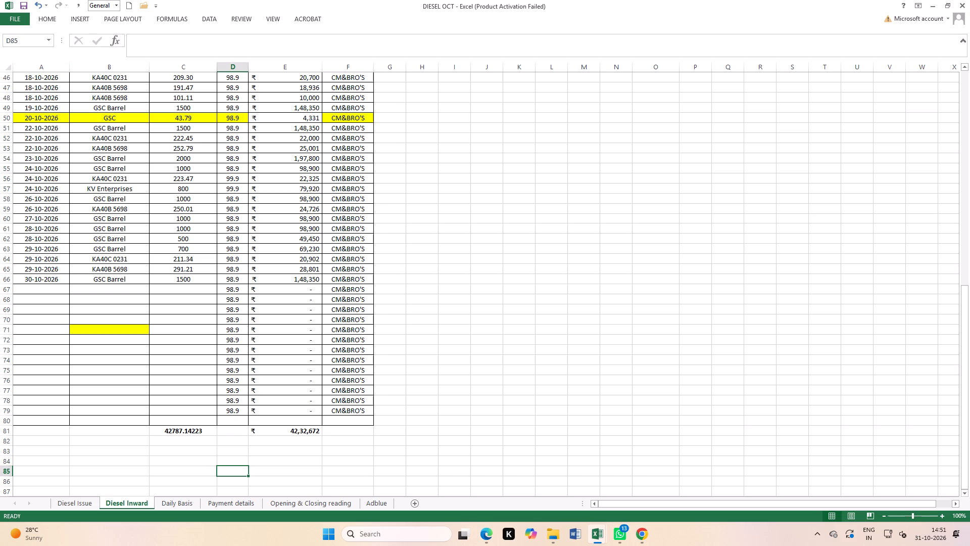
scroll(524, 275, "up", 3)
left_click(502, 277)
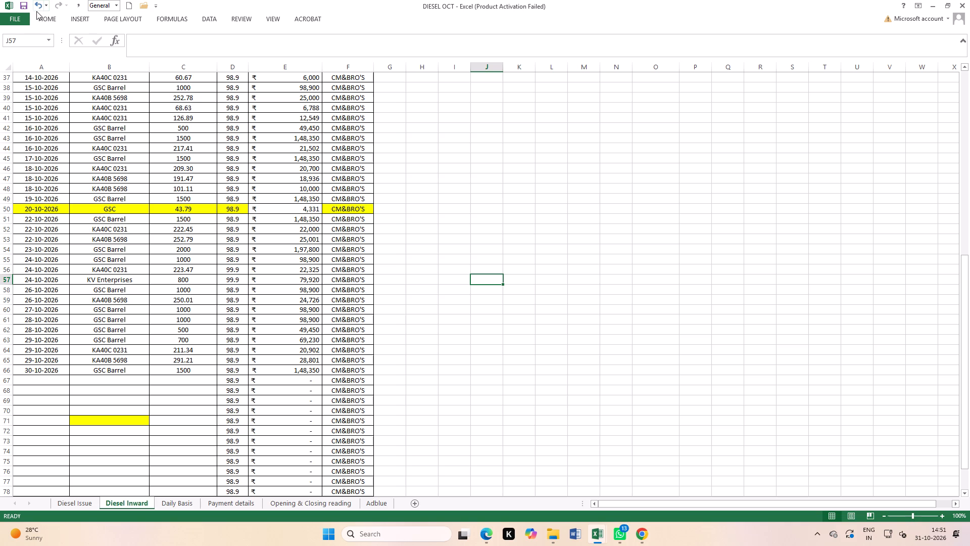
double_click(24, 3)
Look over the Diesel Inward, Opening & Closing reading and Adblue sheets, and save and close the DIESEL OCT workbook.
scroll(332, 199, "up", 5)
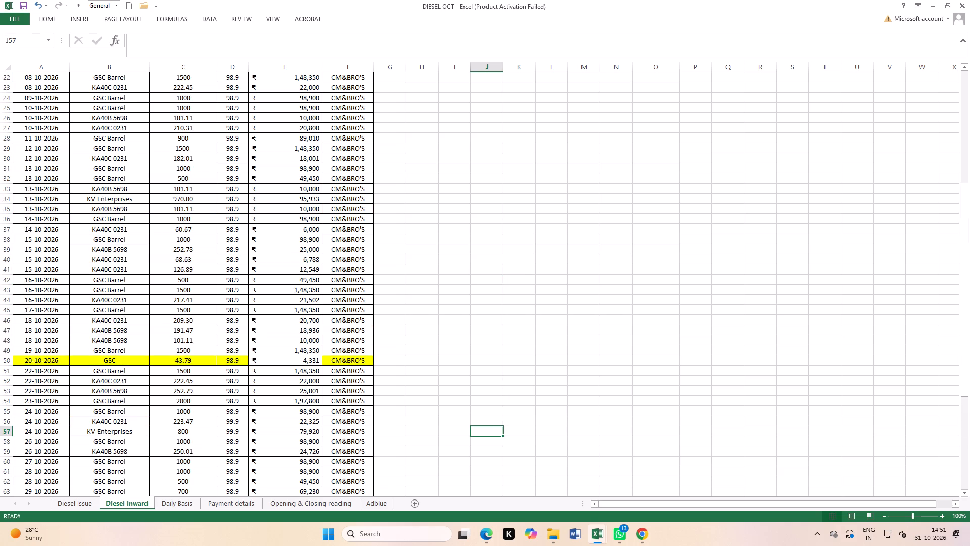
scroll(321, 238, "up", 15)
left_click(451, 239)
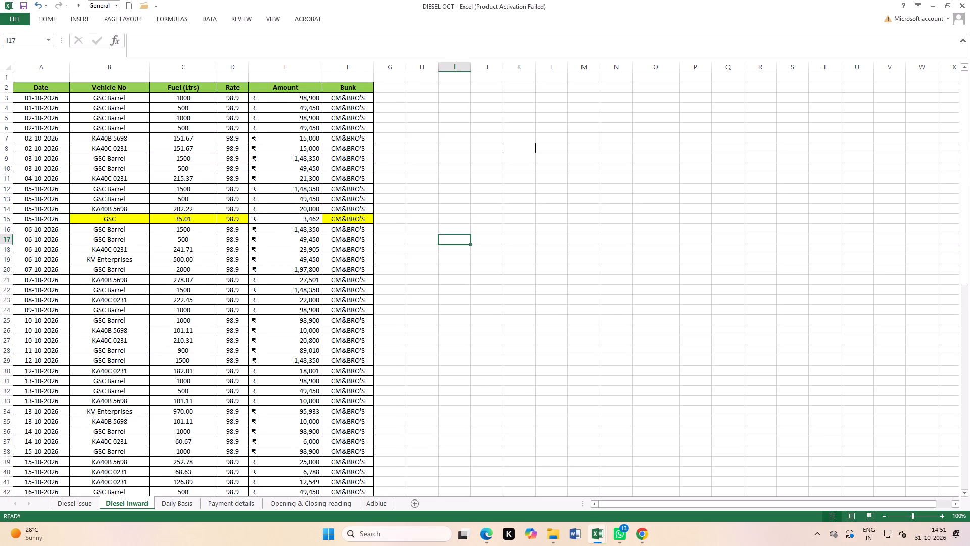
double_click(22, 5)
left_click(324, 502)
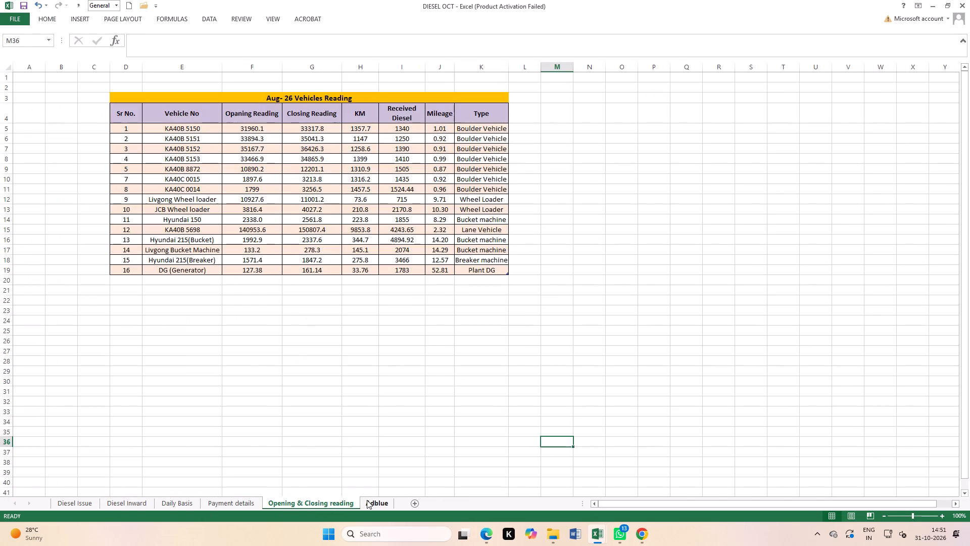
left_click(367, 500)
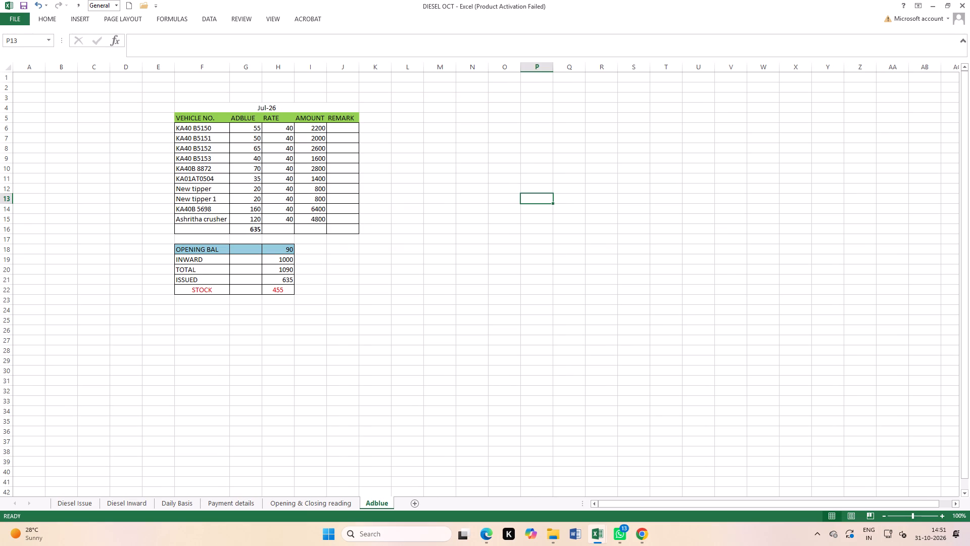
left_click(405, 379)
double_click(26, 5)
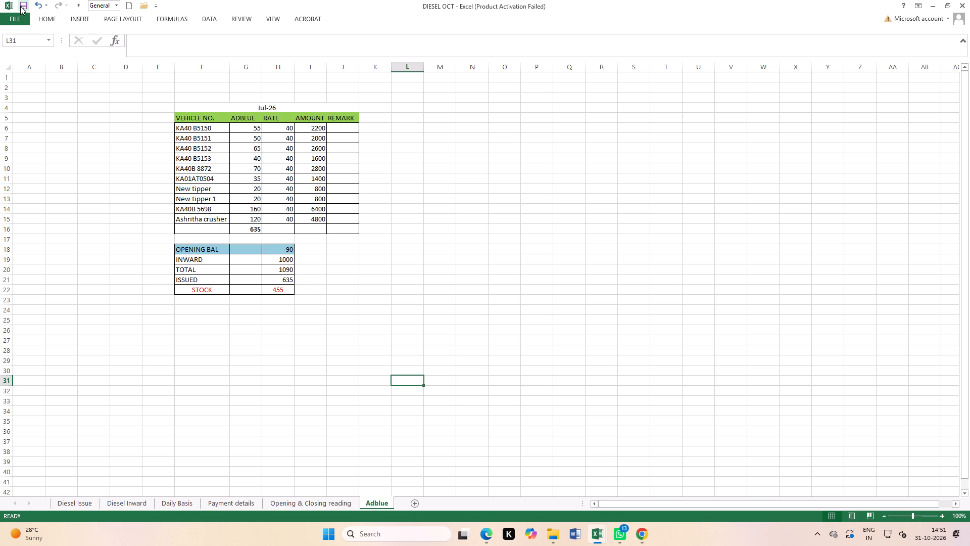
left_click(401, 300)
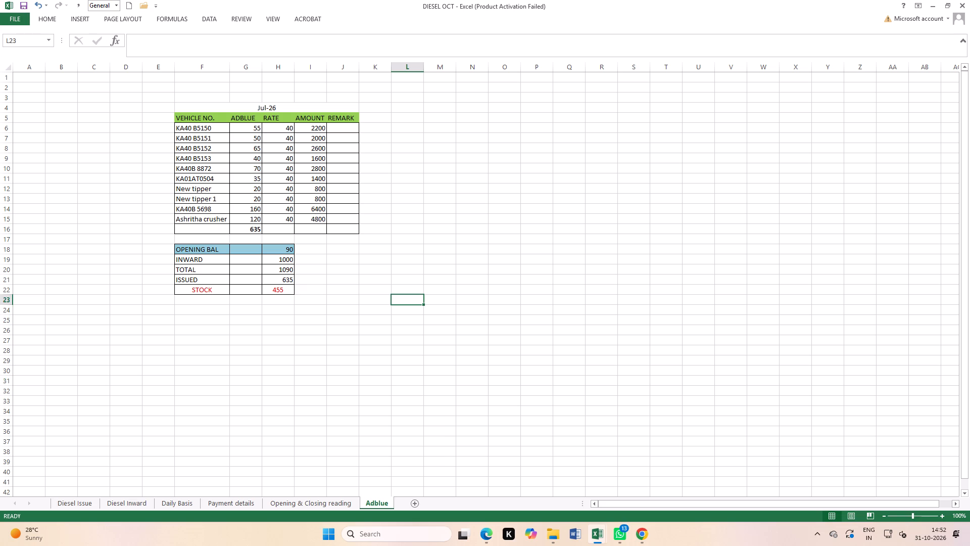
double_click(22, 3)
left_click(969, 0)
Save the Bunk Payment By QR Code workbook.
left_click(779, 288)
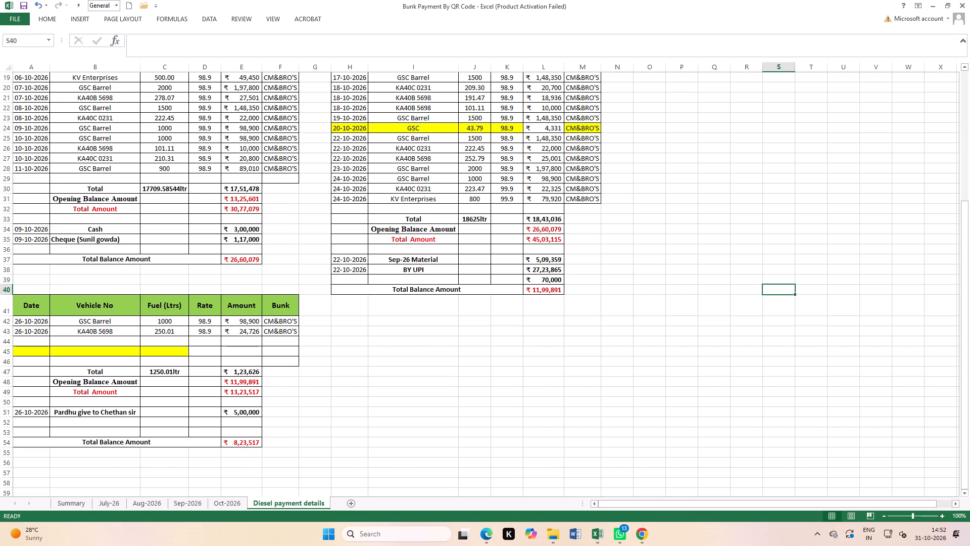
double_click(22, 3)
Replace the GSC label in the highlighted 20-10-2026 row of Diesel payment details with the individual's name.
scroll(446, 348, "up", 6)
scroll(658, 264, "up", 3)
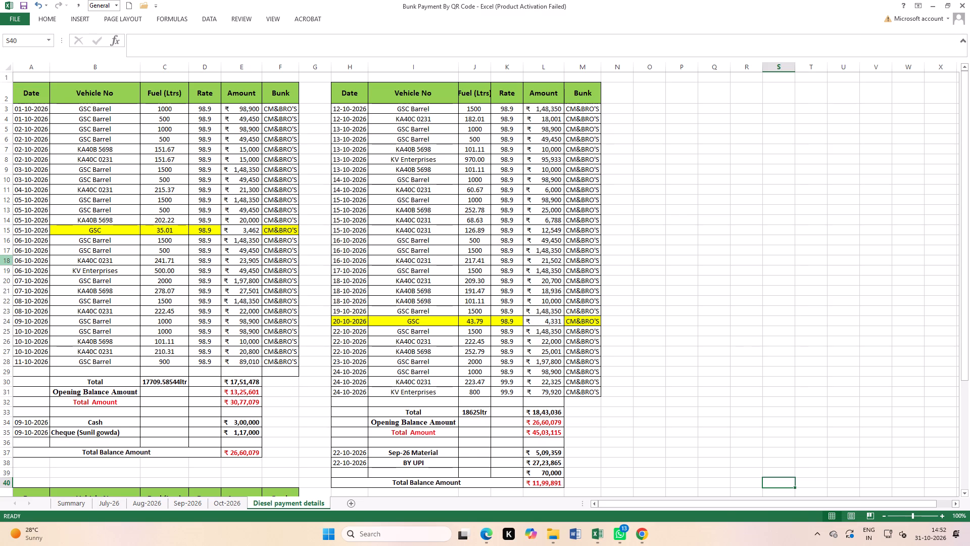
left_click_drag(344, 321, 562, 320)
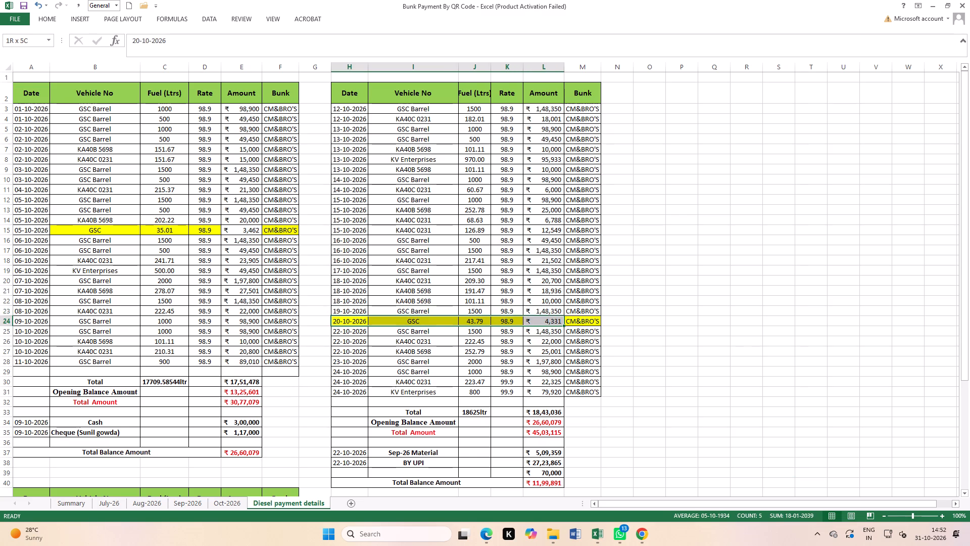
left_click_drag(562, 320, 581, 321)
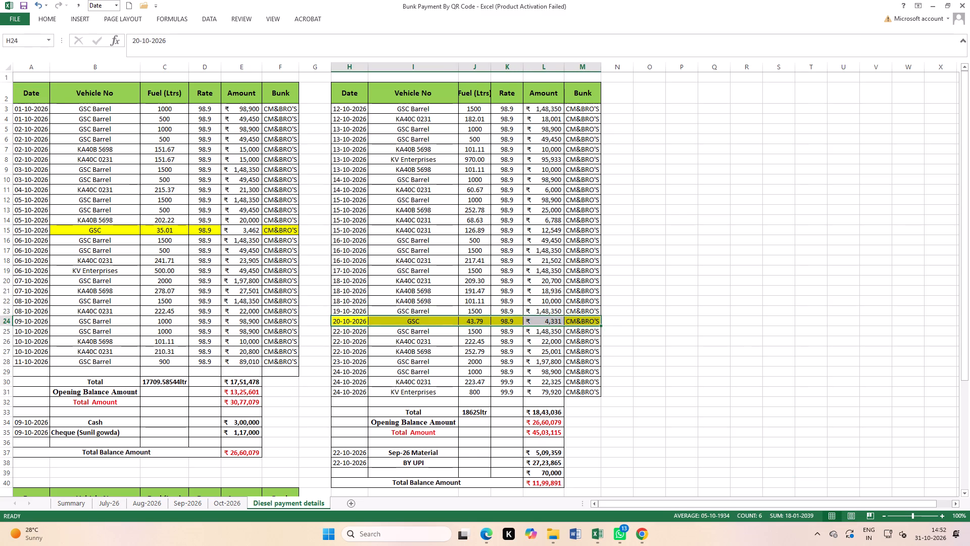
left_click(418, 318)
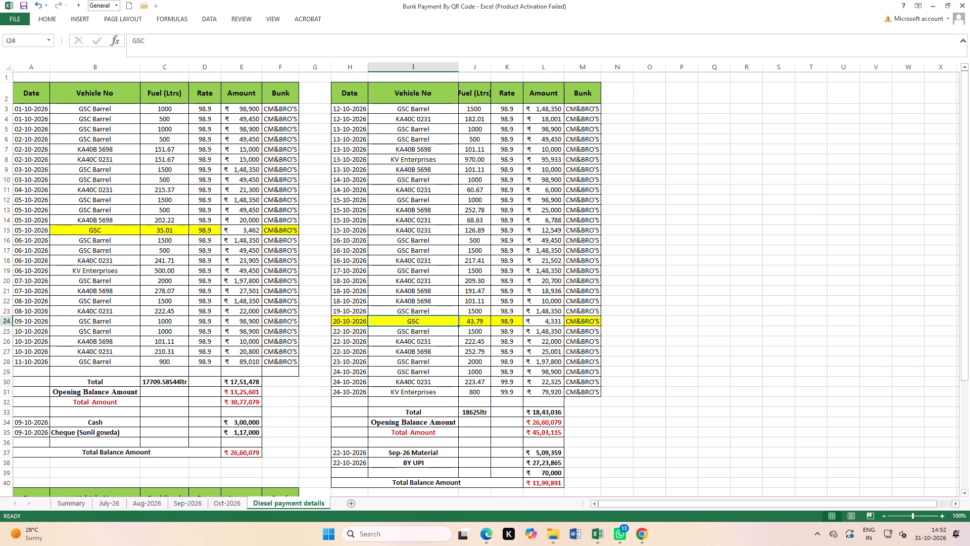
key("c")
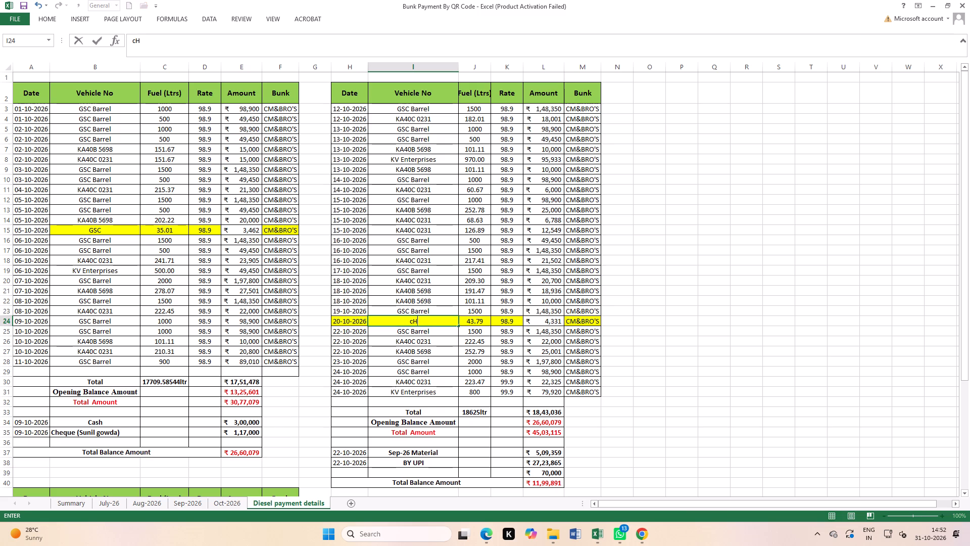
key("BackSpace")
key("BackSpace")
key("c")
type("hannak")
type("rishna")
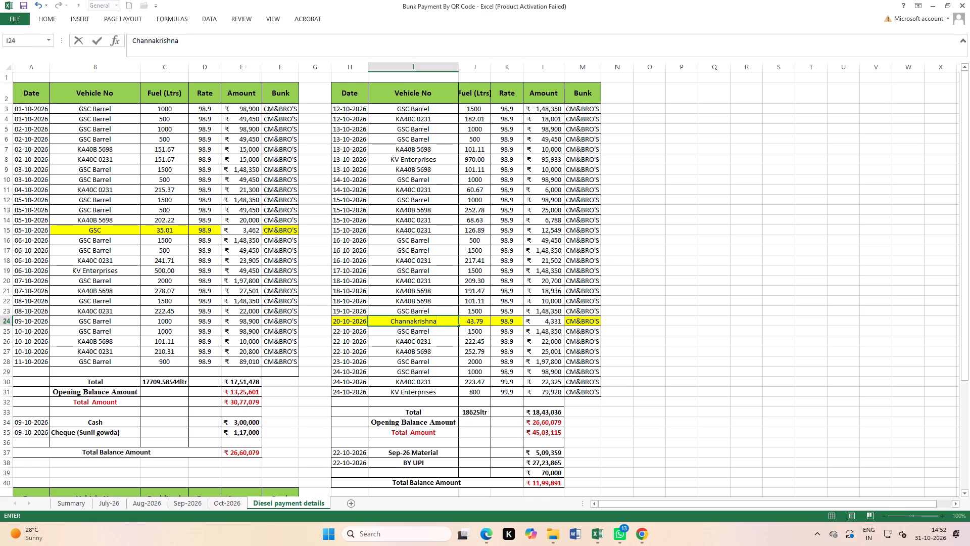
Check the highlighted 05-10-2026 GSC entry and close the Bunk Payment By QR Code workbook without saving its changes.
left_click(212, 296)
scroll(113, 186, "up", 1)
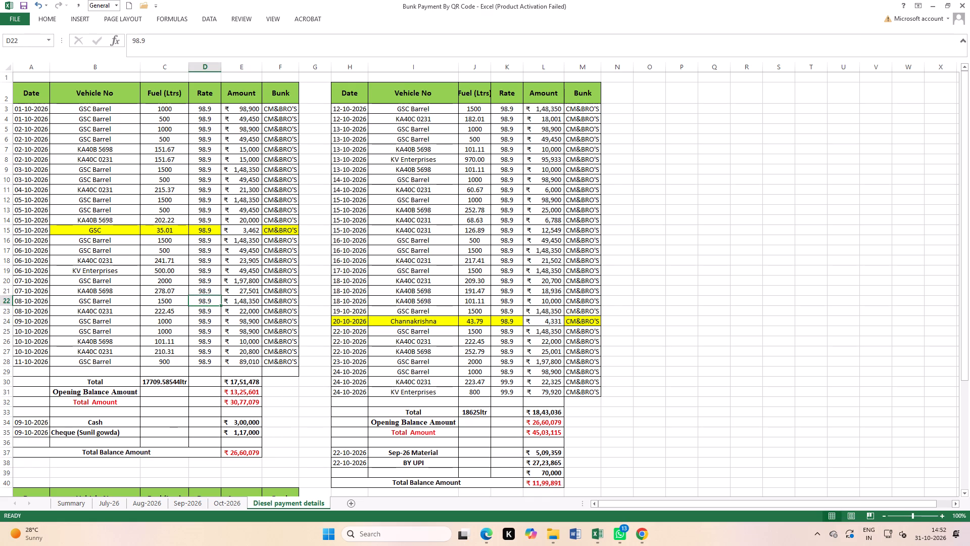
left_click(98, 231)
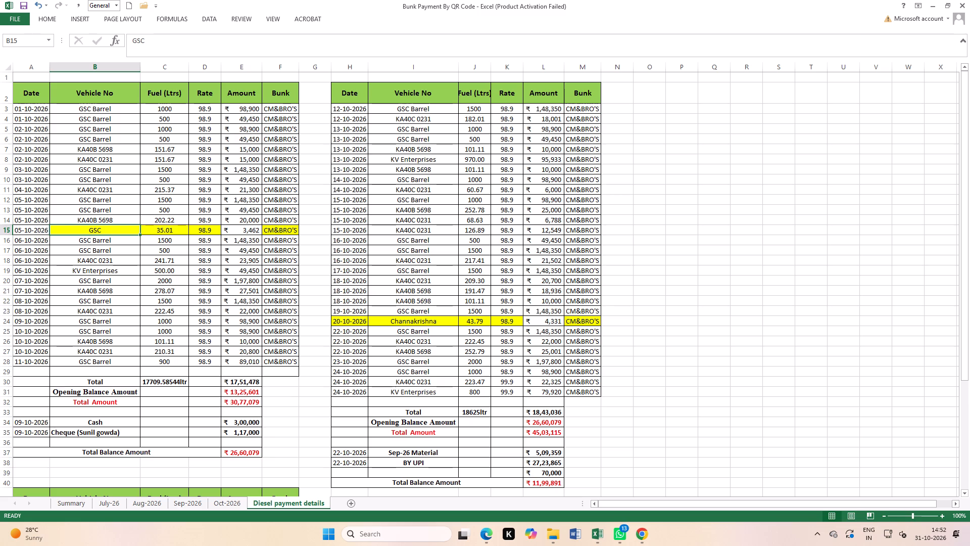
left_click(418, 260)
left_click(969, 0)
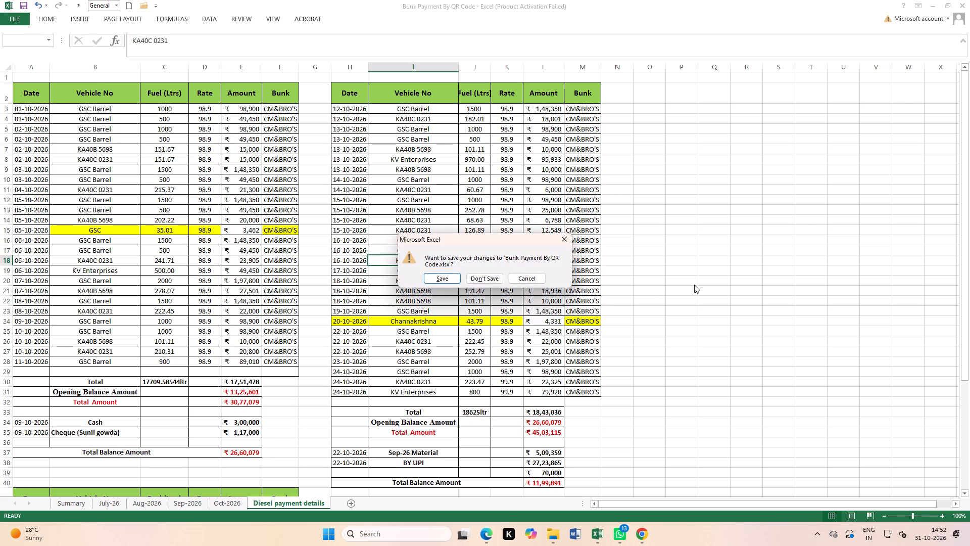
left_click(489, 278)
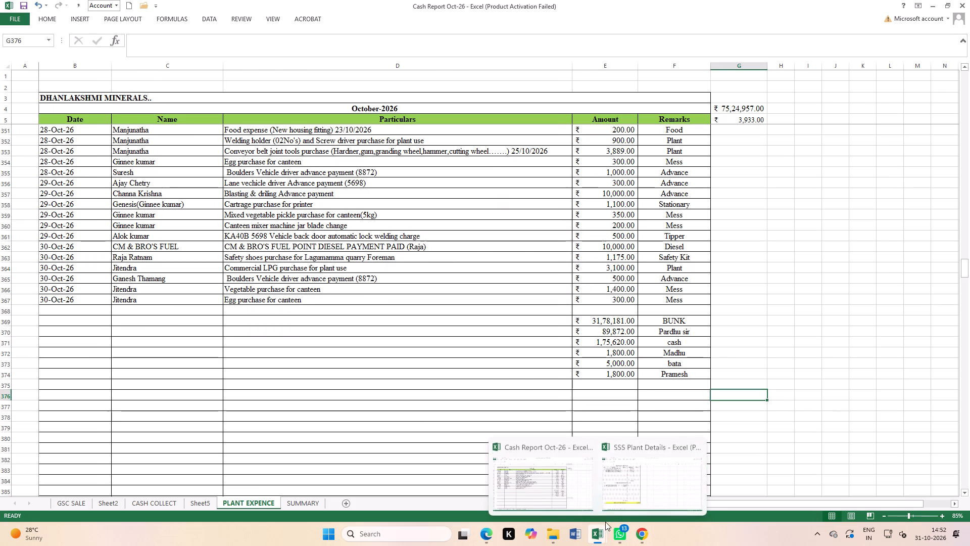
Reopen the DIESEL OCT workbook from its folder.
left_click(554, 533)
double_click(136, 82)
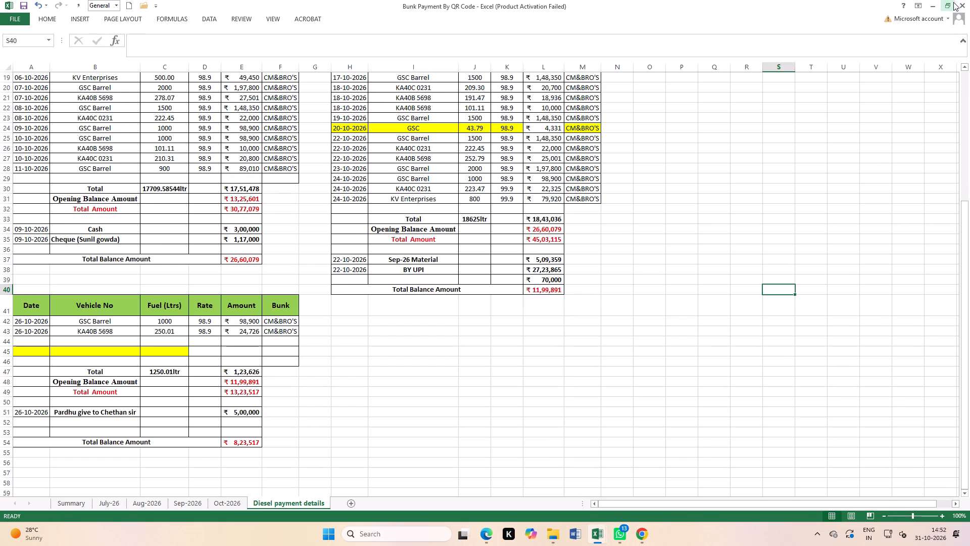
Close the Bunk Payment By QR Code workbook.
left_click(969, 0)
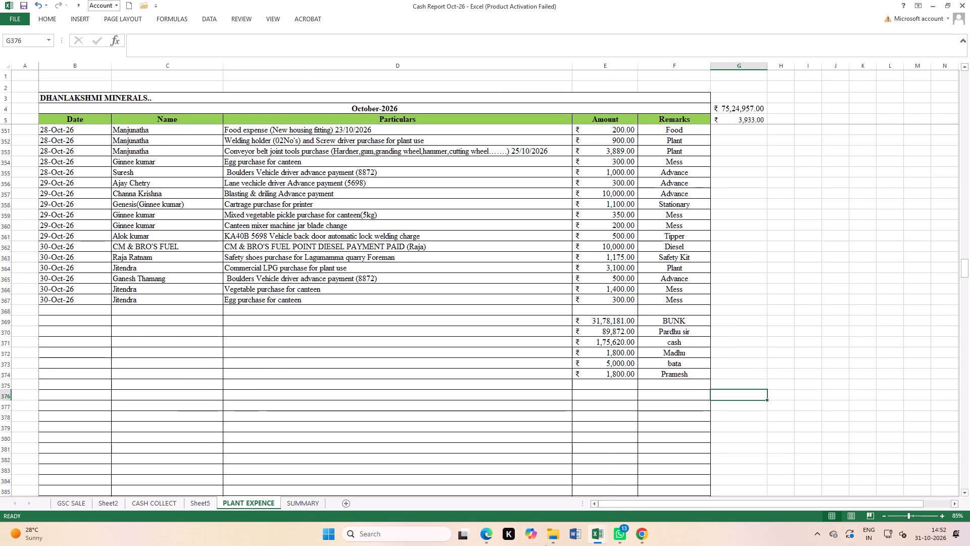
Open the DIESEL OCT workbook from the Oct-2026 folder without updating its external links, and show the Payment details sheet.
left_click(558, 532)
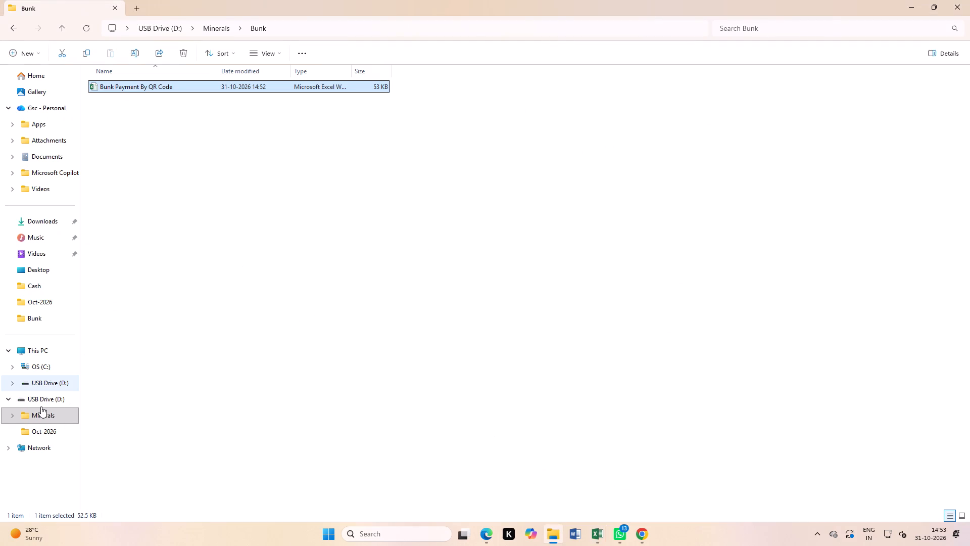
left_click(35, 431)
double_click(143, 102)
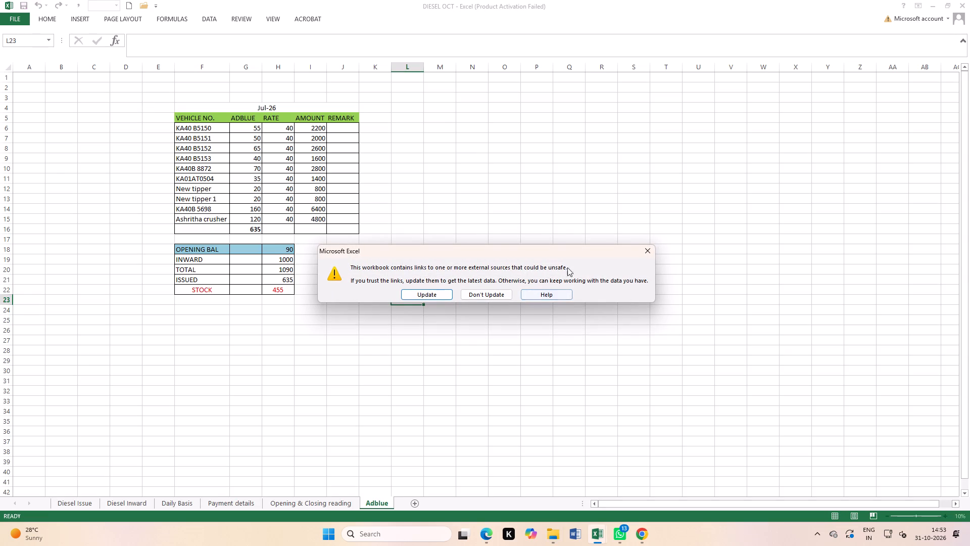
left_click(649, 252)
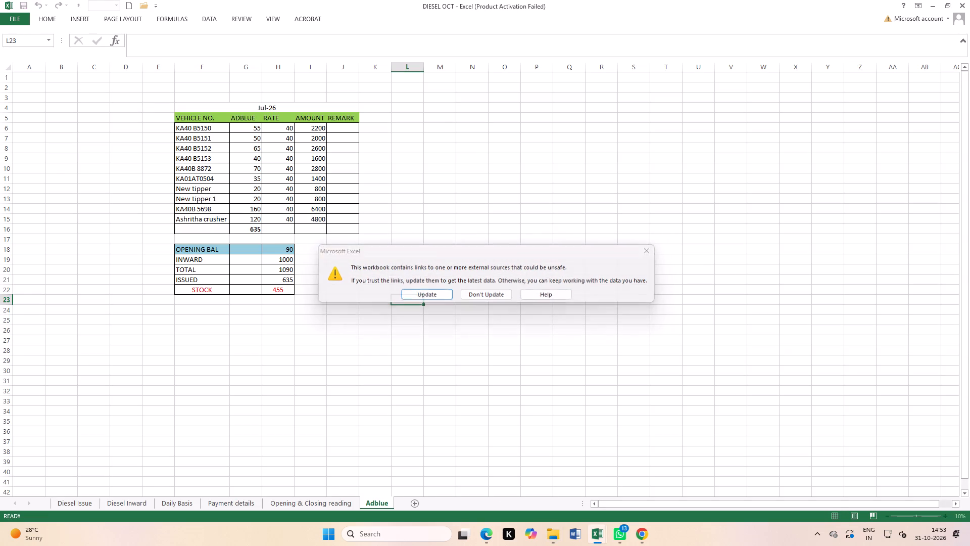
left_click(234, 503)
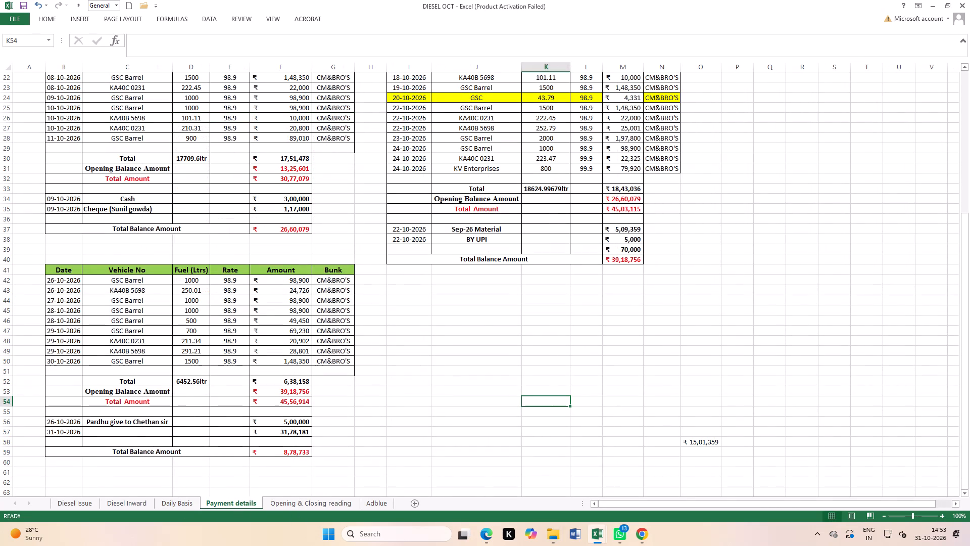
left_click(375, 426)
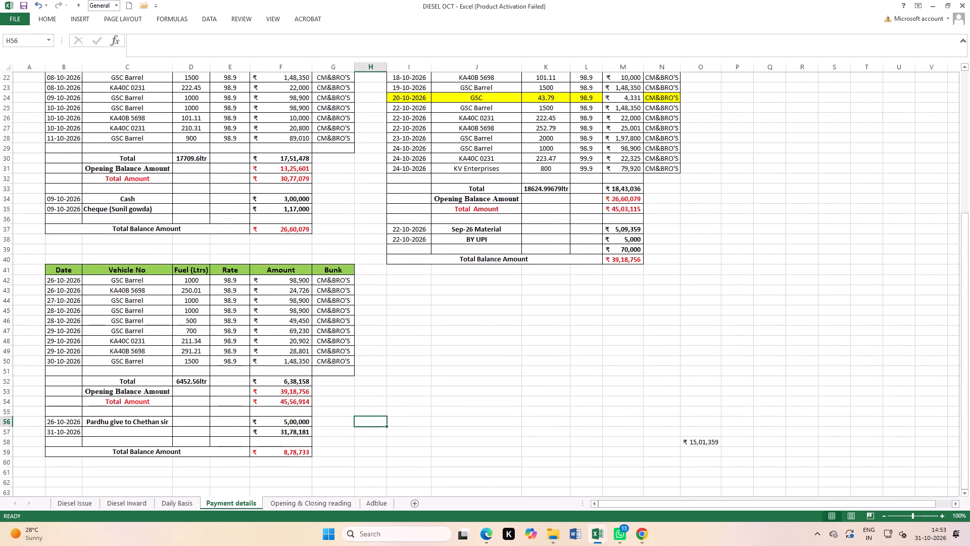
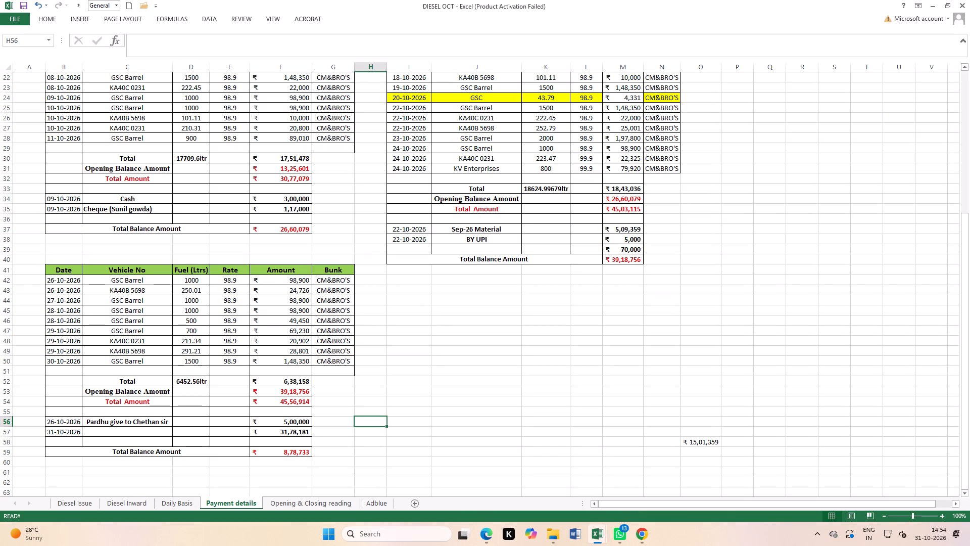
Save the DIESEL OCT workbook.
left_click(520, 366)
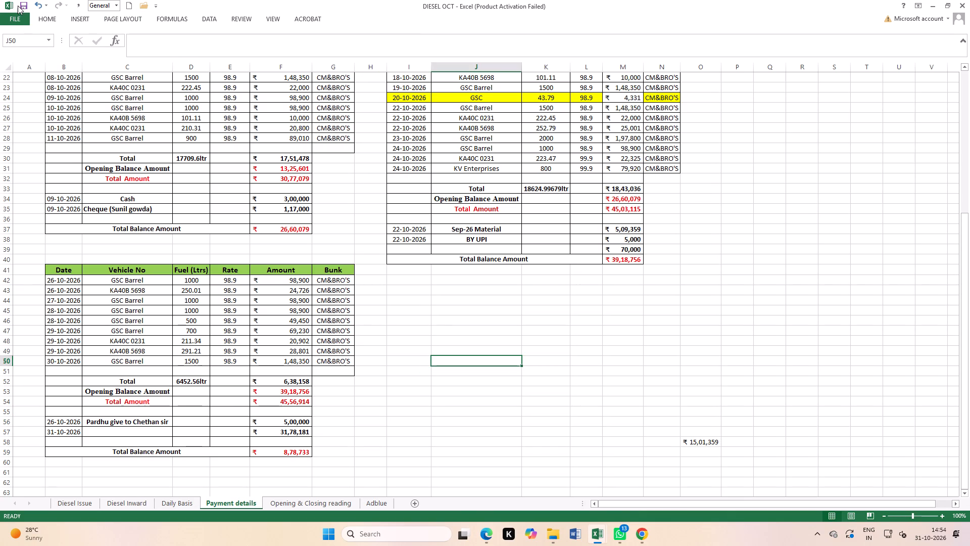
double_click(24, 2)
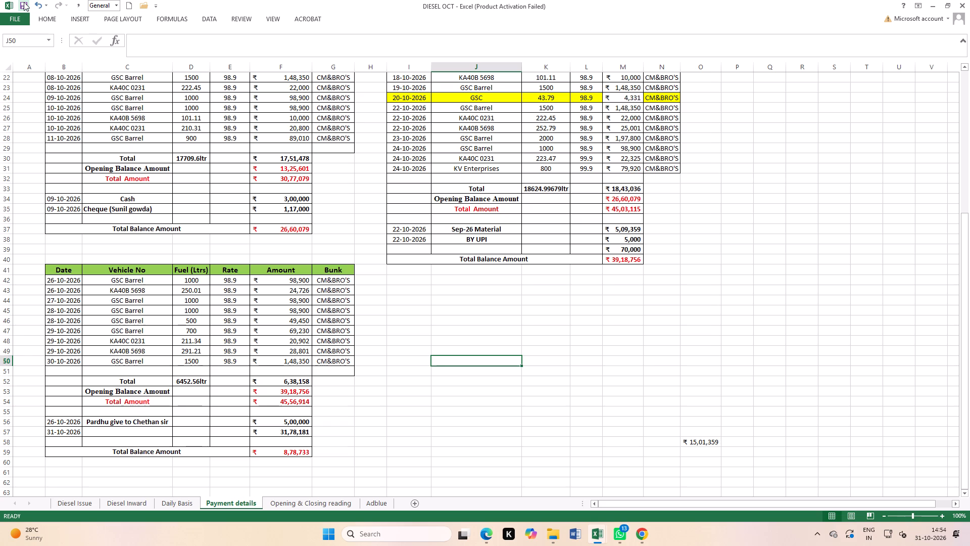